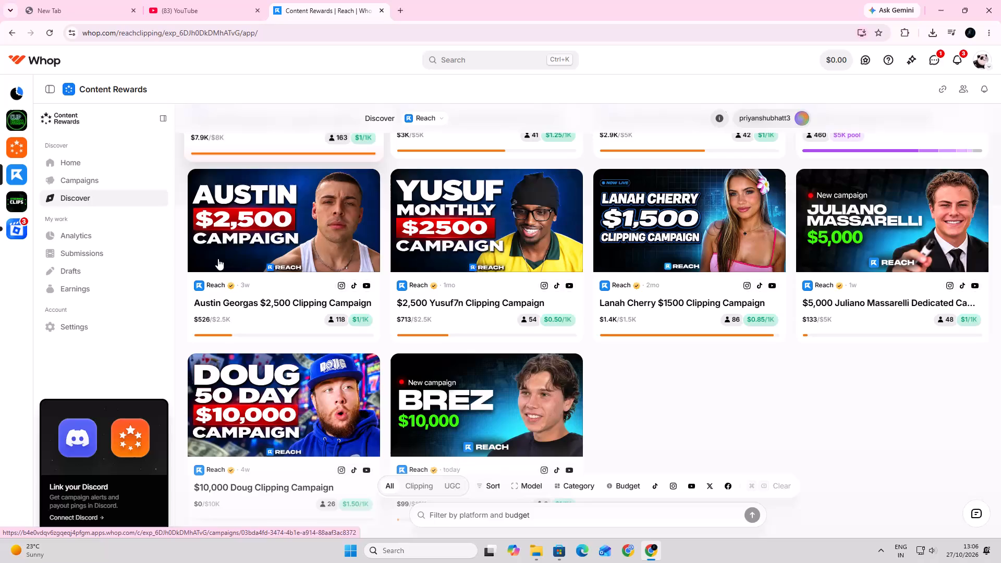
Open the BloxClips community and look over the campaign posts on its home page.
{"action": "scroll", "coordinate": [218, 259], "scroll_direction": "up", "scroll_amount": 6}
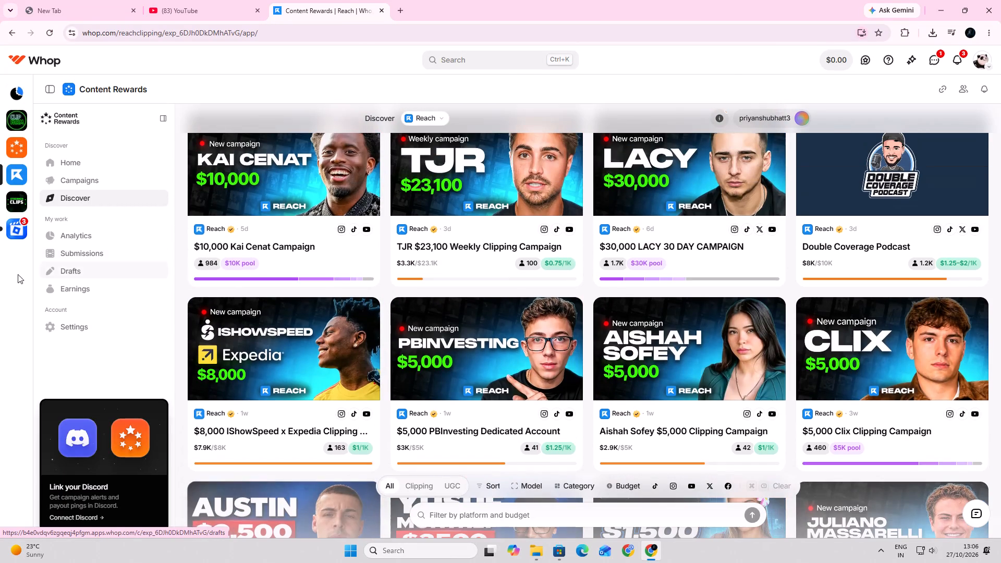
{"action": "left_click", "coordinate": [15, 224]}
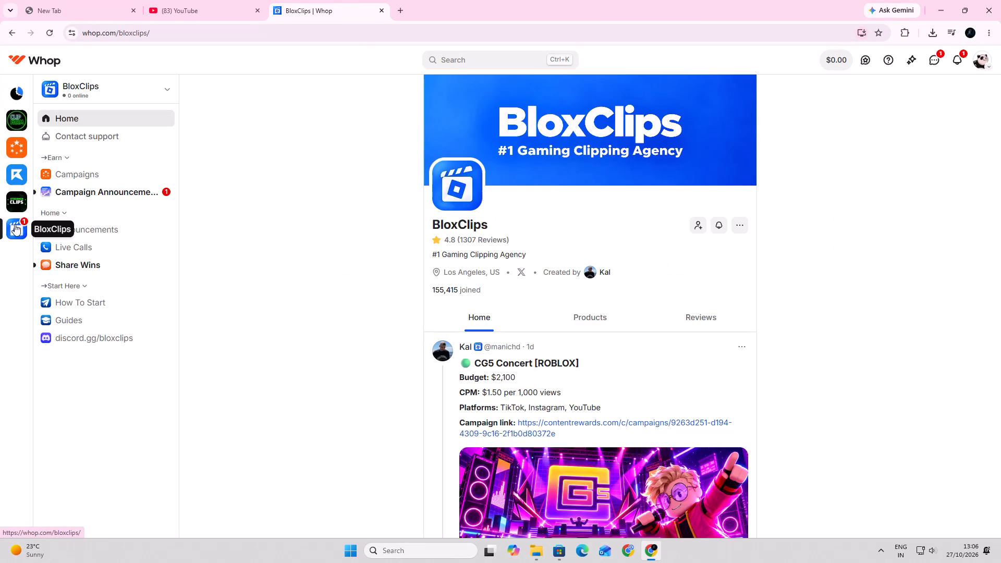
{"action": "scroll", "coordinate": [516, 350], "scroll_direction": "down", "scroll_amount": 6}
{"action": "scroll", "coordinate": [353, 342], "scroll_direction": "down", "scroll_amount": 2}
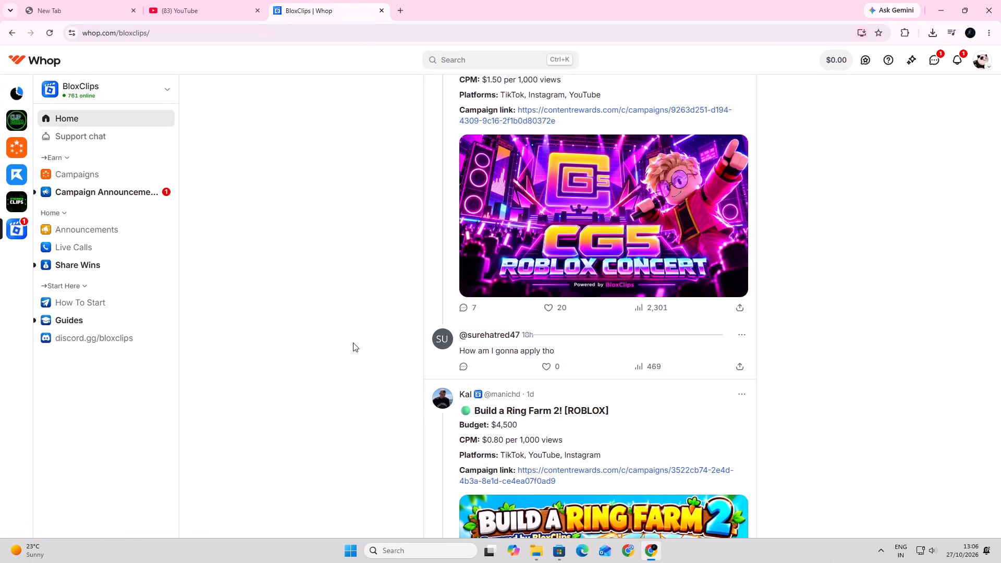
{"action": "scroll", "coordinate": [353, 342], "scroll_direction": "down", "scroll_amount": 1}
{"action": "scroll", "coordinate": [346, 345], "scroll_direction": "up", "scroll_amount": 9}
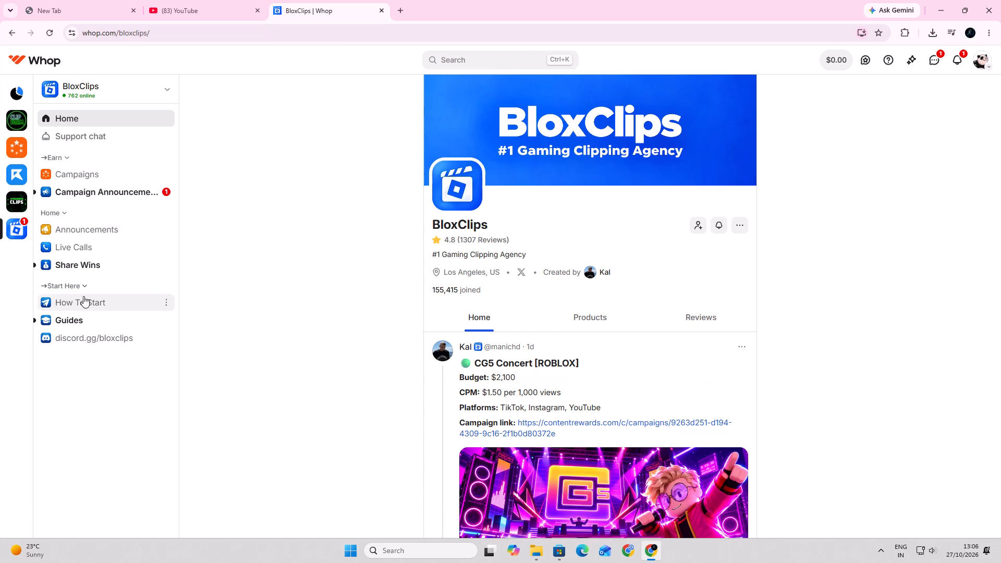
Open the BloxClips Campaigns section and look through the campaigns on offer.
{"action": "left_click", "coordinate": [85, 174]}
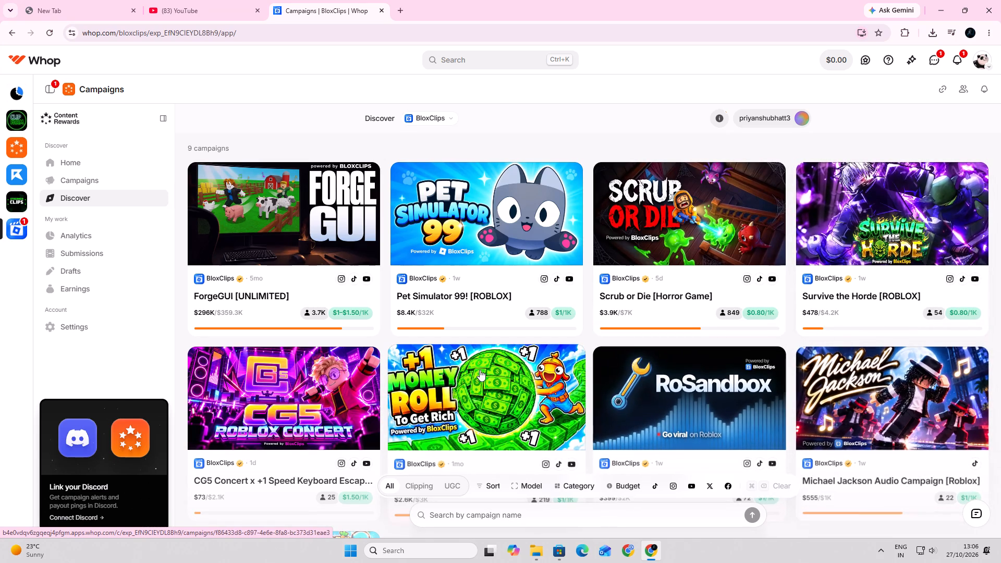
{"action": "scroll", "coordinate": [413, 372], "scroll_direction": "down", "scroll_amount": 4}
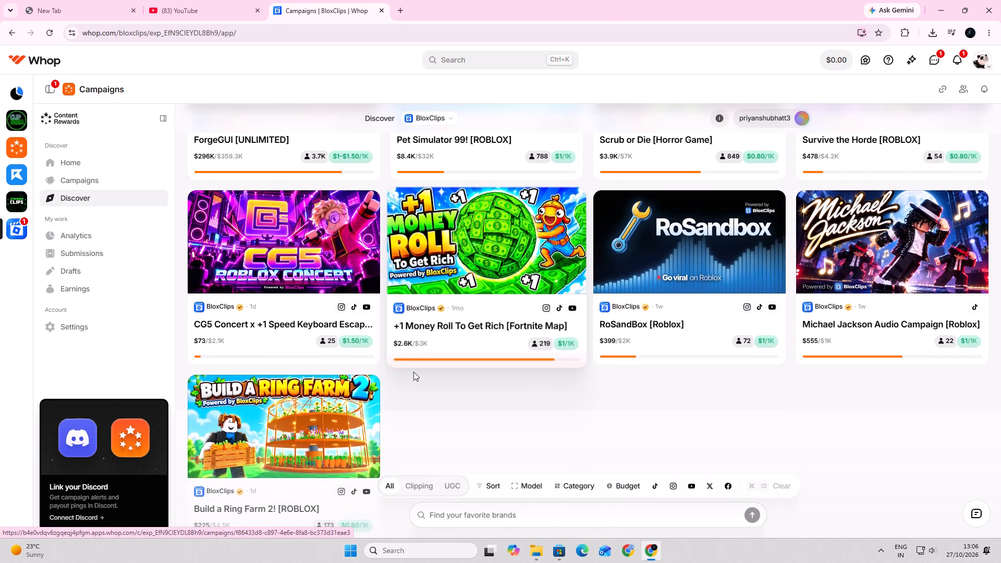
{"action": "scroll", "coordinate": [413, 372], "scroll_direction": "down", "scroll_amount": 3}
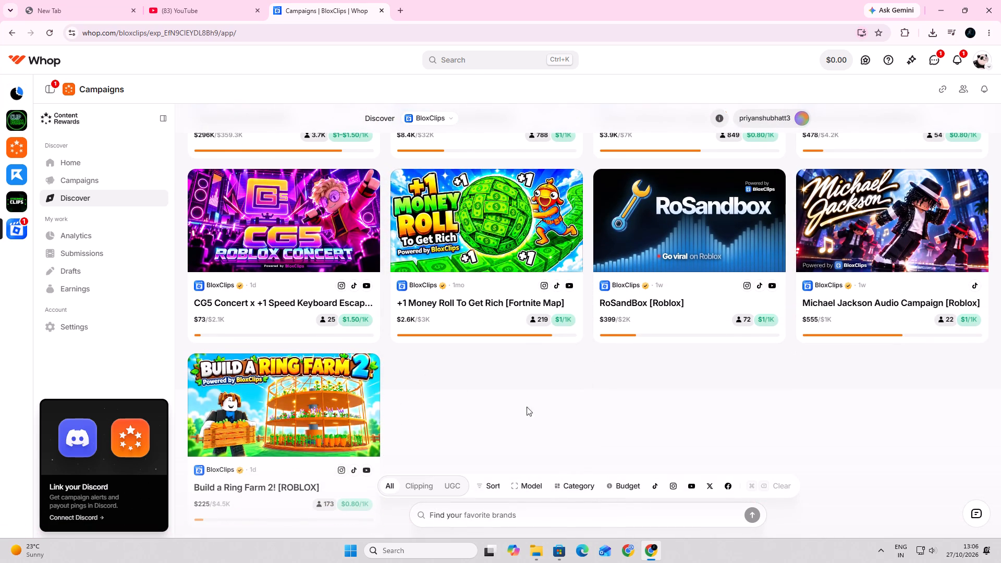
{"action": "scroll", "coordinate": [284, 388], "scroll_direction": "up", "scroll_amount": 4}
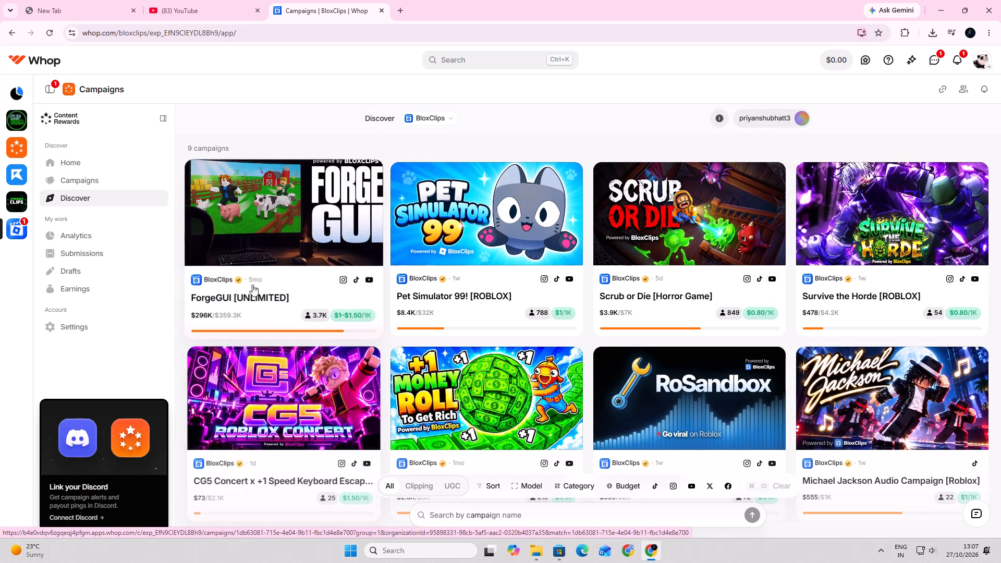
Open the ForgeGUI [UNLIMITED] grouped campaign and look through the individual campaigns it contains.
{"action": "left_click", "coordinate": [264, 254]}
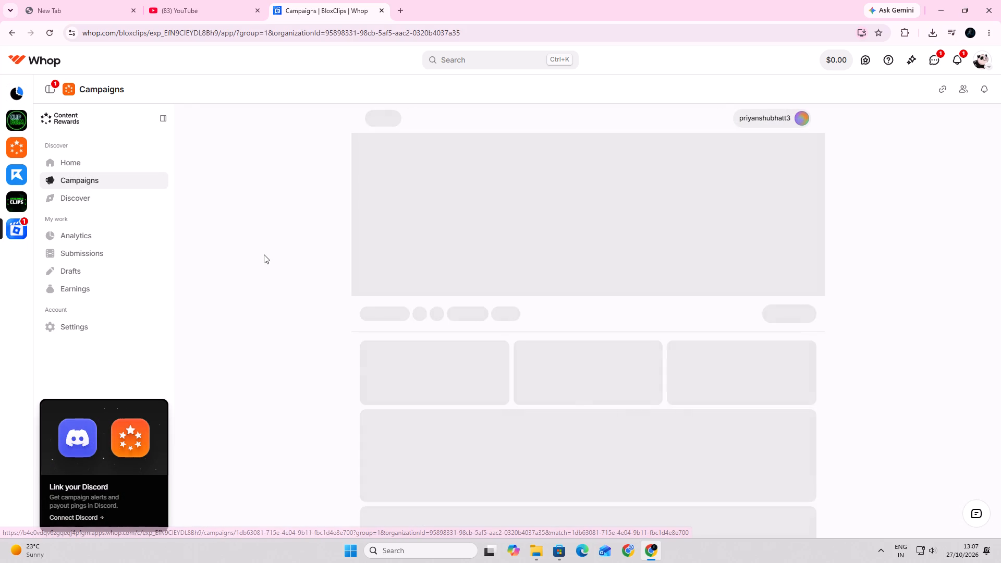
{"action": "scroll", "coordinate": [314, 295], "scroll_direction": "down", "scroll_amount": 2}
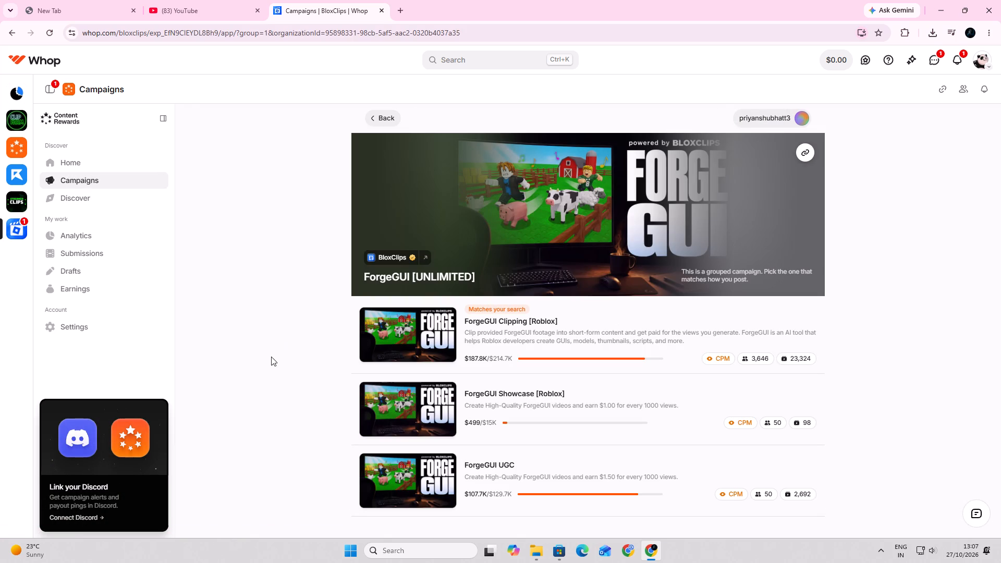
{"action": "scroll", "coordinate": [270, 362], "scroll_direction": "down", "scroll_amount": 5}
{"action": "scroll", "coordinate": [332, 436], "scroll_direction": "down", "scroll_amount": 3}
{"action": "scroll", "coordinate": [399, 460], "scroll_direction": "down", "scroll_amount": 4}
Open the ForgeGUI Showcase [Roblox] campaign, review its payout and budget details, and join it.
{"action": "left_click", "coordinate": [408, 407]}
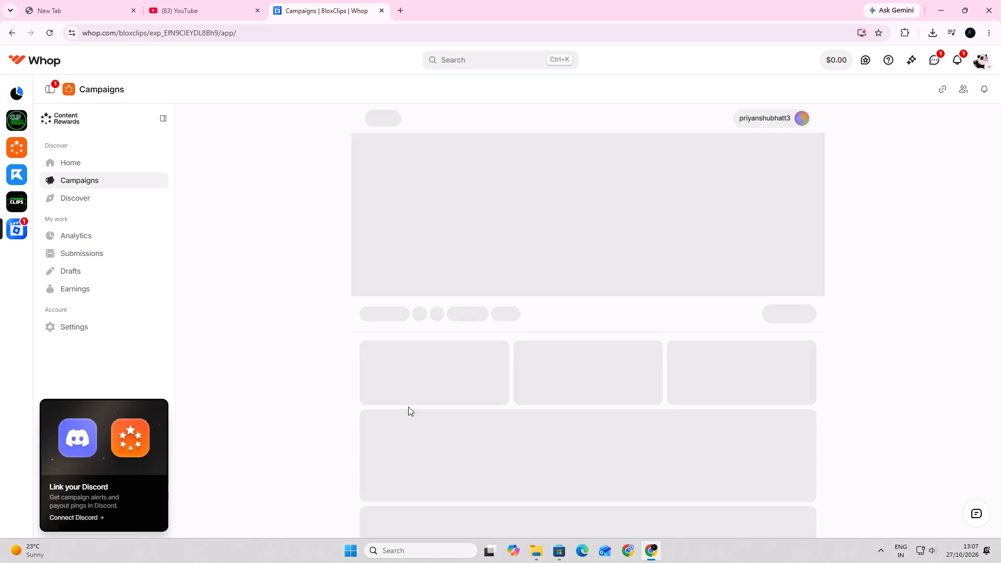
{"action": "scroll", "coordinate": [408, 407], "scroll_direction": "down", "scroll_amount": 2}
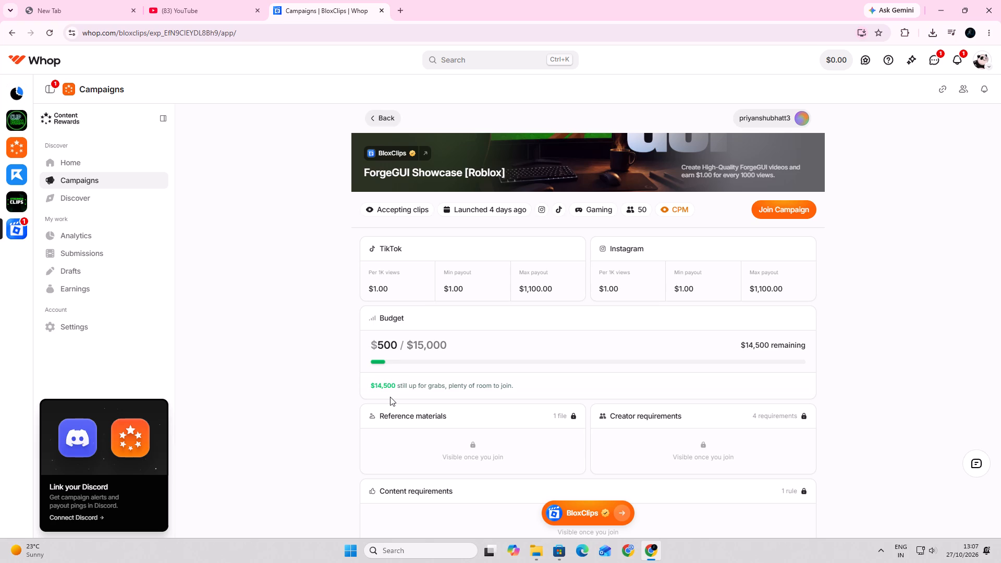
{"action": "scroll", "coordinate": [390, 397], "scroll_direction": "up", "scroll_amount": 5}
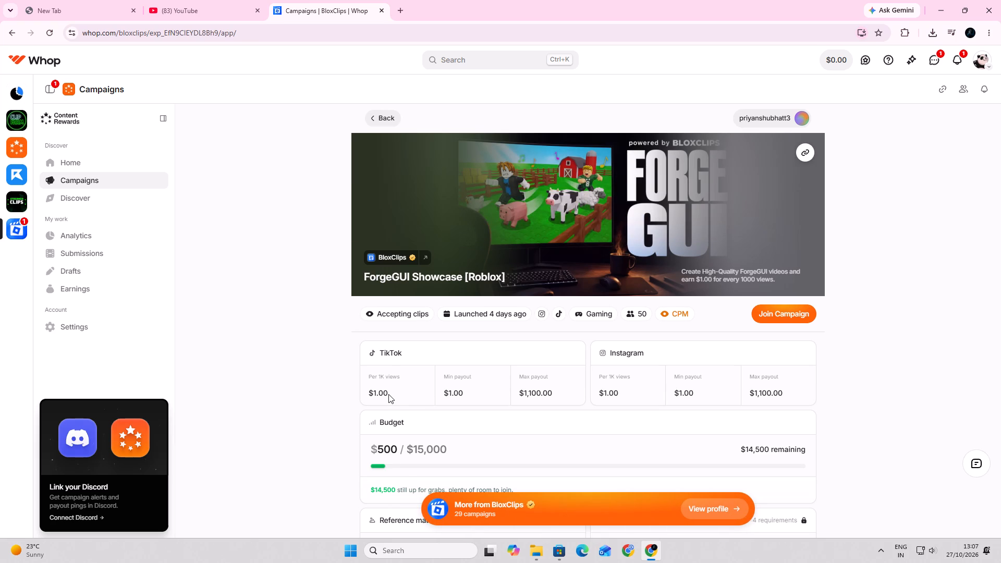
{"action": "scroll", "coordinate": [388, 394], "scroll_direction": "down", "scroll_amount": 3}
{"action": "left_click", "coordinate": [766, 165]}
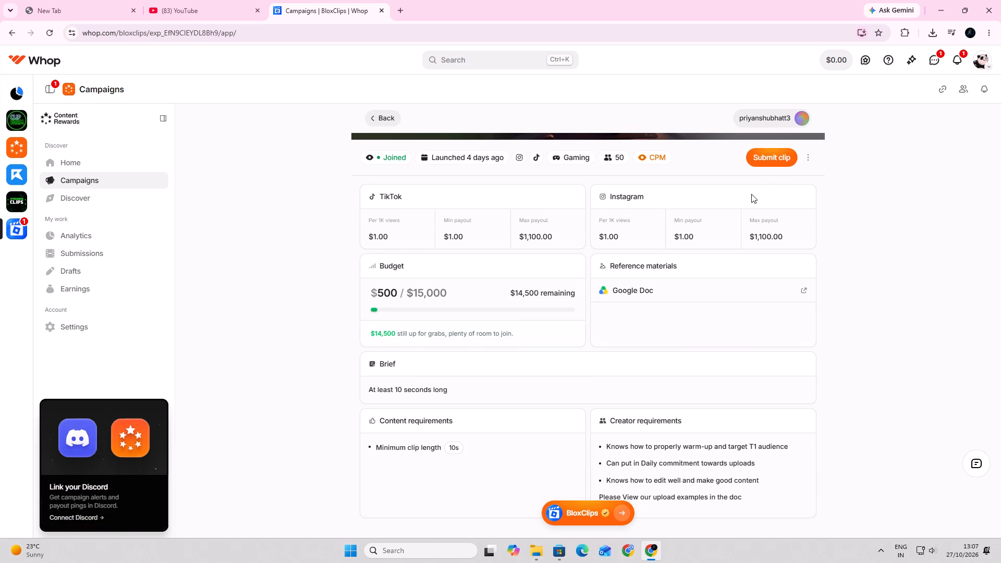
Open the Google Doc from the campaign's reference materials and read through the ForgeGUI Showcase Campaign Guide.
{"action": "left_click", "coordinate": [804, 289]}
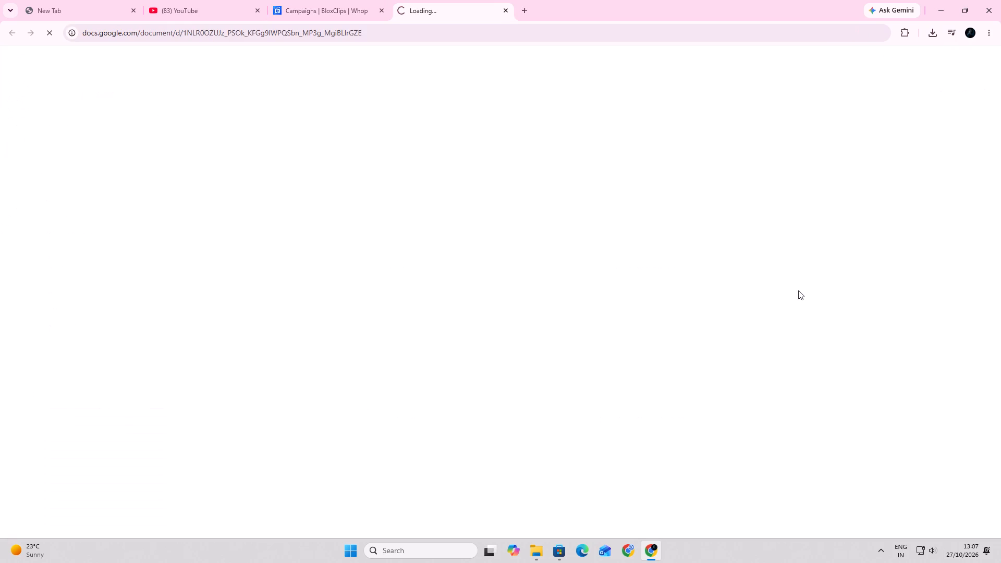
{"action": "scroll", "coordinate": [408, 325], "scroll_direction": "down", "scroll_amount": 2}
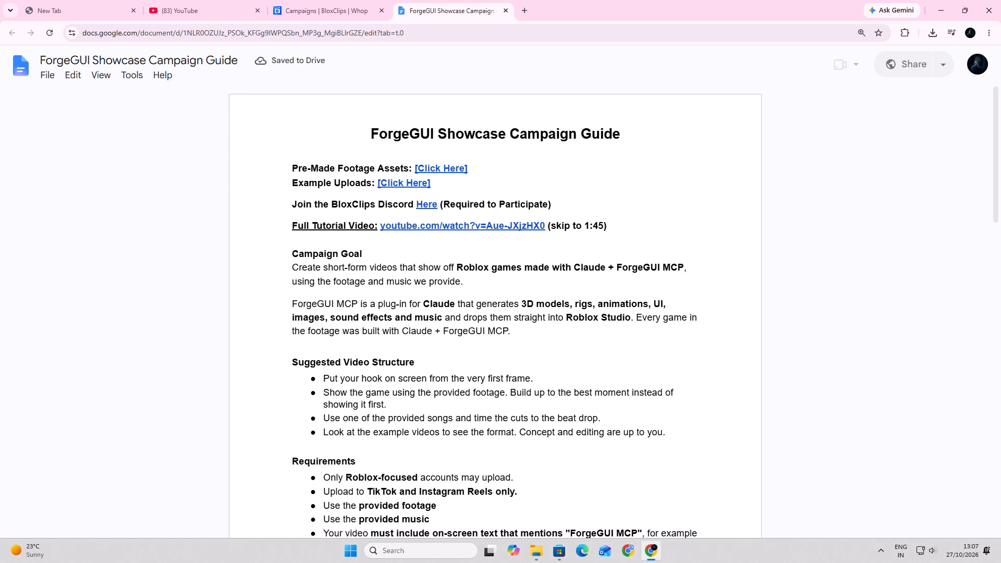
{"action": "scroll", "coordinate": [408, 325], "scroll_direction": "down", "scroll_amount": 17}
{"action": "scroll", "coordinate": [399, 328], "scroll_direction": "down", "scroll_amount": 8}
{"action": "scroll", "coordinate": [399, 328], "scroll_direction": "up", "scroll_amount": 15}
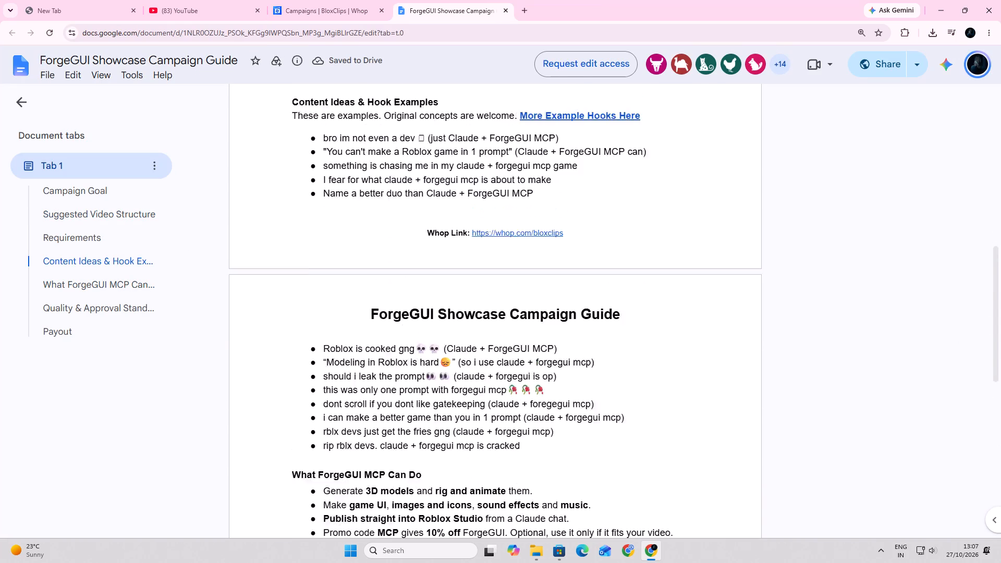
{"action": "scroll", "coordinate": [413, 348], "scroll_direction": "up", "scroll_amount": 8}
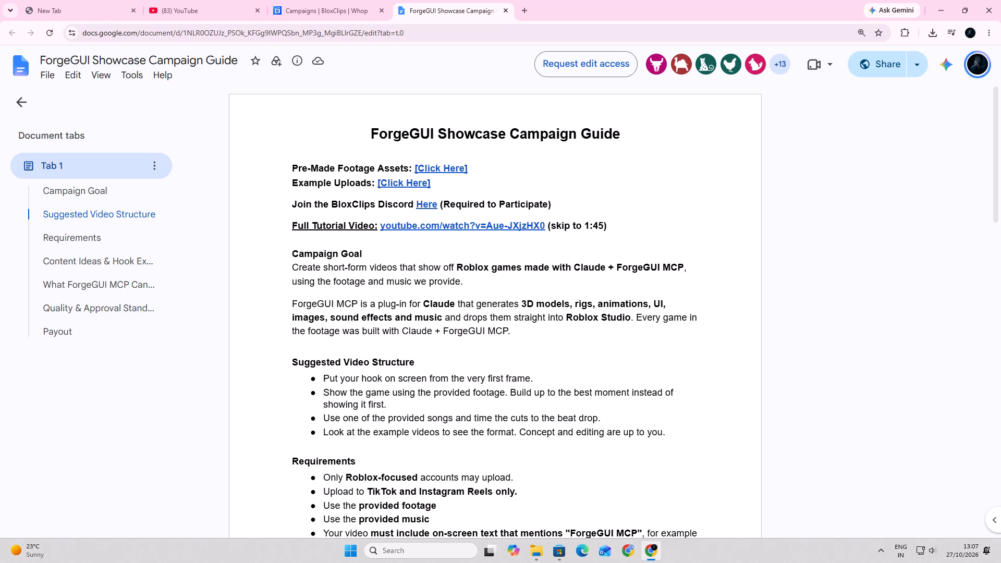
Preview the full tutorial video link in the campaign guide, closing the preview when done.
{"action": "left_click", "coordinate": [407, 229]}
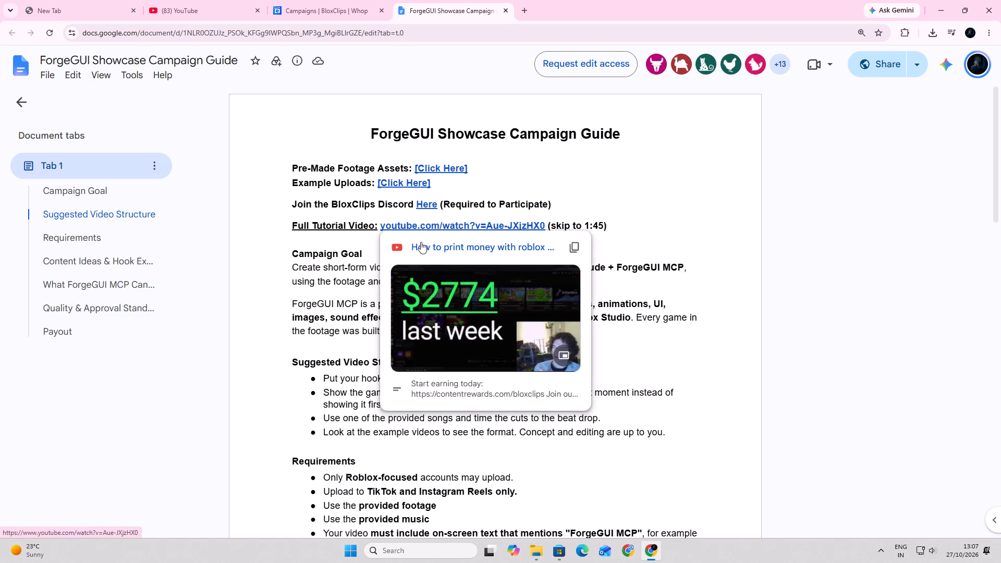
{"action": "left_click", "coordinate": [236, 317]}
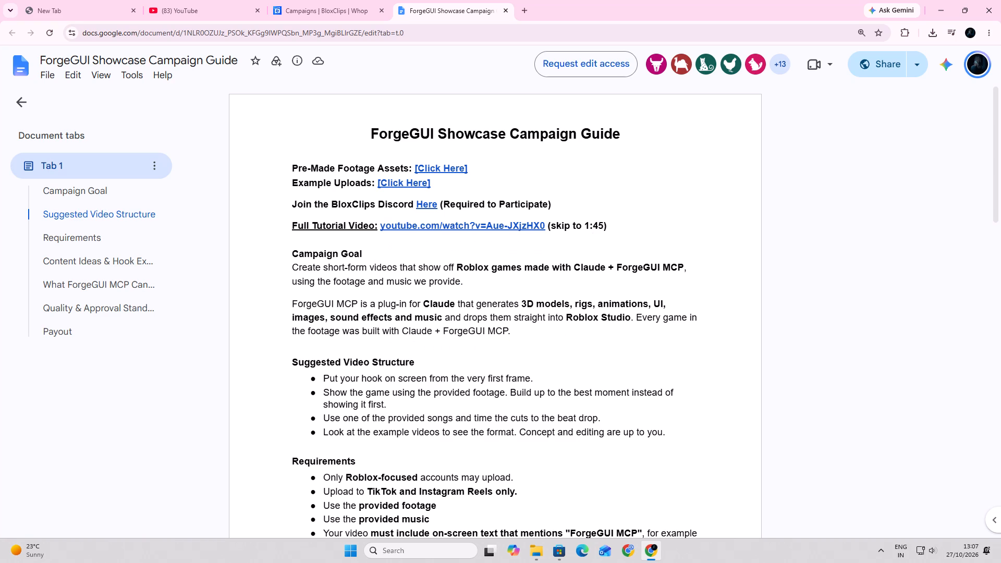
Return to Whop and show your own campaigns within the Streamer Clips community.
{"action": "left_click", "coordinate": [369, 0]}
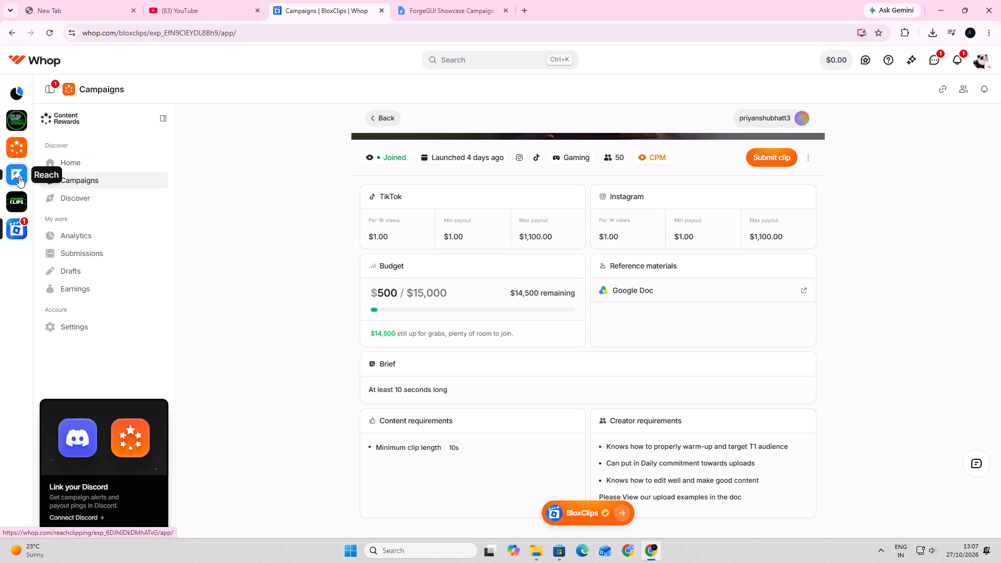
{"action": "left_click", "coordinate": [15, 200]}
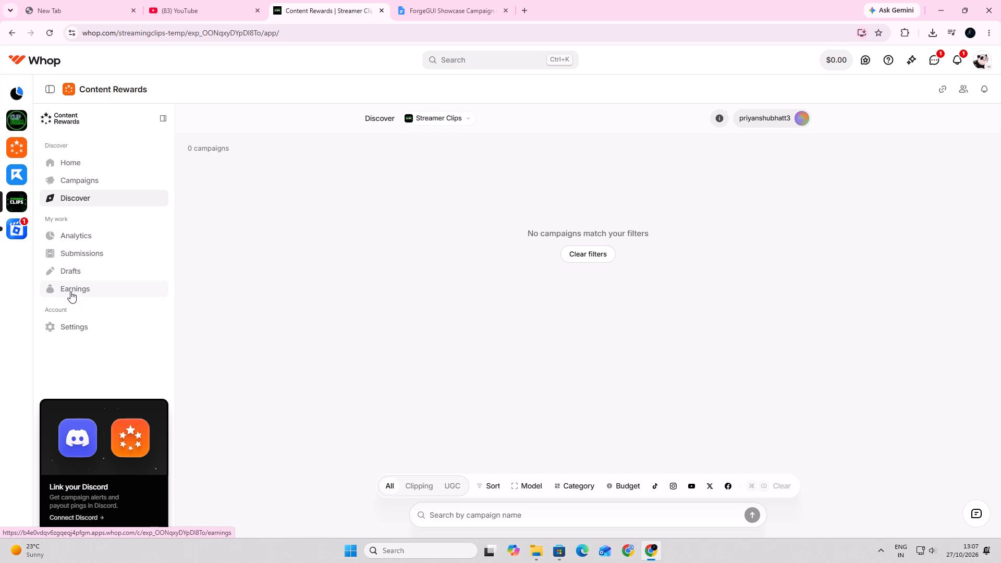
{"action": "left_click", "coordinate": [67, 175]}
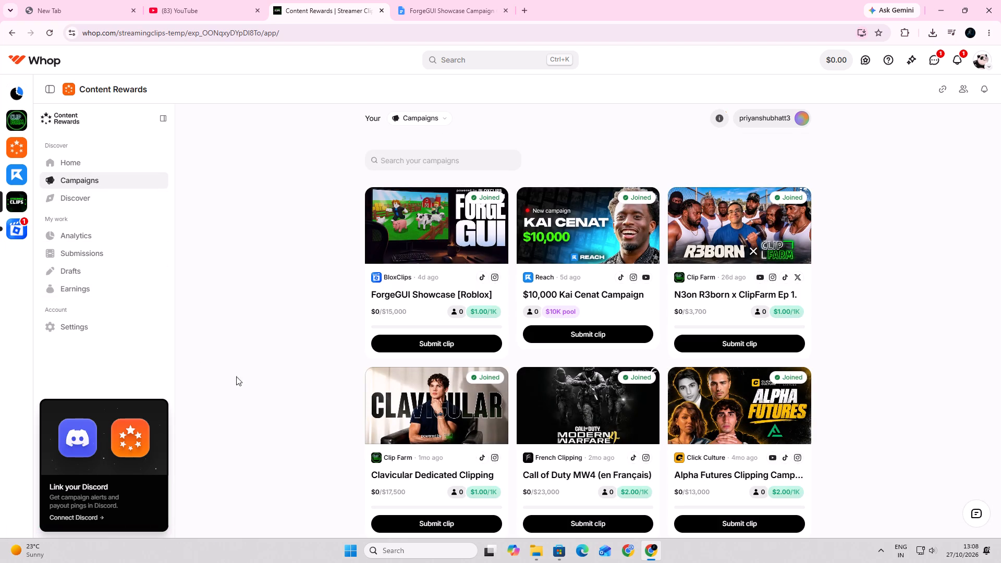
Review the payout rates, budget and reference materials of the N3on R3born x ClipFarm Ep 1. campaign, and return to the campaign list.
{"action": "scroll", "coordinate": [302, 360], "scroll_direction": "down", "scroll_amount": 8}
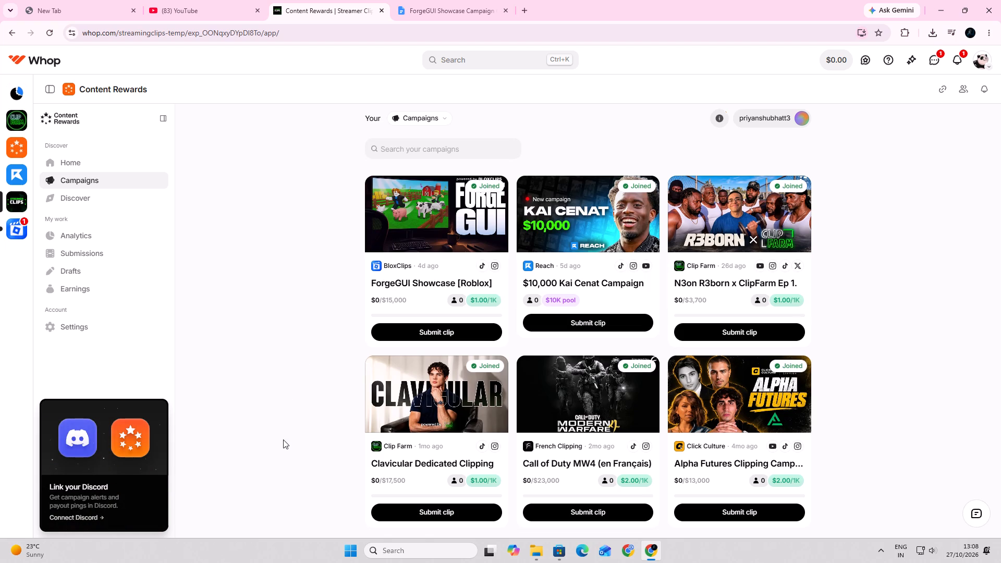
{"action": "left_click", "coordinate": [717, 286]}
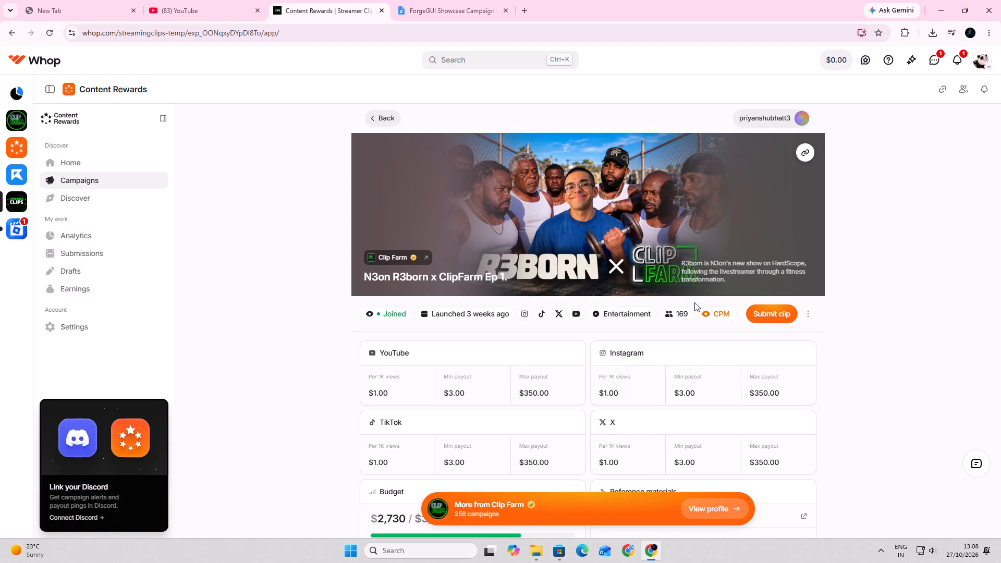
{"action": "scroll", "coordinate": [597, 334], "scroll_direction": "down", "scroll_amount": 2}
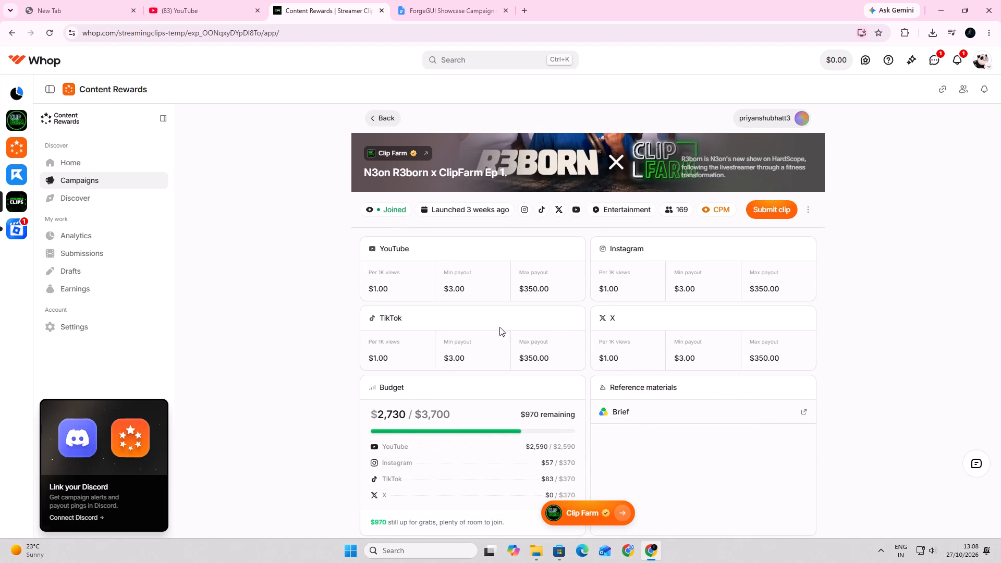
{"action": "scroll", "coordinate": [465, 330], "scroll_direction": "down", "scroll_amount": 3}
{"action": "scroll", "coordinate": [429, 327], "scroll_direction": "up", "scroll_amount": 9}
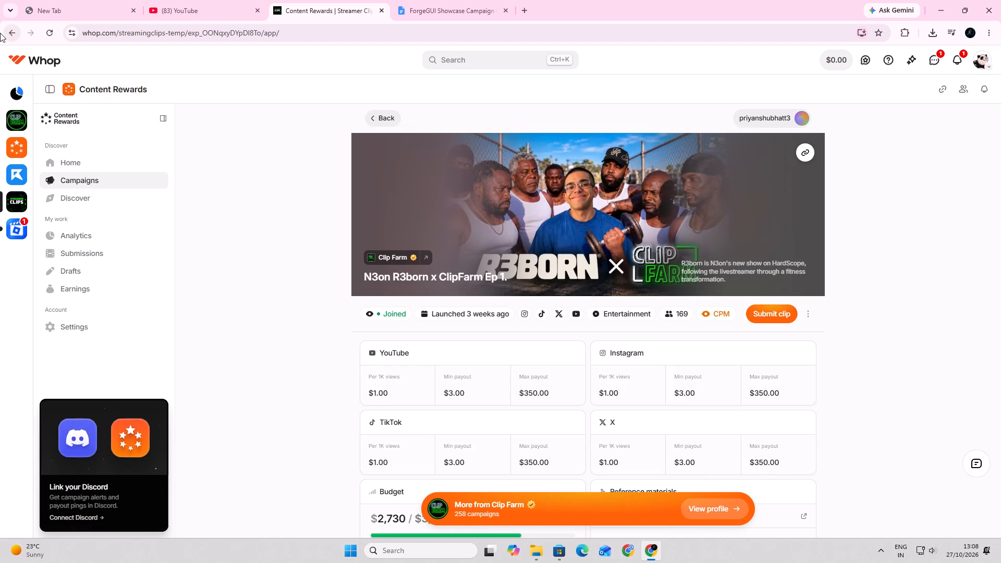
{"action": "left_click", "coordinate": [0, 33]}
Review the status, payouts and remaining budget of the Alpha Futures Clipping Campaign, and go back to the list.
{"action": "scroll", "coordinate": [405, 287], "scroll_direction": "down", "scroll_amount": 5}
{"action": "left_click", "coordinate": [733, 451]}
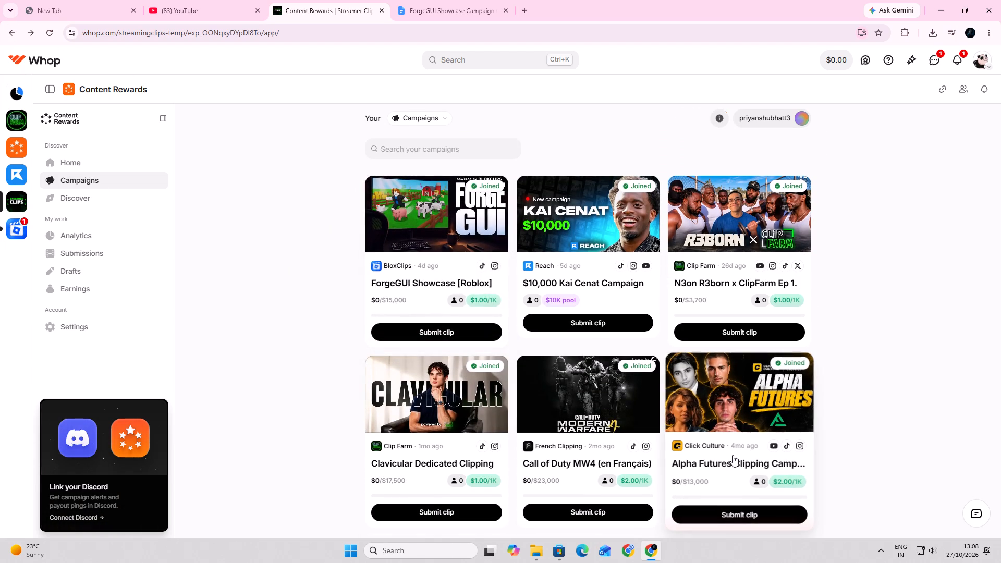
{"action": "scroll", "coordinate": [466, 380], "scroll_direction": "down", "scroll_amount": 2}
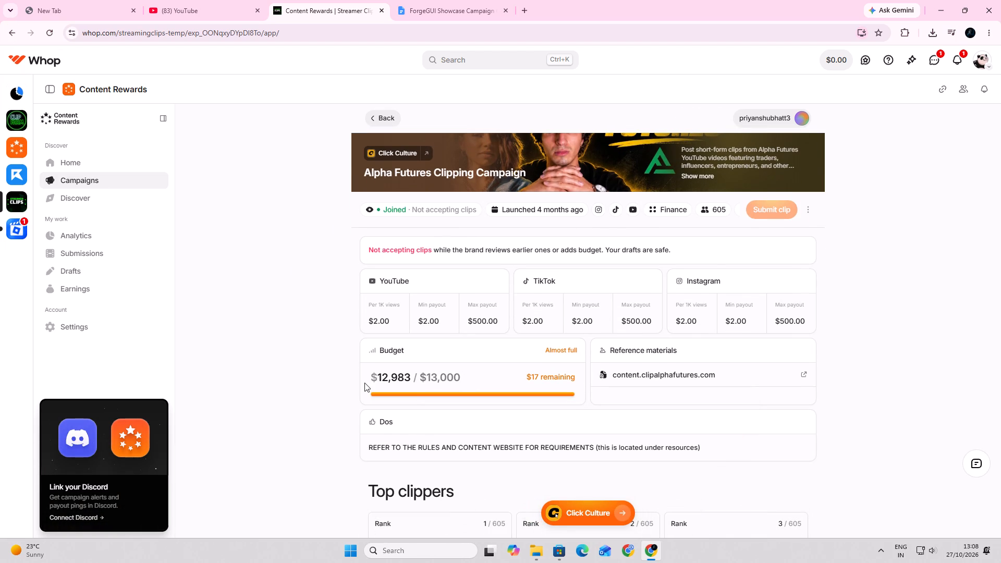
{"action": "scroll", "coordinate": [332, 363], "scroll_direction": "up", "scroll_amount": 8}
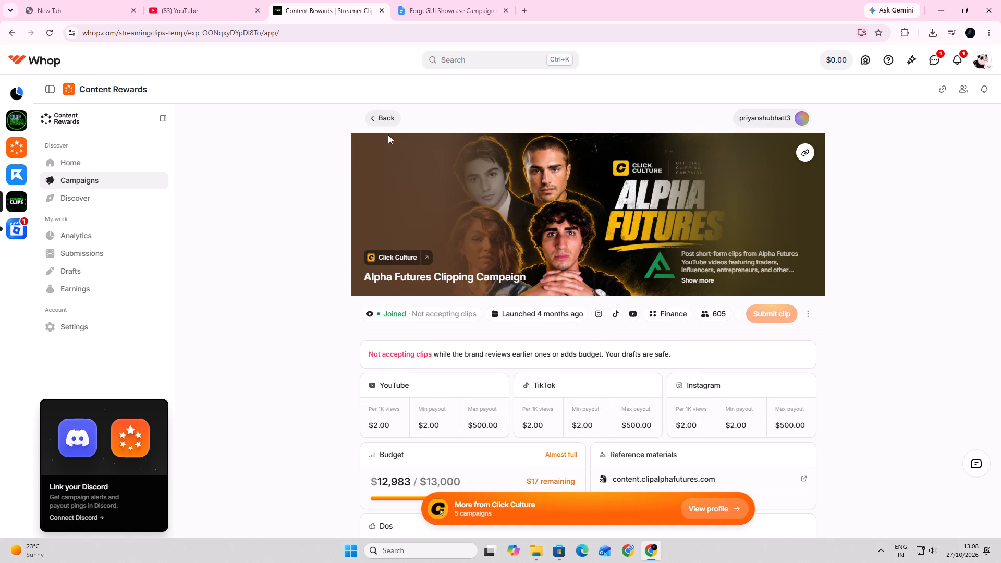
{"action": "left_click", "coordinate": [6, 34]}
Switch to the Content Rewards community, check your own campaigns there, and return to its Discover page.
{"action": "left_click", "coordinate": [16, 141]}
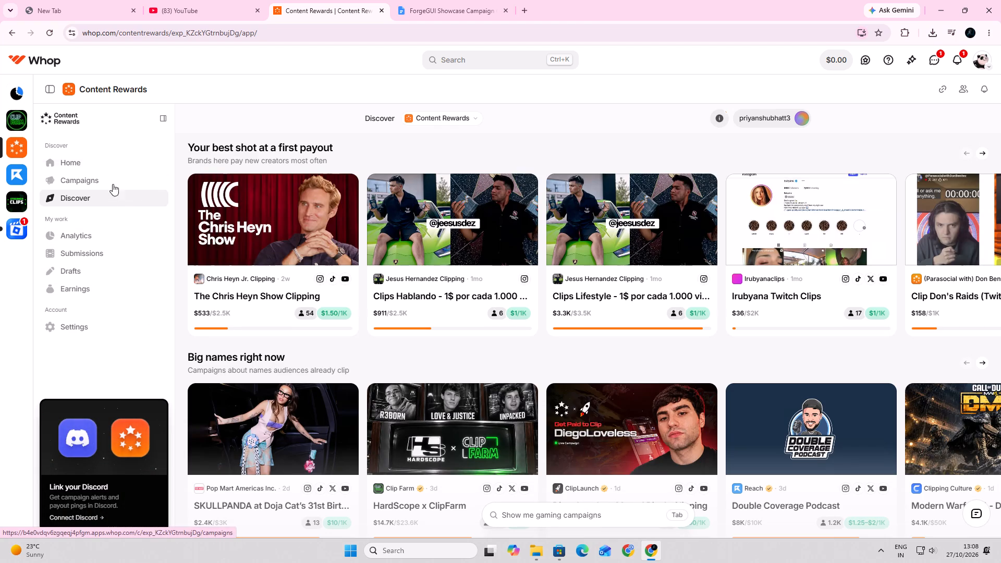
{"action": "left_click", "coordinate": [84, 182]}
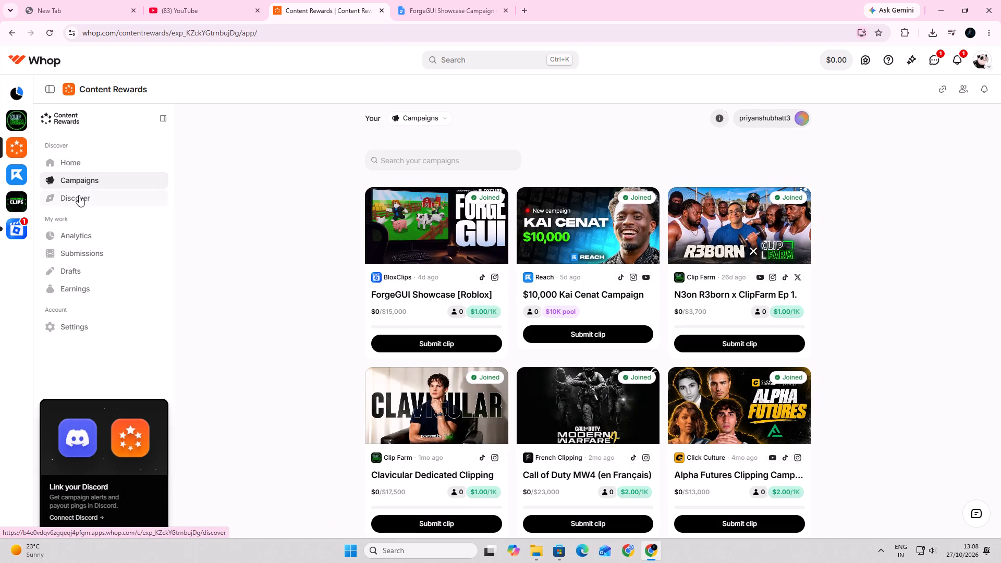
{"action": "left_click", "coordinate": [79, 195]}
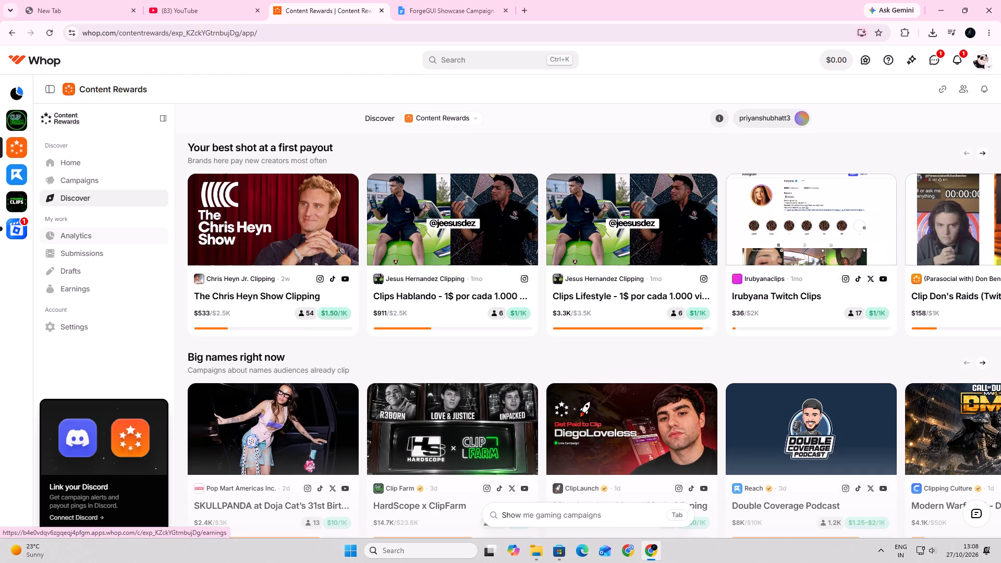
Open the Modern Warfare 4 - DMZ Live Clipping campaign from the big names, review its payouts and budget, and join it.
{"action": "scroll", "coordinate": [285, 317], "scroll_direction": "down", "scroll_amount": 2}
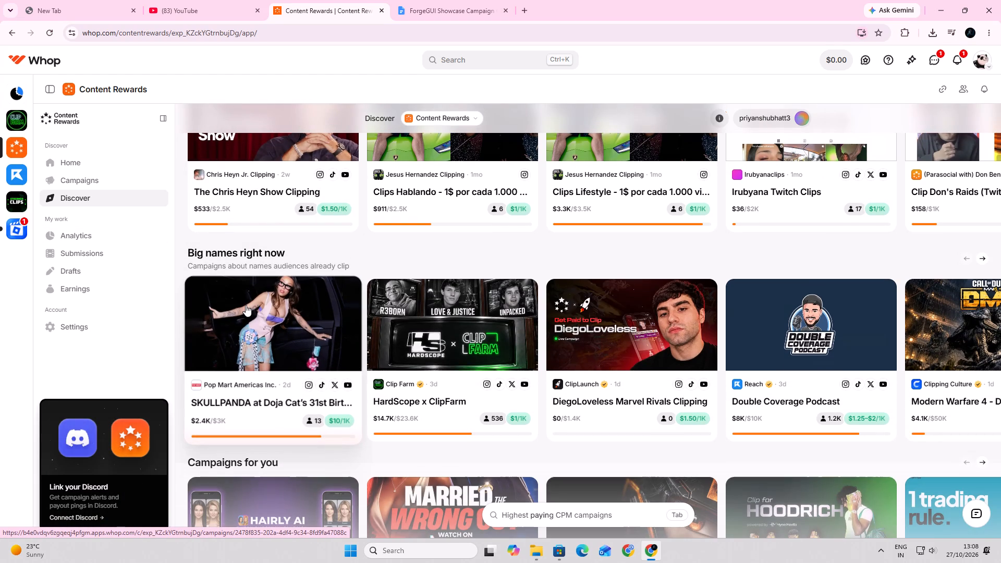
{"action": "scroll", "coordinate": [245, 305], "scroll_direction": "down", "scroll_amount": 1}
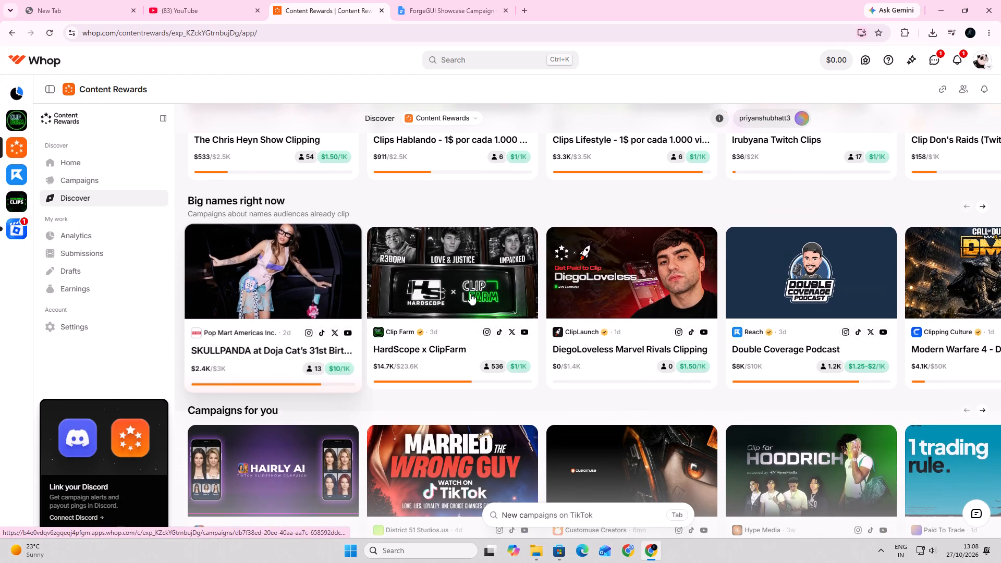
{"action": "left_click", "coordinate": [946, 288]}
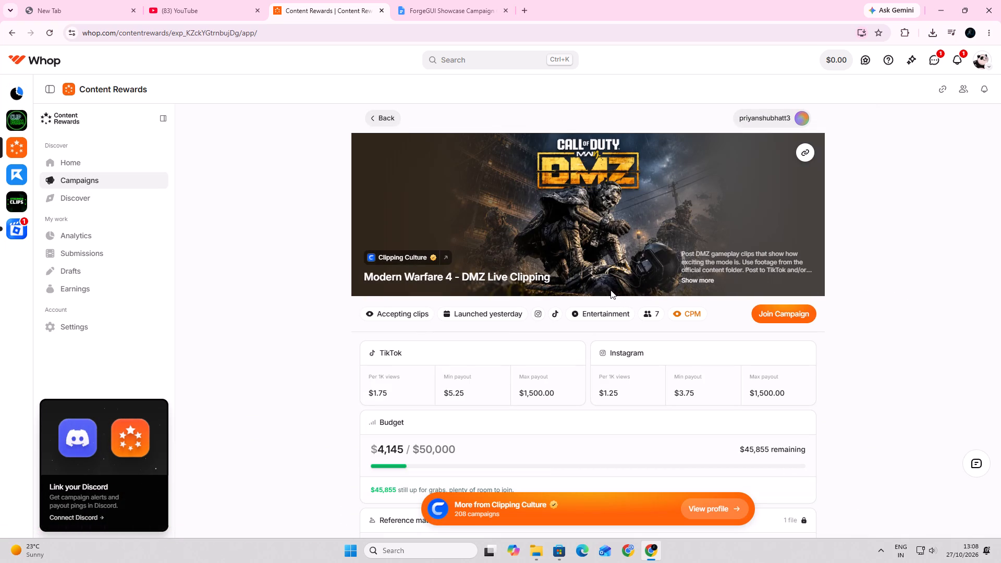
{"action": "scroll", "coordinate": [602, 288], "scroll_direction": "down", "scroll_amount": 5}
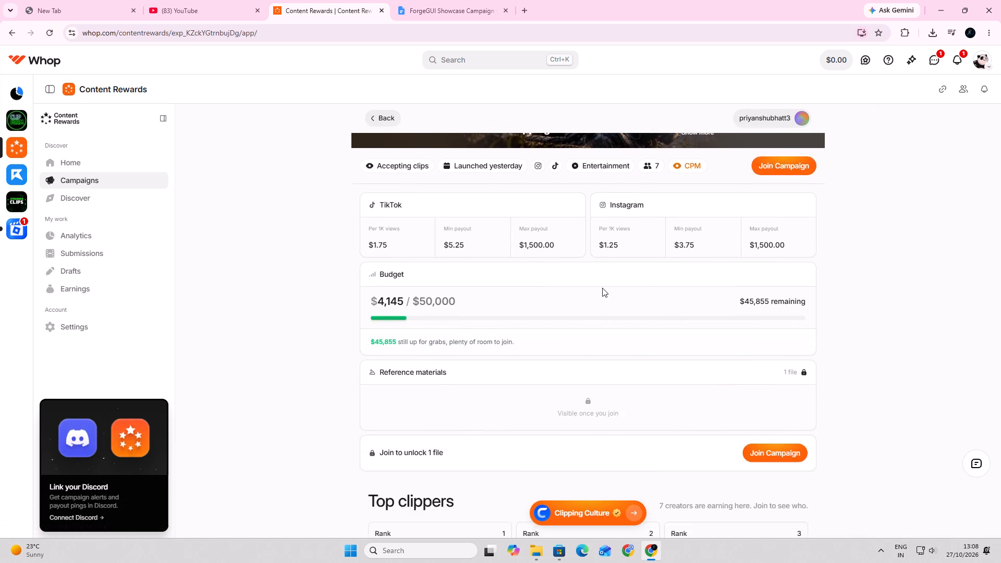
{"action": "scroll", "coordinate": [602, 288], "scroll_direction": "down", "scroll_amount": 3}
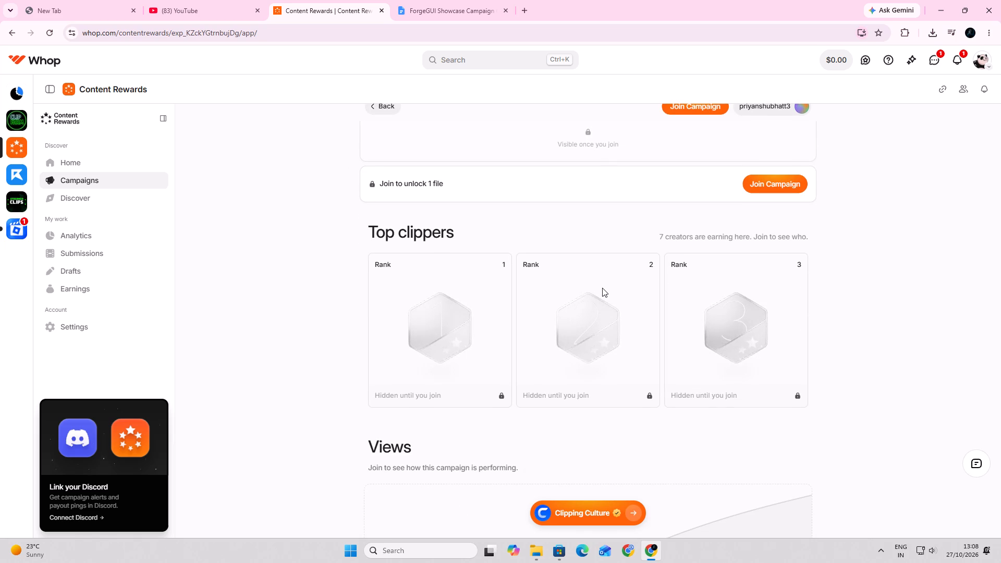
{"action": "scroll", "coordinate": [602, 288], "scroll_direction": "up", "scroll_amount": 5}
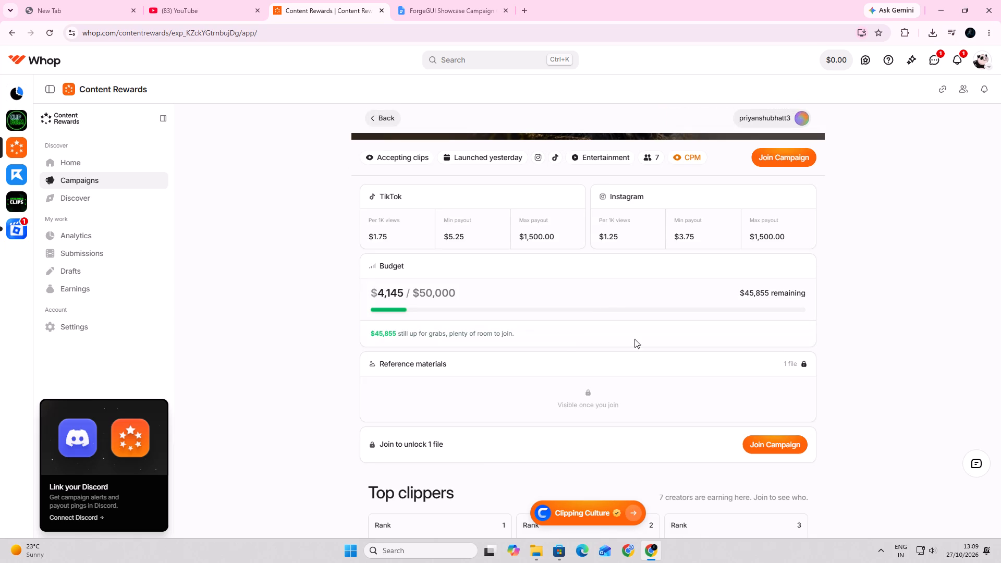
{"action": "left_click", "coordinate": [778, 448]}
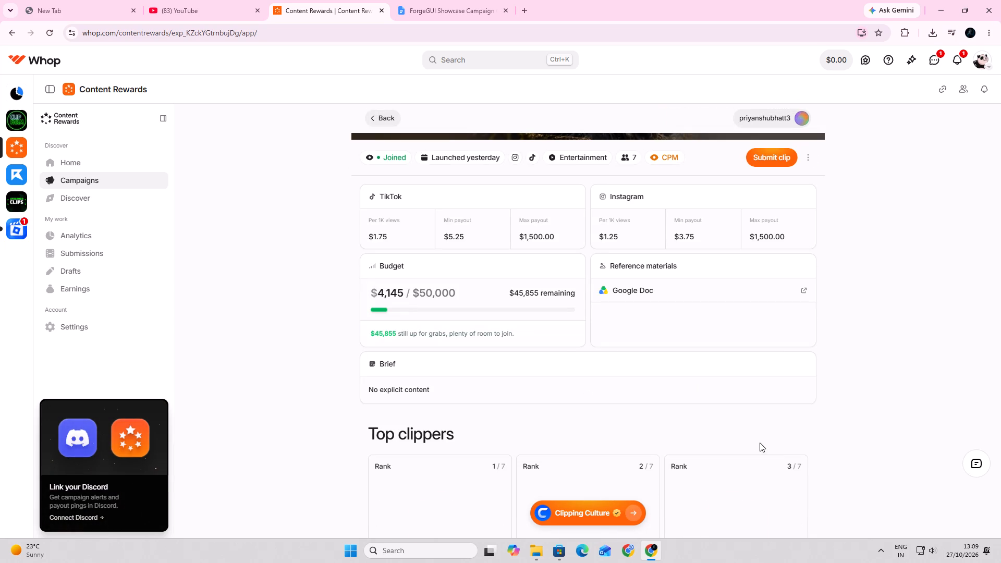
Open the campaign's Google Doc reference material and follow its link to the official content folder of DMZ footage.
{"action": "left_click", "coordinate": [804, 287]}
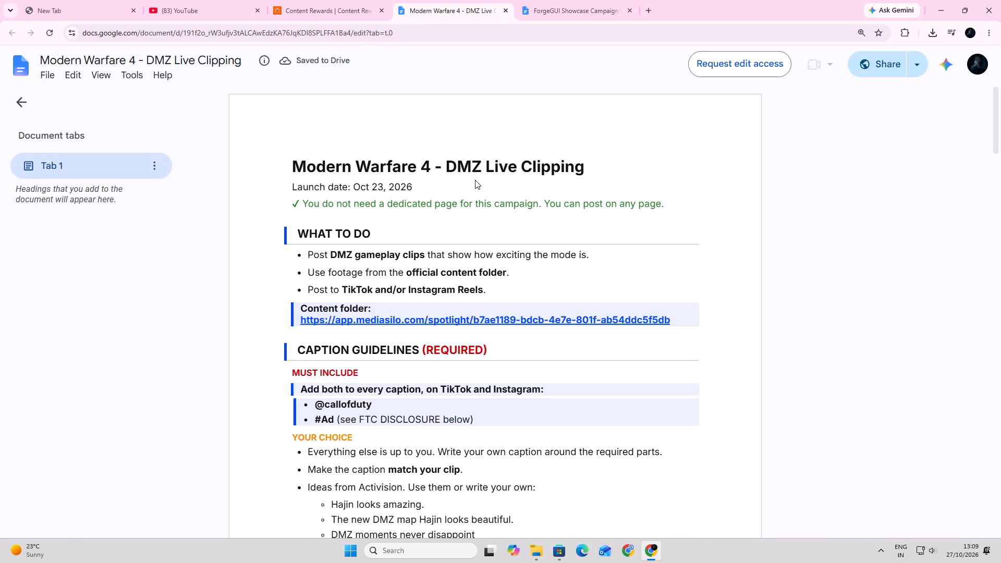
{"action": "scroll", "coordinate": [489, 352], "scroll_direction": "down", "scroll_amount": 2}
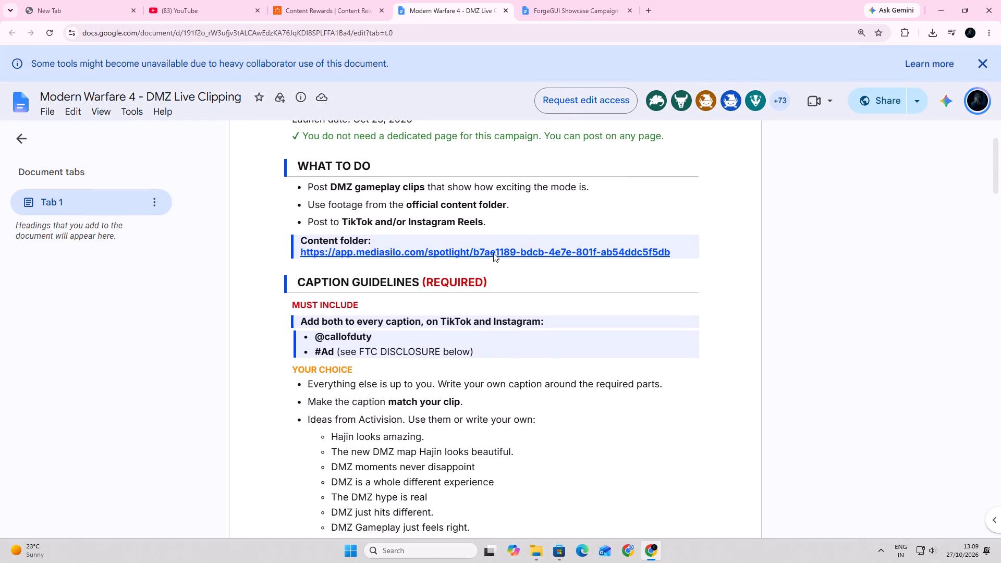
{"action": "left_click", "coordinate": [493, 253]}
{"action": "left_click", "coordinate": [449, 265]}
{"action": "left_click", "coordinate": [439, 274]}
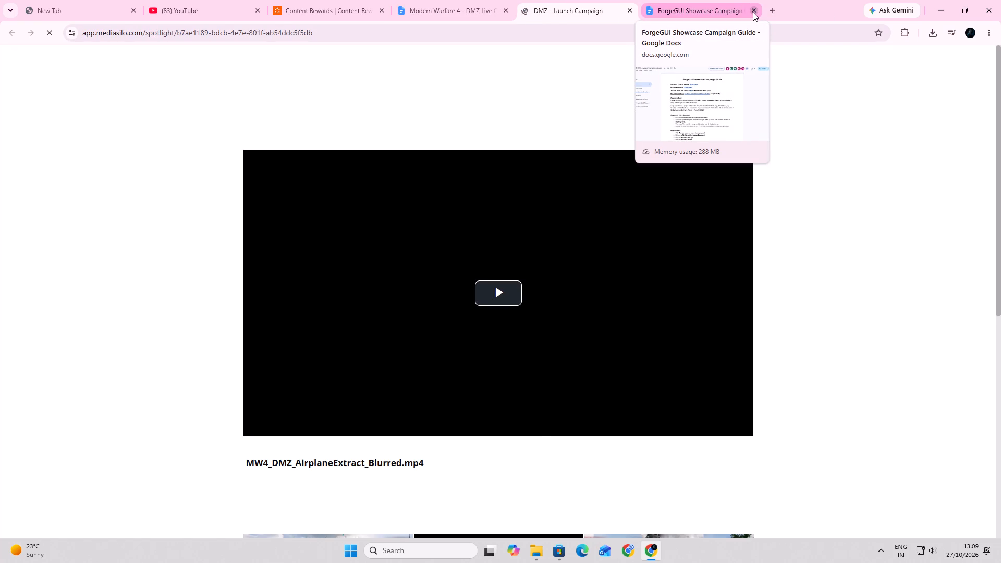
Close the ForgeGUI Showcase Campaign Guide.
{"action": "left_click", "coordinate": [753, 12]}
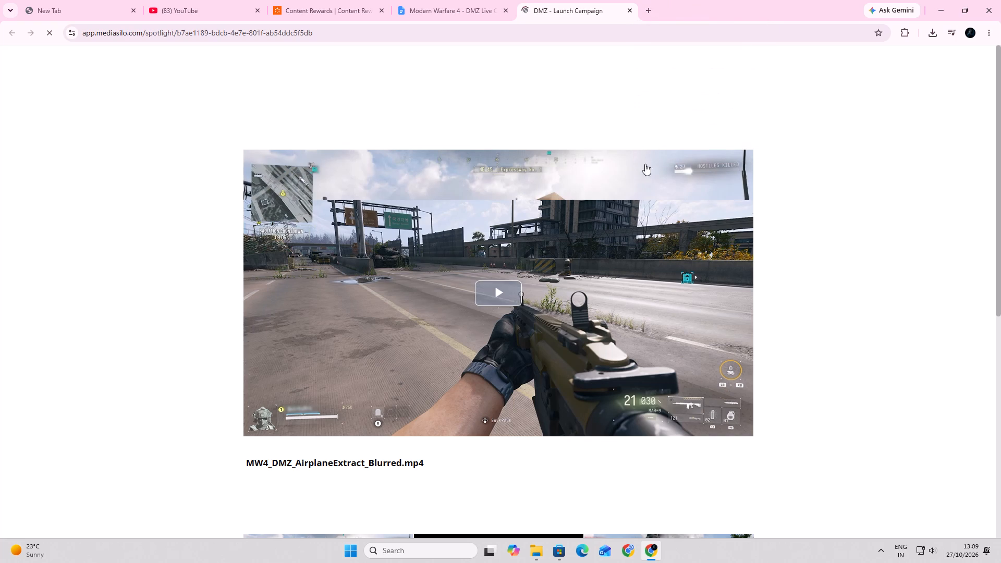
Play the MW4_DMZ_AirplaneExtract_Blurred.mp4 video in the DMZ - Launch Campaign folder.
{"action": "left_click", "coordinate": [496, 285]}
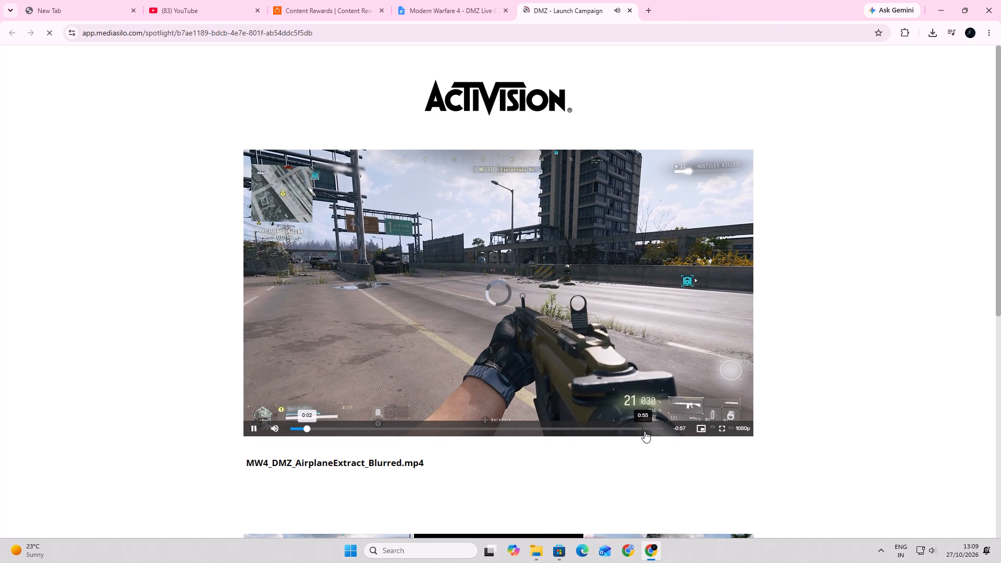
Pause the MW4_DMZ_AirplaneExtract_Blurred.mp4 video.
{"action": "left_click", "coordinate": [256, 425]}
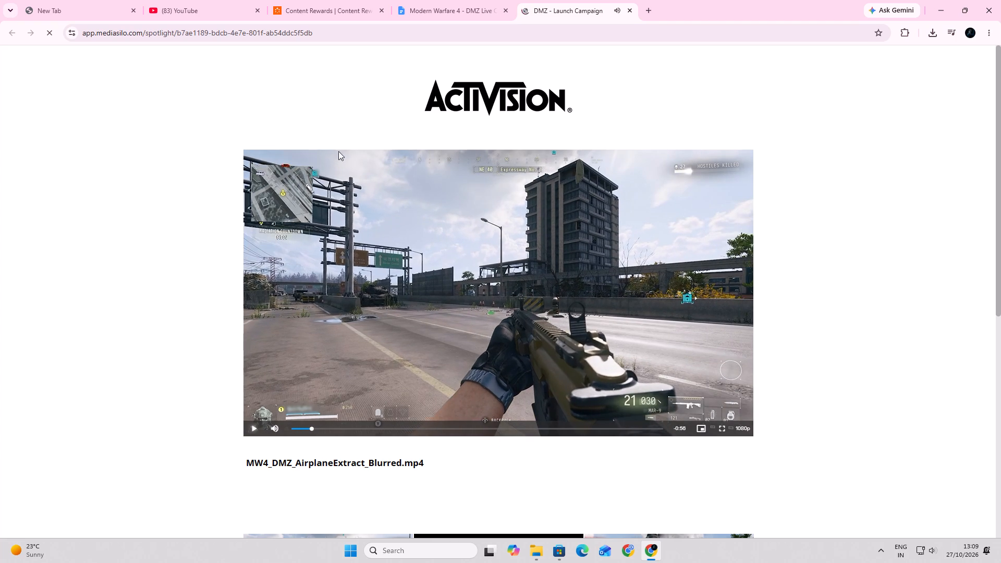
Return to the Modern Warfare 4 - DMZ Live Clipping guide and review its What To Do and Caption Guidelines sections.
{"action": "left_click", "coordinate": [460, 9]}
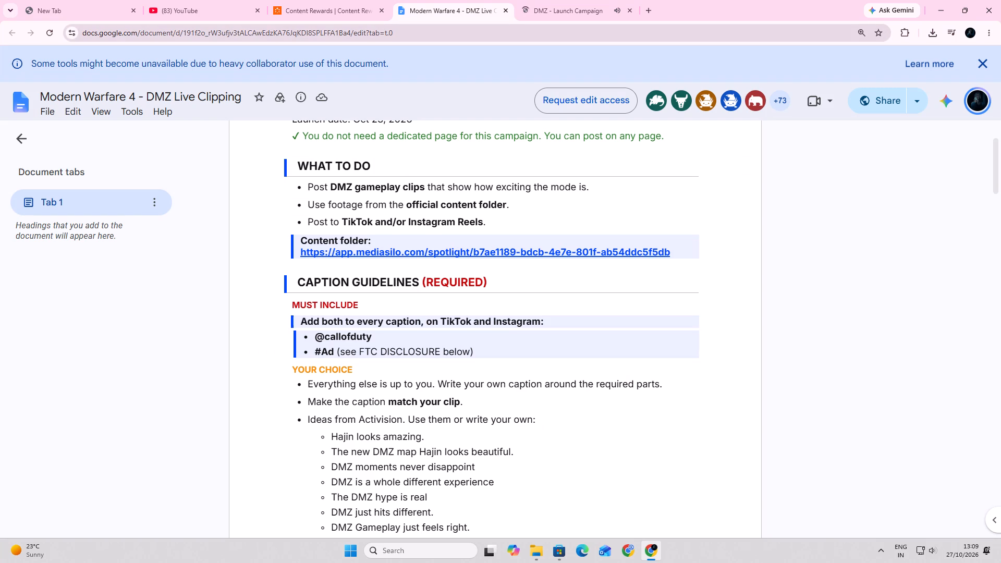
{"action": "left_click", "coordinate": [559, 0]}
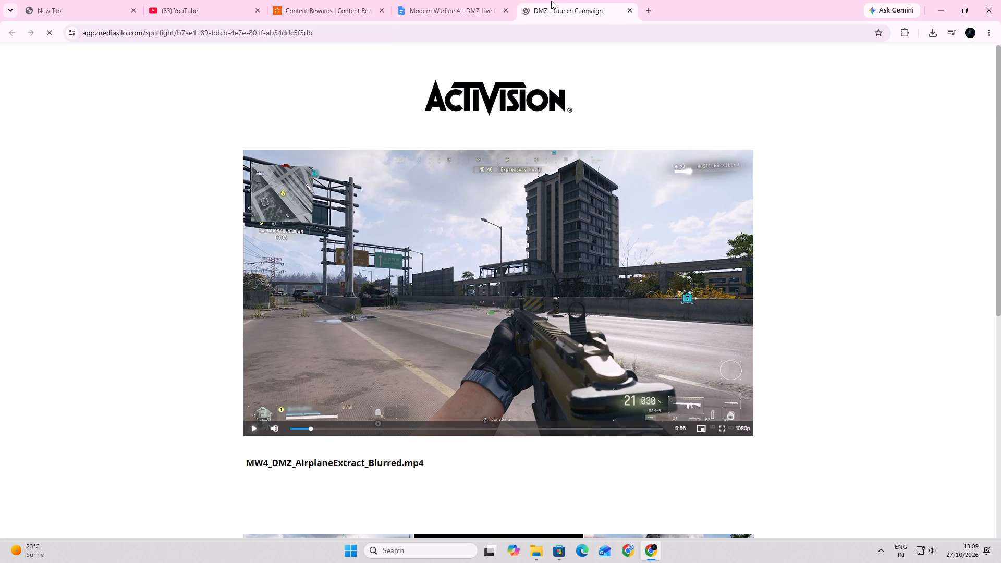
{"action": "left_click", "coordinate": [471, 0]}
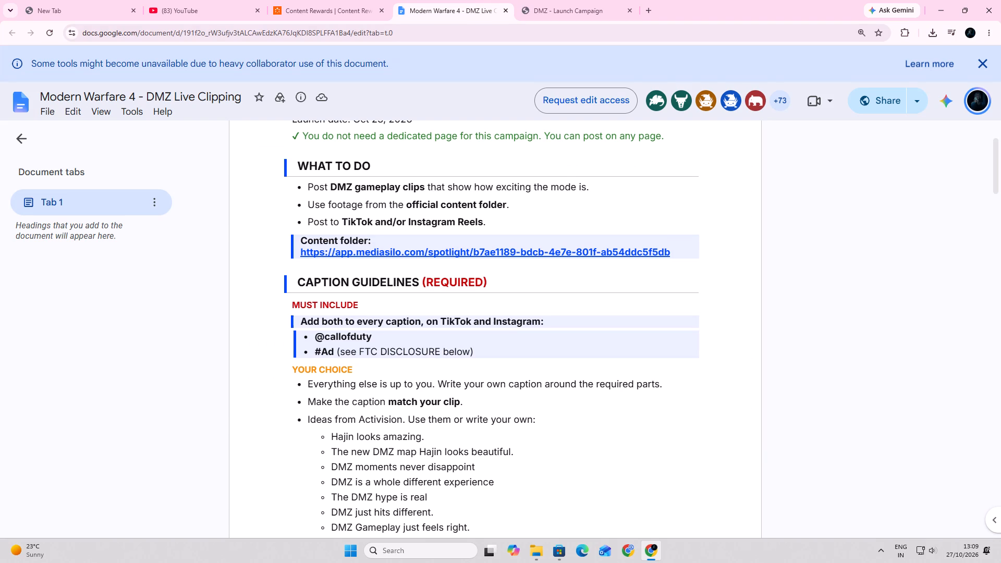
{"action": "scroll", "coordinate": [270, 231], "scroll_direction": "down", "scroll_amount": 4}
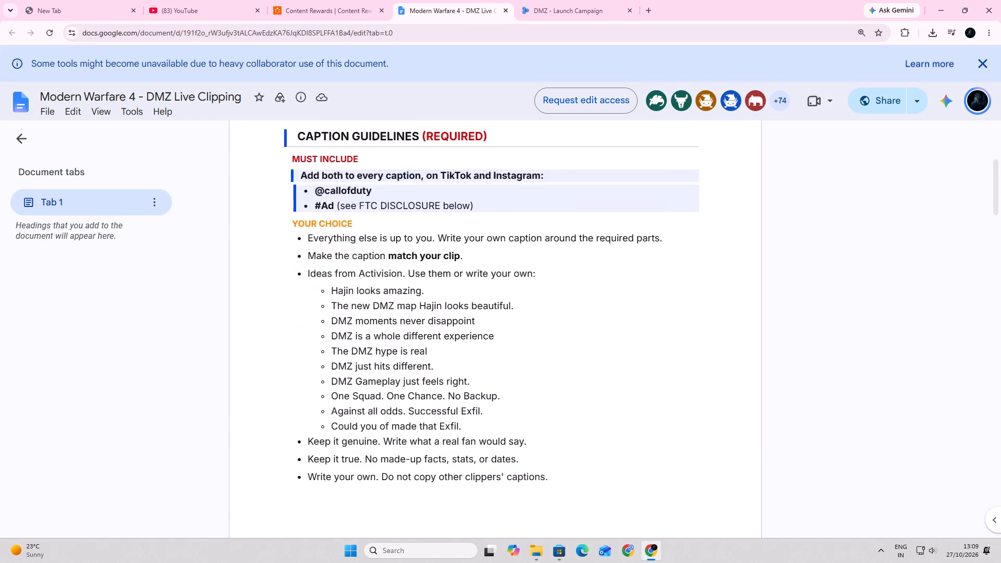
{"action": "scroll", "coordinate": [267, 229], "scroll_direction": "up", "scroll_amount": 4}
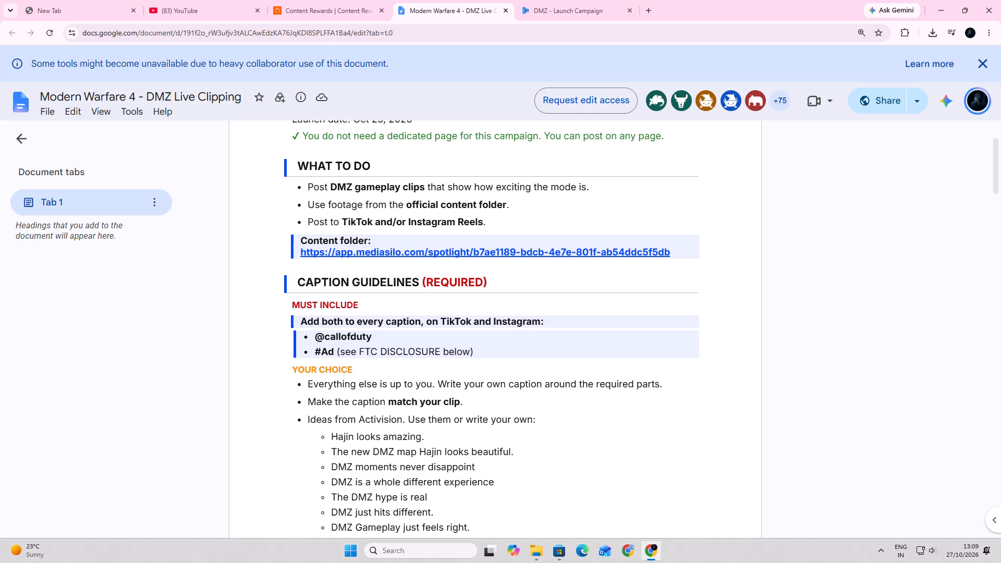
{"action": "scroll", "coordinate": [282, 198], "scroll_direction": "up", "scroll_amount": 3}
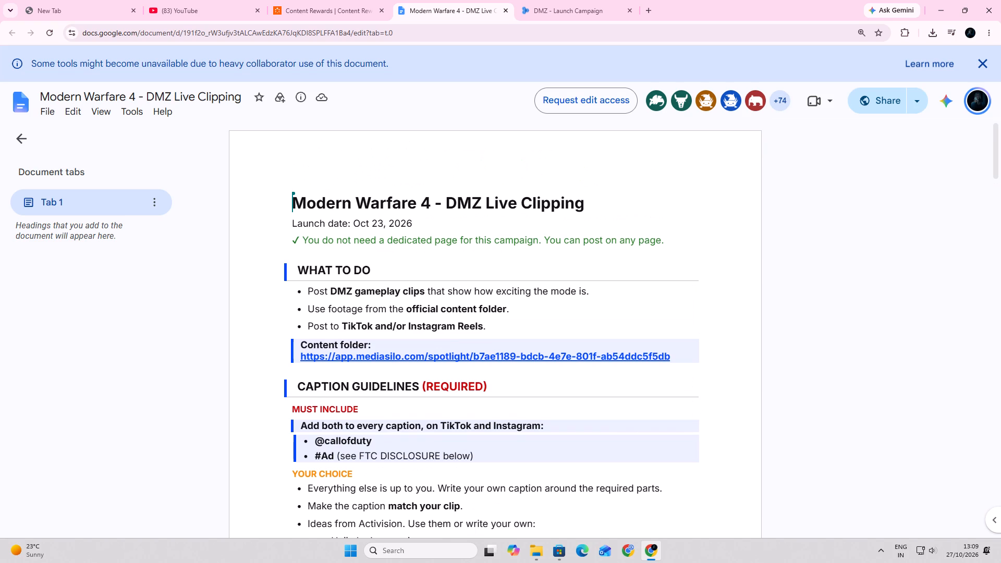
Read the caption guidelines, FTC disclosure and on-screen text rules in the Modern Warfare 4 - DMZ Live Clipping guide.
{"action": "scroll", "coordinate": [271, 198], "scroll_direction": "down", "scroll_amount": 2}
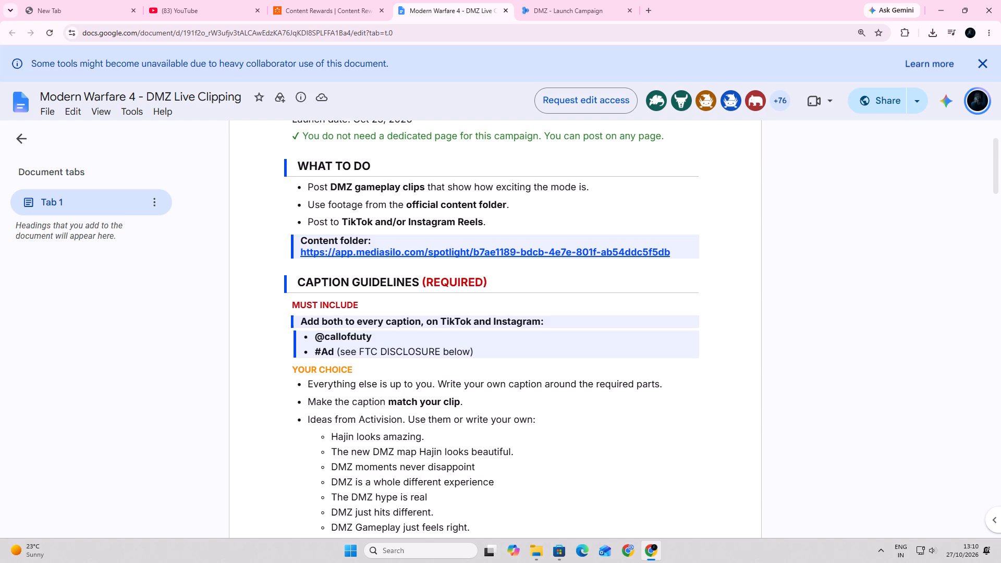
{"action": "scroll", "coordinate": [271, 198], "scroll_direction": "down", "scroll_amount": 4}
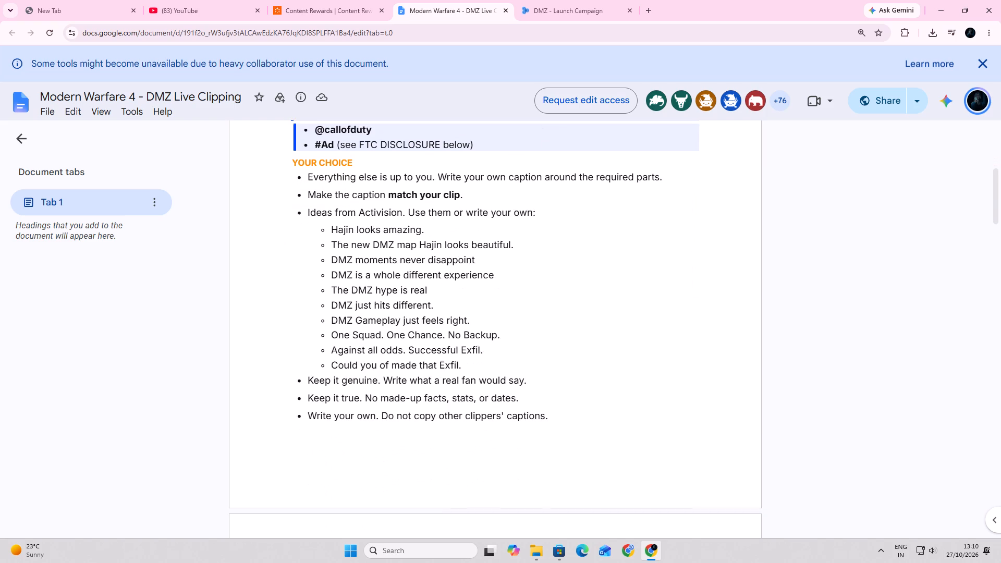
{"action": "scroll", "coordinate": [270, 199], "scroll_direction": "down", "scroll_amount": 9}
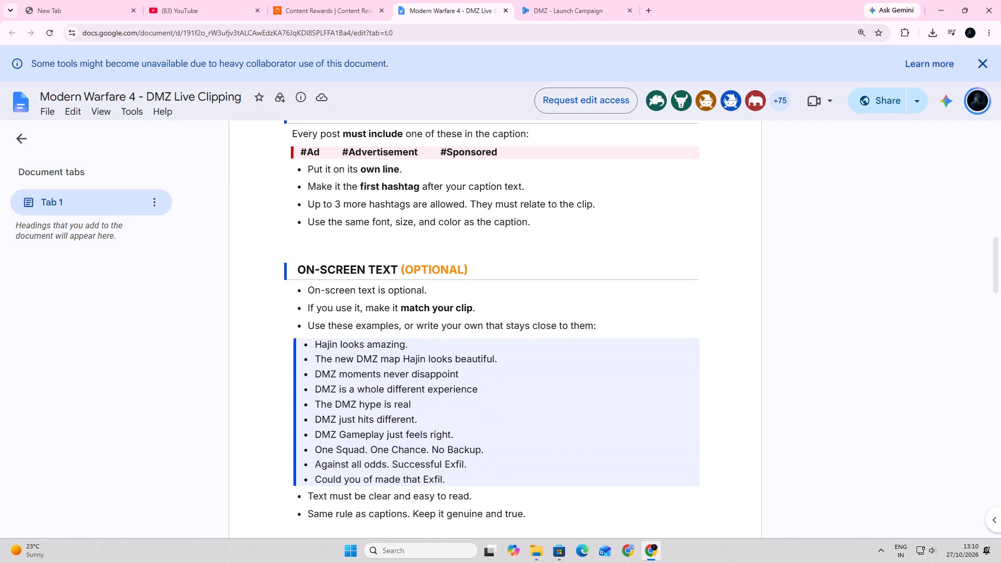
{"action": "scroll", "coordinate": [292, 267], "scroll_direction": "up", "scroll_amount": 8}
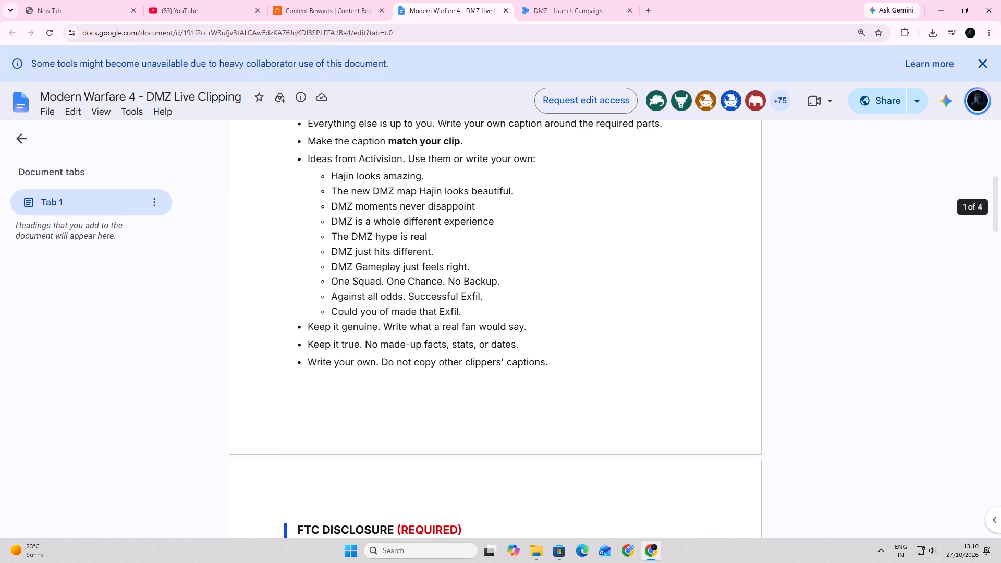
{"action": "scroll", "coordinate": [288, 277], "scroll_direction": "down", "scroll_amount": 5}
{"action": "scroll", "coordinate": [288, 278], "scroll_direction": "up", "scroll_amount": 8}
Return to the DMZ - Launch Campaign folder, resume the airplane extract video and pause it a few seconds on.
{"action": "left_click", "coordinate": [517, 0]}
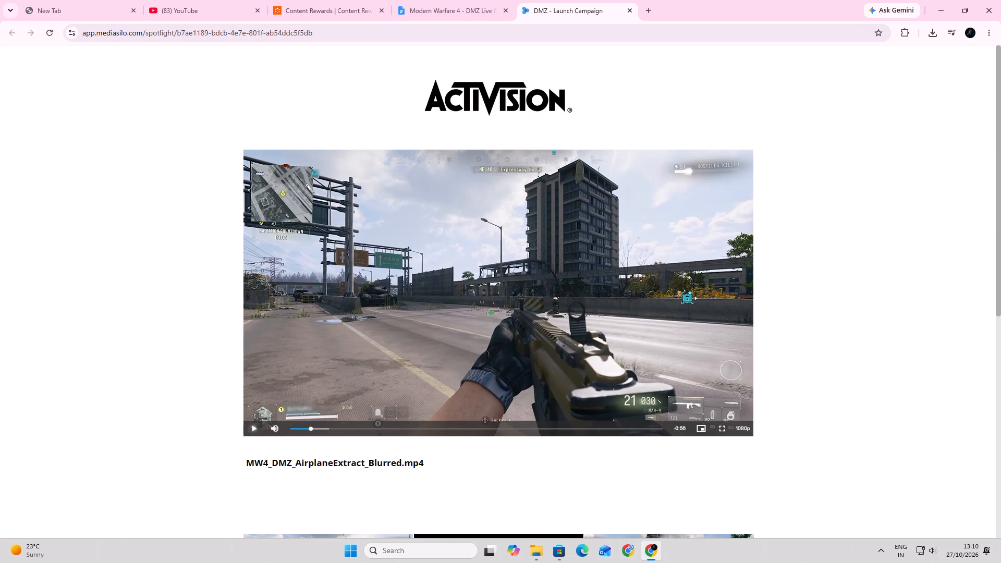
{"action": "left_click", "coordinate": [487, 248]}
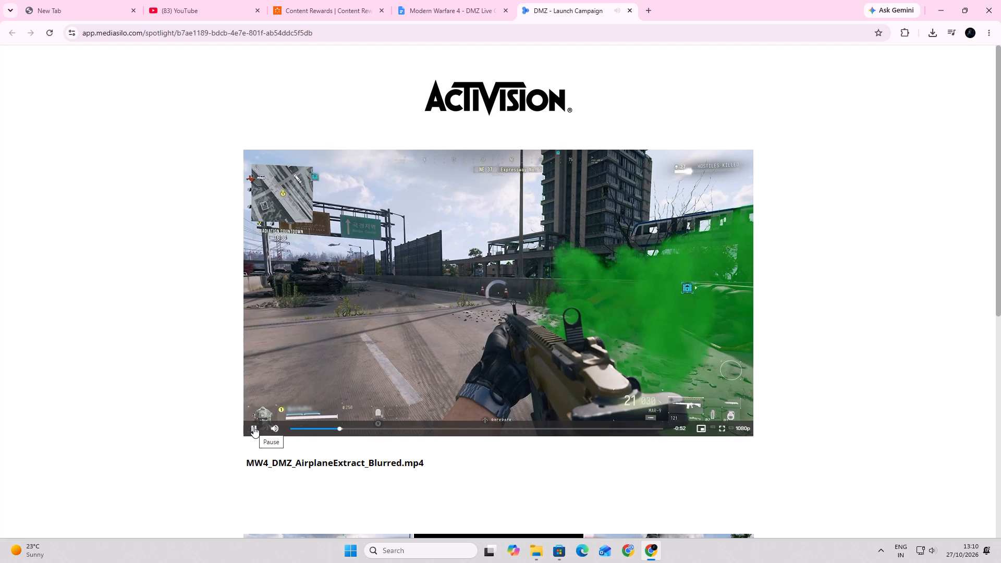
{"action": "left_click", "coordinate": [253, 426]}
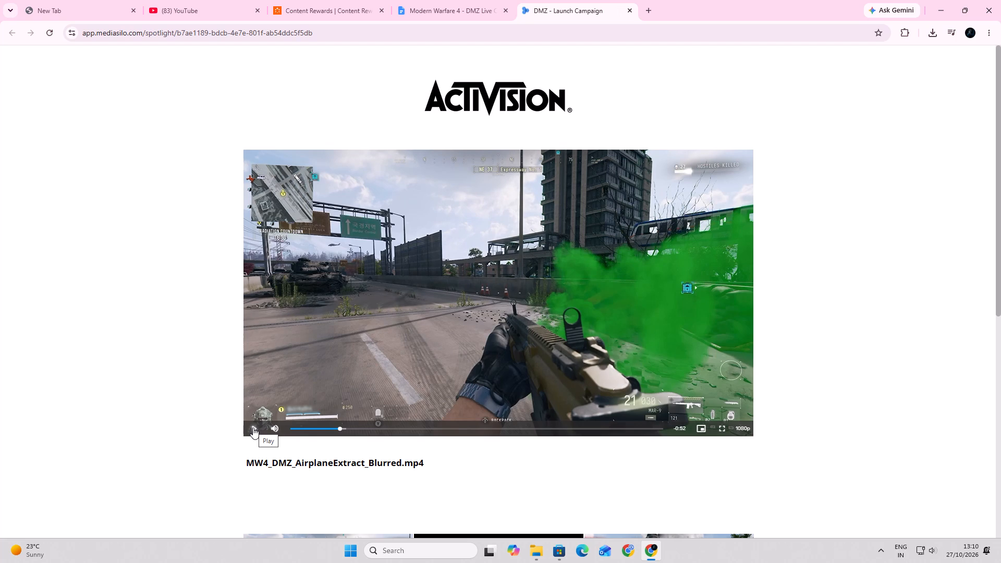
Resume the airplane extract video for a couple of seconds and pause it.
{"action": "left_click", "coordinate": [253, 427]}
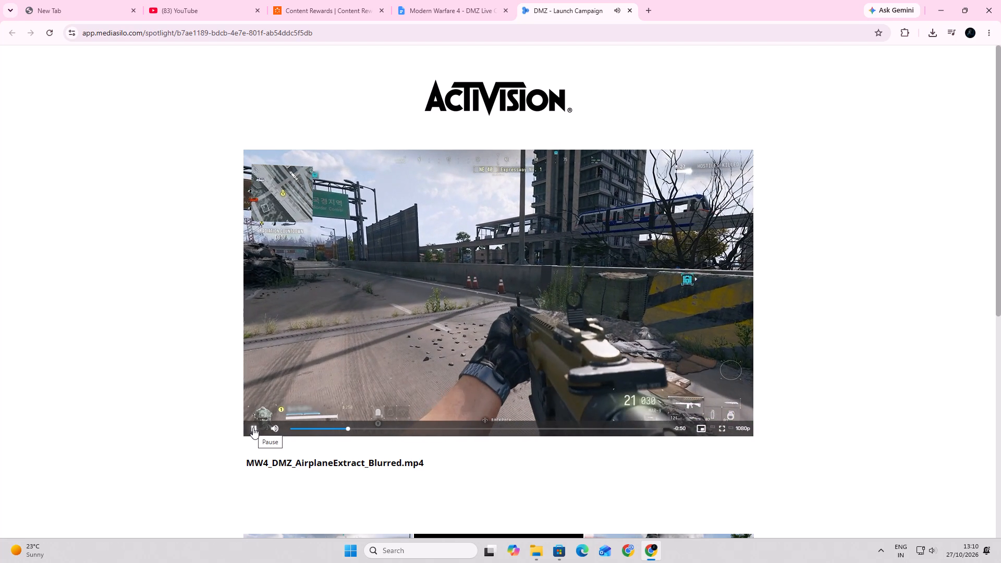
{"action": "left_click", "coordinate": [253, 427]}
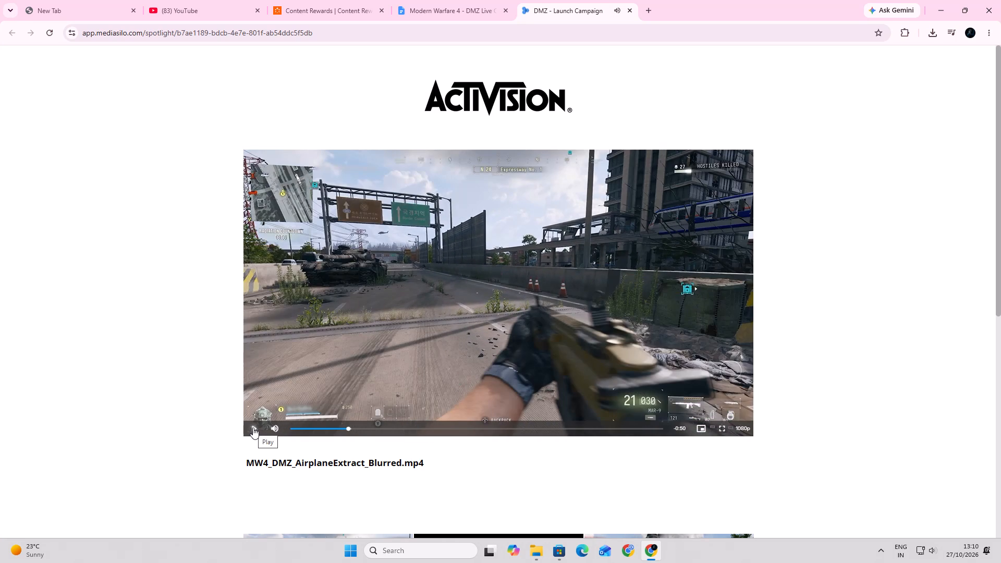
{"action": "left_click", "coordinate": [253, 427]}
{"action": "left_click", "coordinate": [253, 427]}
Play the MW4_DMZ_WalkingAroundFOB_WithUI_Blurred.mp4 video from the DMZ - Launch Campaign folder.
{"action": "scroll", "coordinate": [251, 420], "scroll_direction": "down", "scroll_amount": 6}
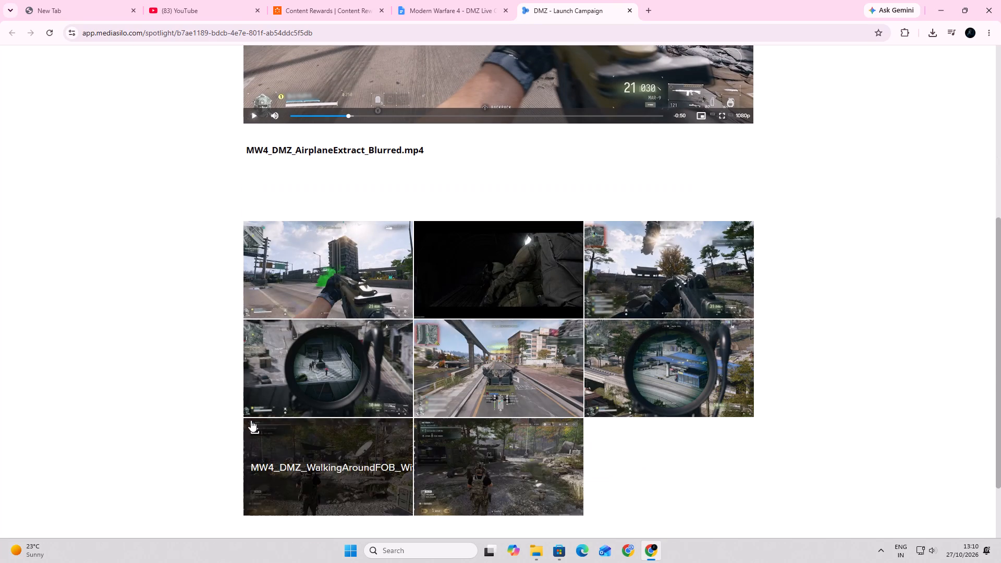
{"action": "left_click", "coordinate": [344, 463]}
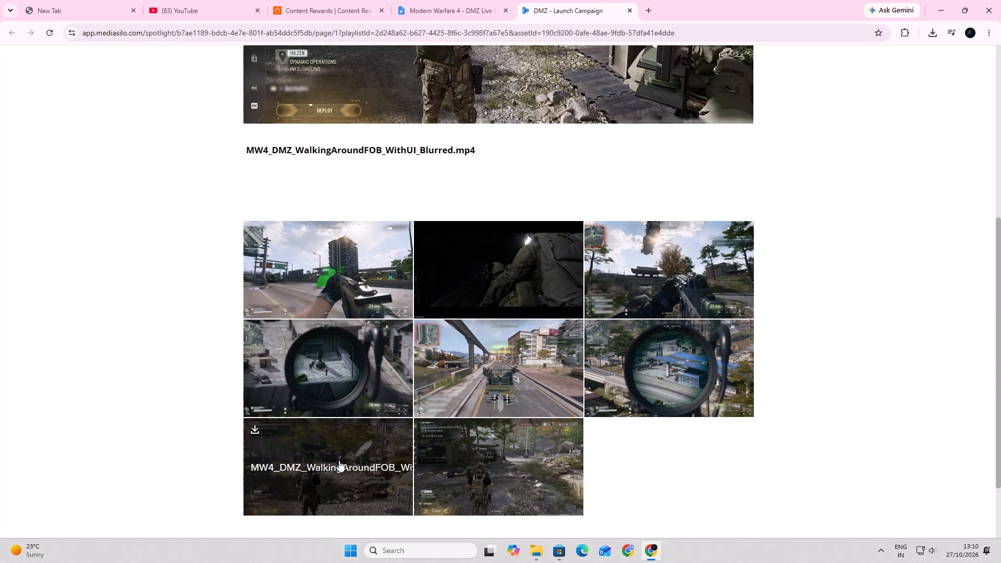
{"action": "scroll", "coordinate": [337, 458], "scroll_direction": "up", "scroll_amount": 6}
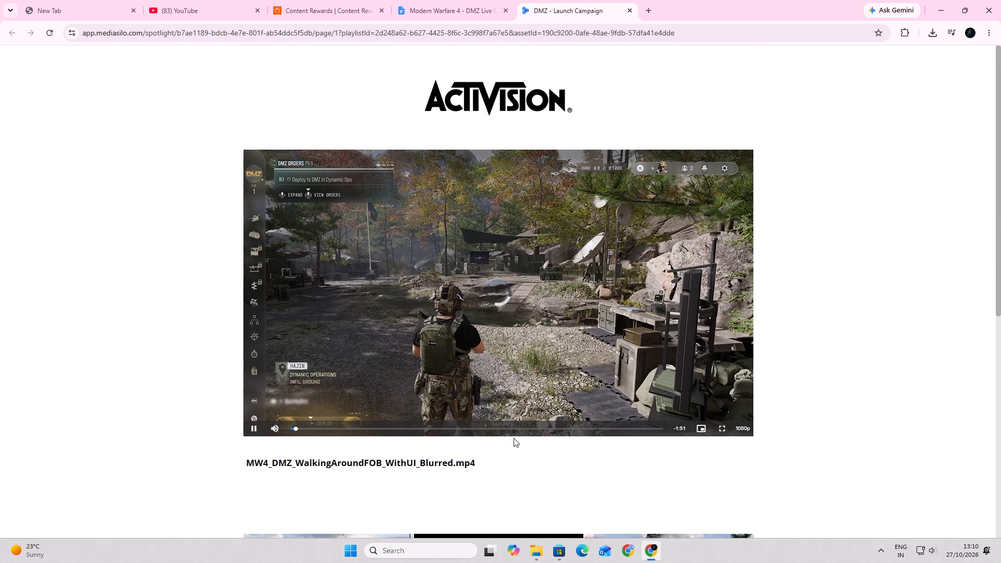
Play the MW4_DMZClipping_Sniping_B_Blurred.mp4 video and pause it after its first moments.
{"action": "scroll", "coordinate": [422, 440], "scroll_direction": "down", "scroll_amount": 6}
{"action": "left_click", "coordinate": [644, 382]}
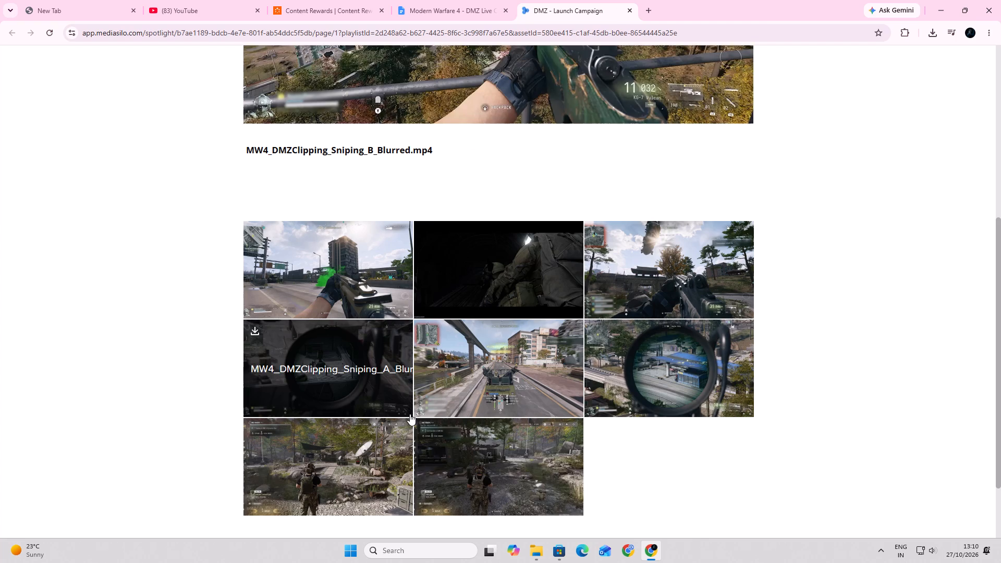
{"action": "scroll", "coordinate": [410, 414], "scroll_direction": "up", "scroll_amount": 7}
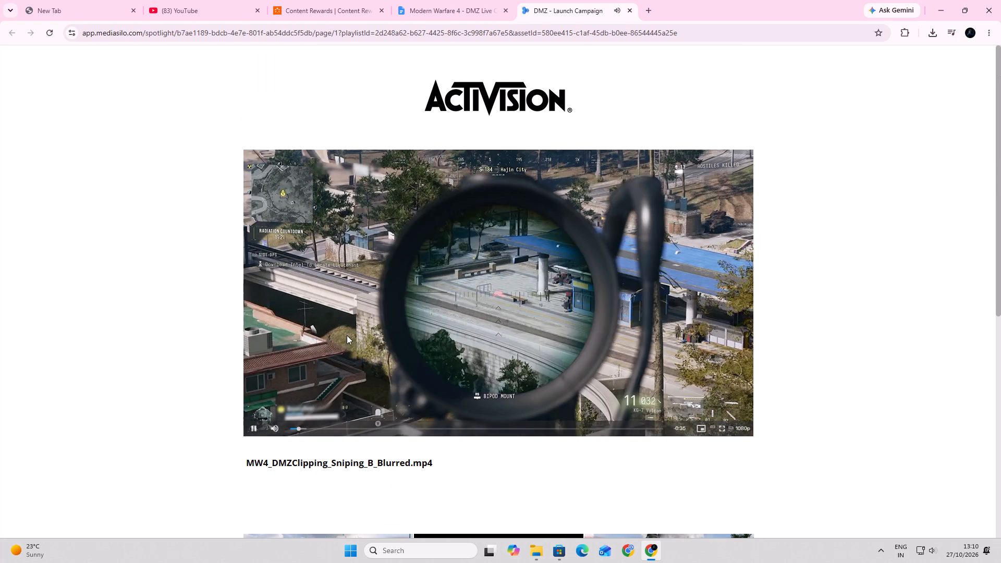
{"action": "left_click", "coordinate": [253, 426]}
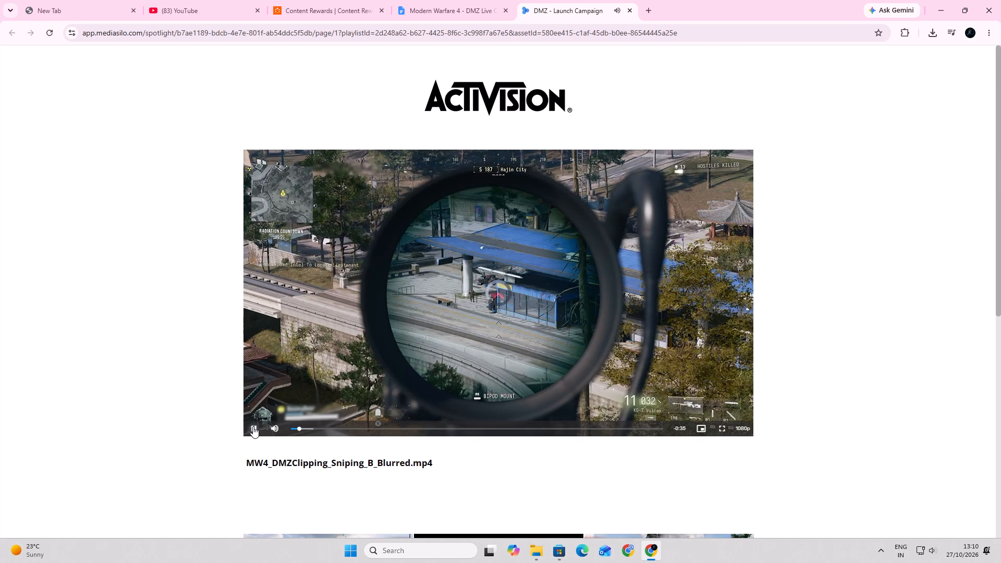
Review the Modern Warfare 4 - DMZ Live Clipping guide from the caption and FTC disclosure rules through to the Not Allowed list.
{"action": "left_click", "coordinate": [472, 0]}
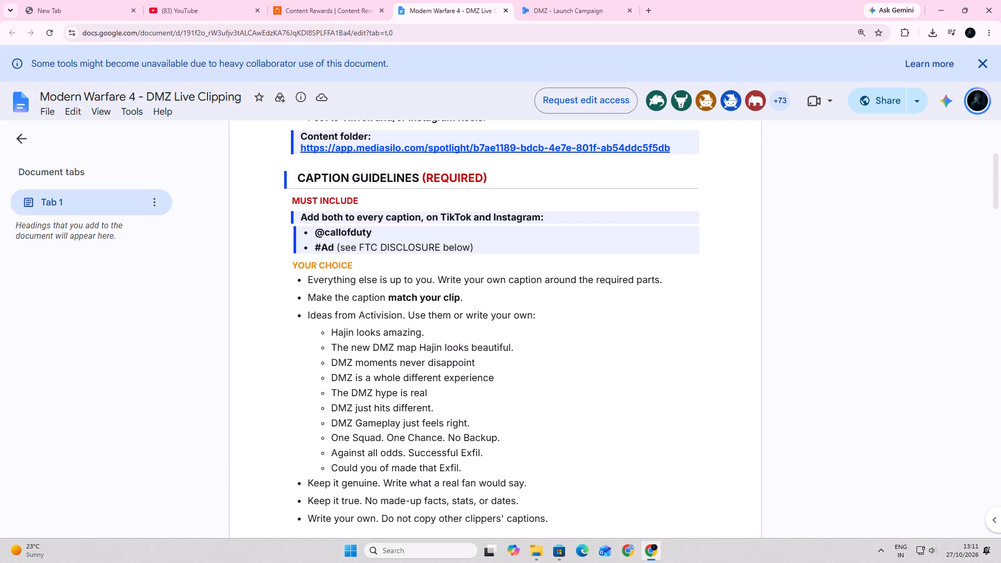
{"action": "scroll", "coordinate": [384, 310], "scroll_direction": "down", "scroll_amount": 7}
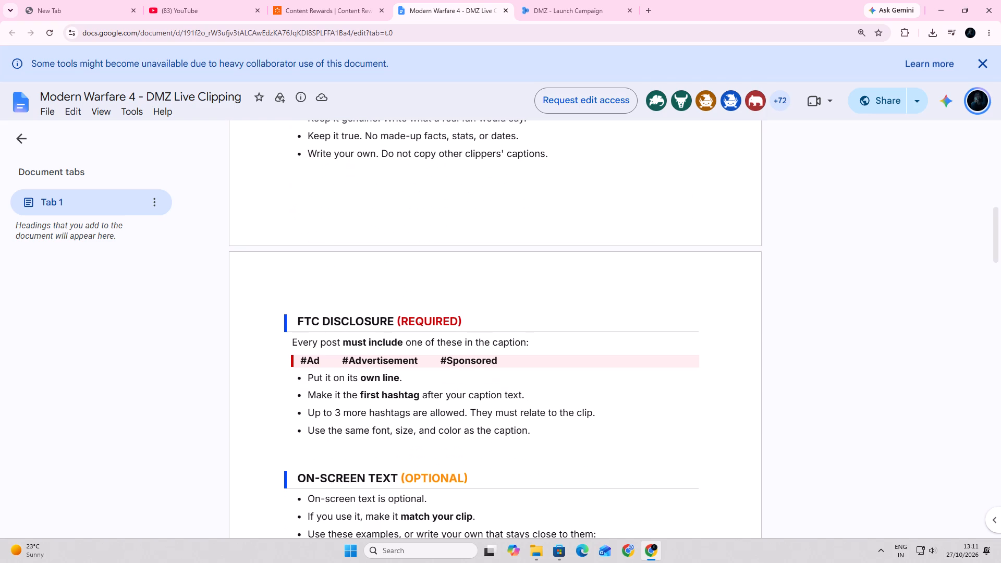
{"action": "scroll", "coordinate": [365, 312], "scroll_direction": "up", "scroll_amount": 4}
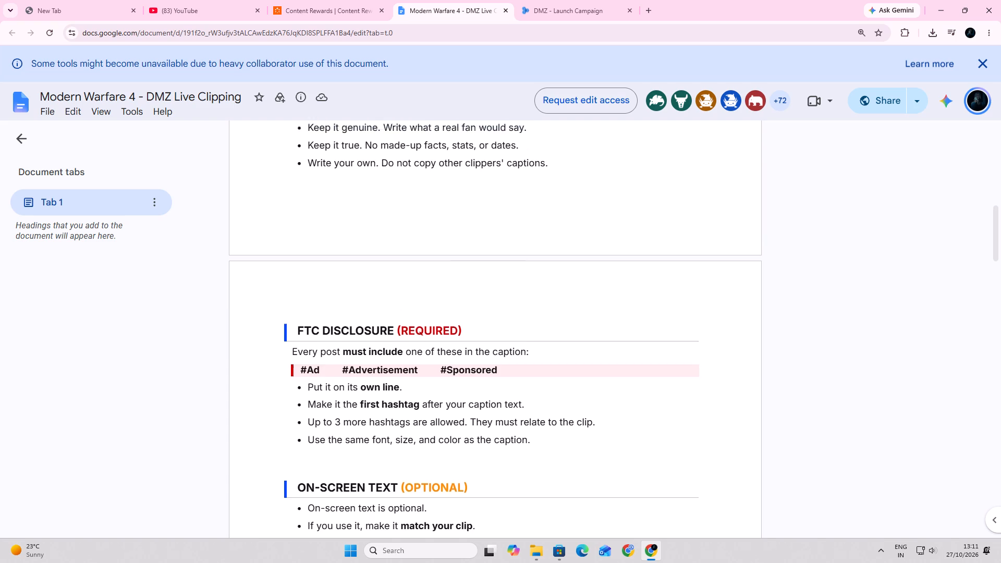
{"action": "scroll", "coordinate": [365, 312], "scroll_direction": "up", "scroll_amount": 16}
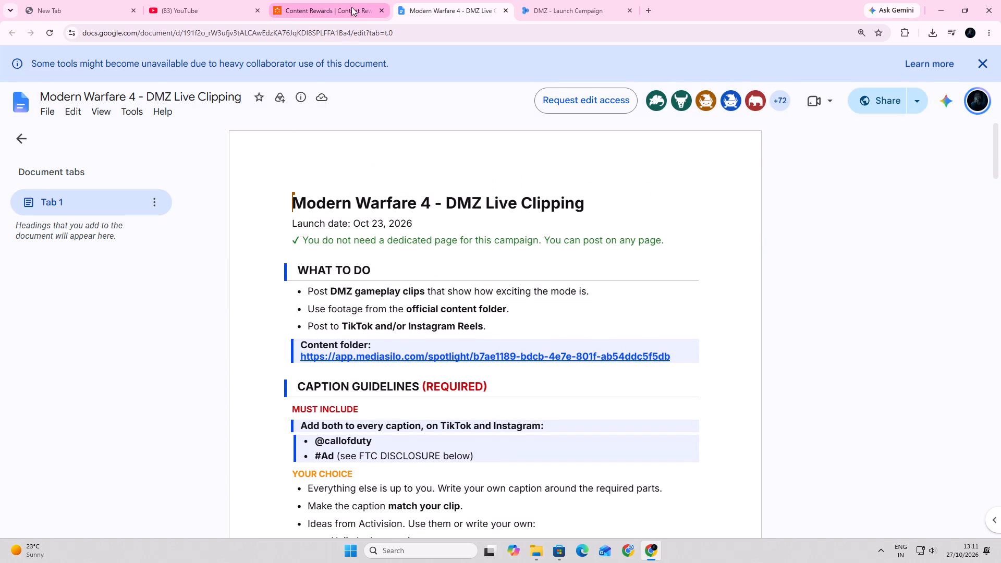
{"action": "scroll", "coordinate": [356, 270], "scroll_direction": "down", "scroll_amount": 16}
{"action": "scroll", "coordinate": [373, 261], "scroll_direction": "down", "scroll_amount": 7}
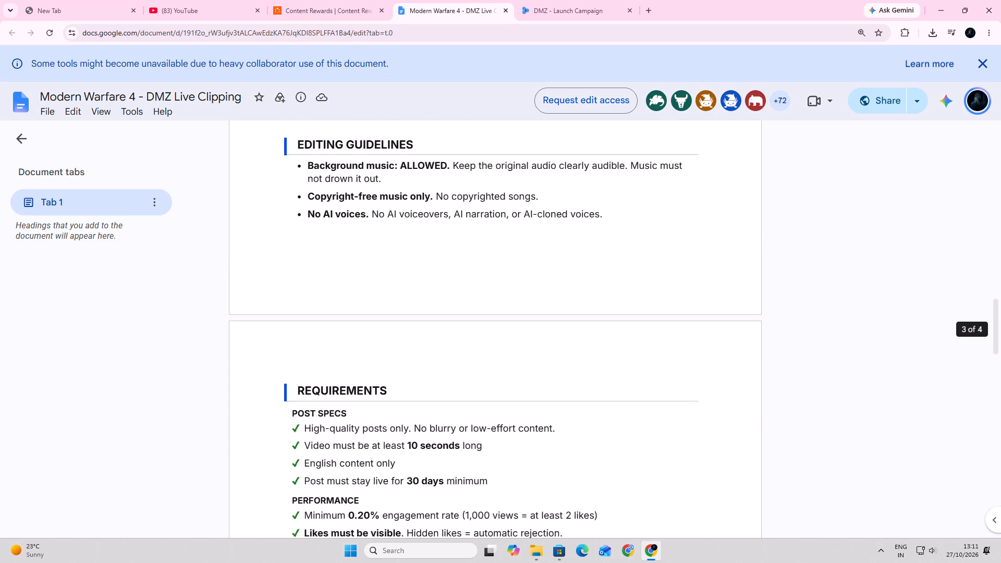
{"action": "scroll", "coordinate": [363, 250], "scroll_direction": "down", "scroll_amount": 10}
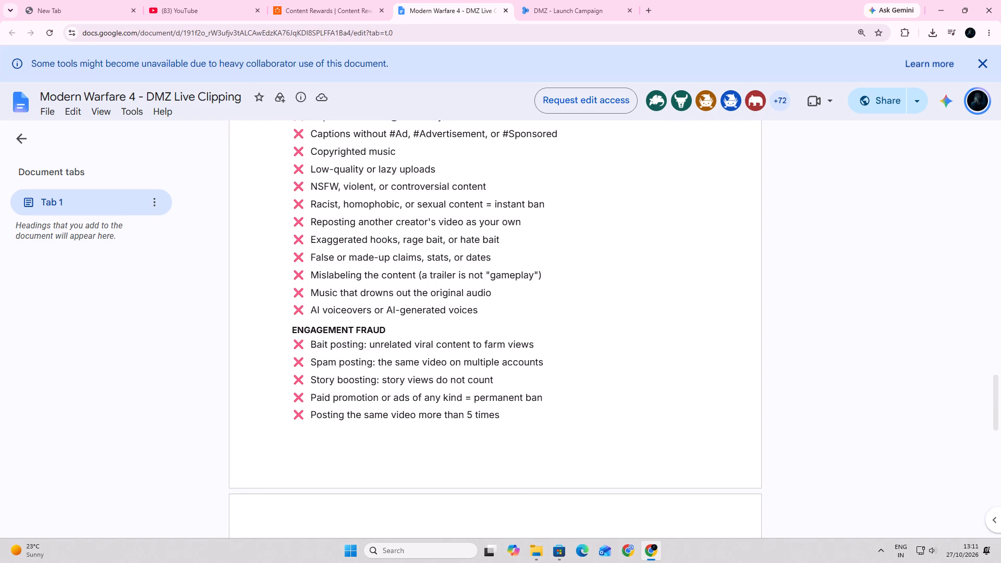
{"action": "scroll", "coordinate": [278, 258], "scroll_direction": "up", "scroll_amount": 1}
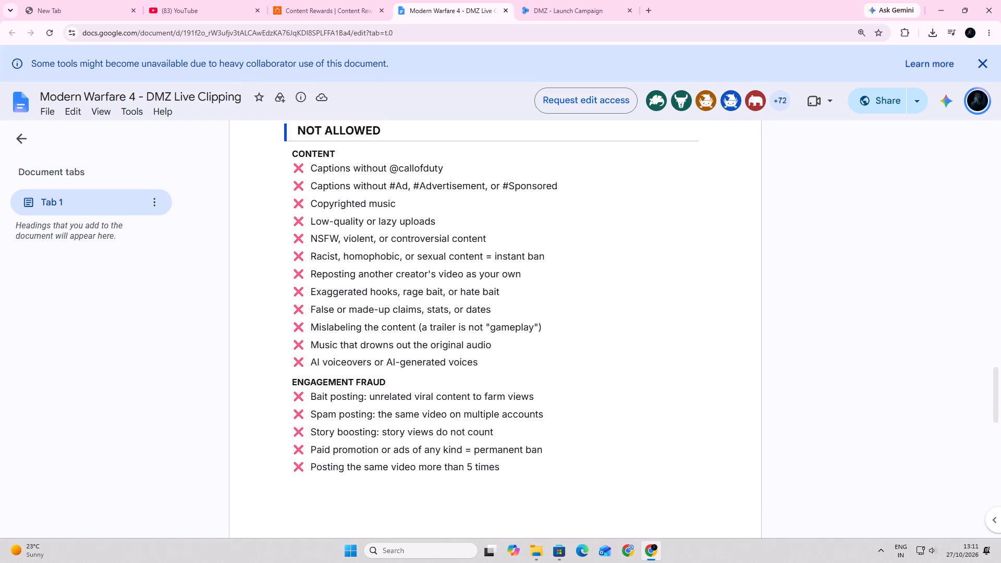
{"action": "scroll", "coordinate": [278, 258], "scroll_direction": "up", "scroll_amount": 1}
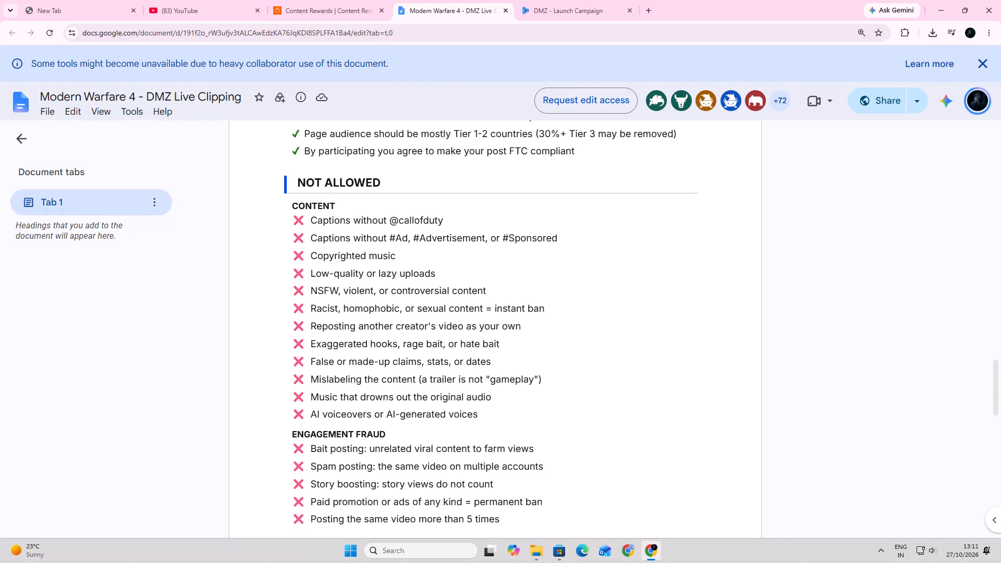
Read the Post Specs under Requirements, highlighting the rules on minimum video length, English content and how long posts stay live.
{"action": "scroll", "coordinate": [277, 264], "scroll_direction": "up", "scroll_amount": 5}
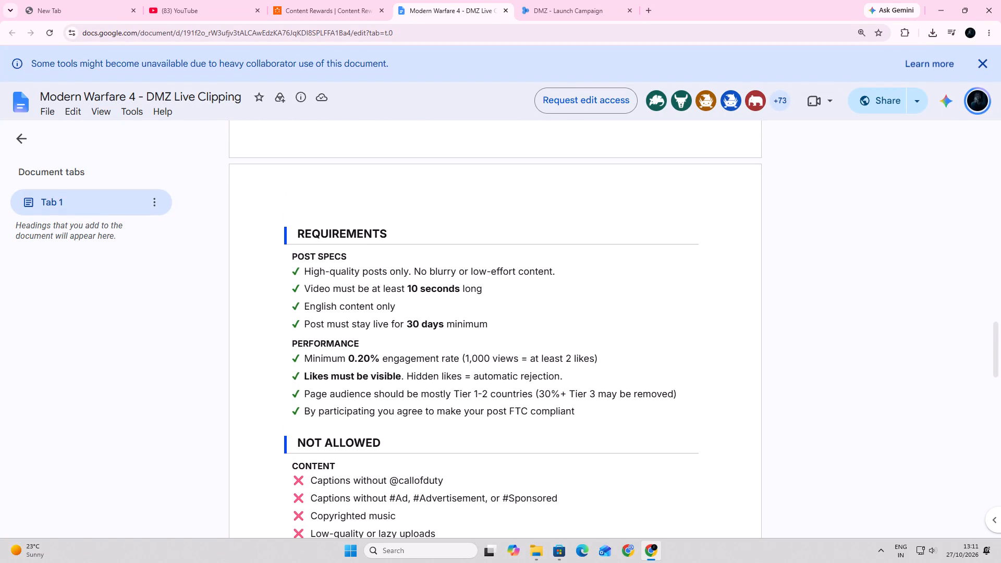
{"action": "left_click_drag", "start_coordinate": [304, 290], "coordinate": [418, 293]}
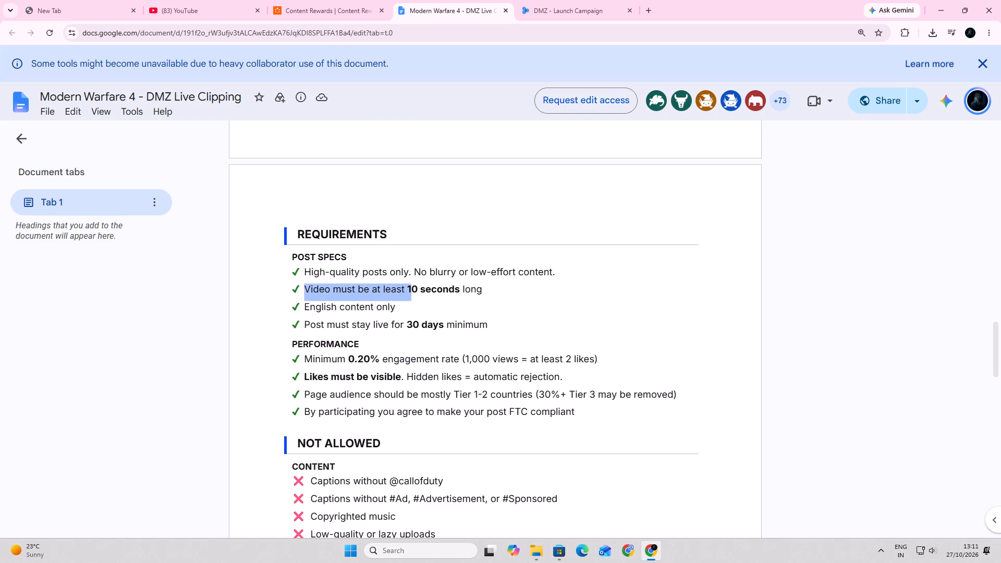
{"action": "left_click_drag", "start_coordinate": [418, 293], "coordinate": [495, 292]}
{"action": "left_click", "coordinate": [557, 301]}
{"action": "left_click_drag", "start_coordinate": [433, 311], "coordinate": [286, 331]}
{"action": "left_click", "coordinate": [268, 324]}
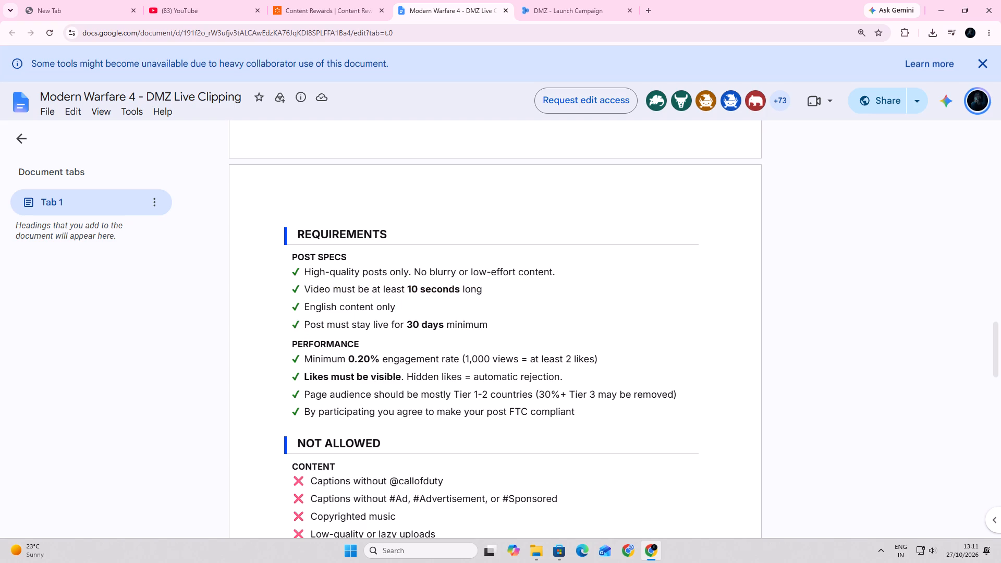
{"action": "left_click_drag", "start_coordinate": [306, 323], "coordinate": [510, 328]}
{"action": "left_click", "coordinate": [510, 328]}
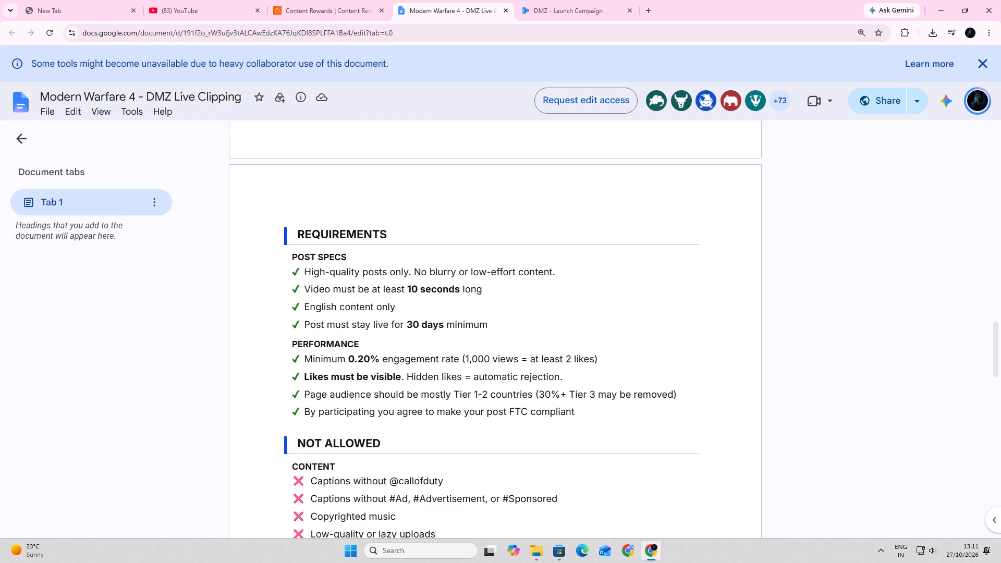
Read the Performance requirements, highlighting the rules on visible likes, FTC compliance, page audience and engagement rate.
{"action": "left_click_drag", "start_coordinate": [268, 372], "coordinate": [409, 373]}
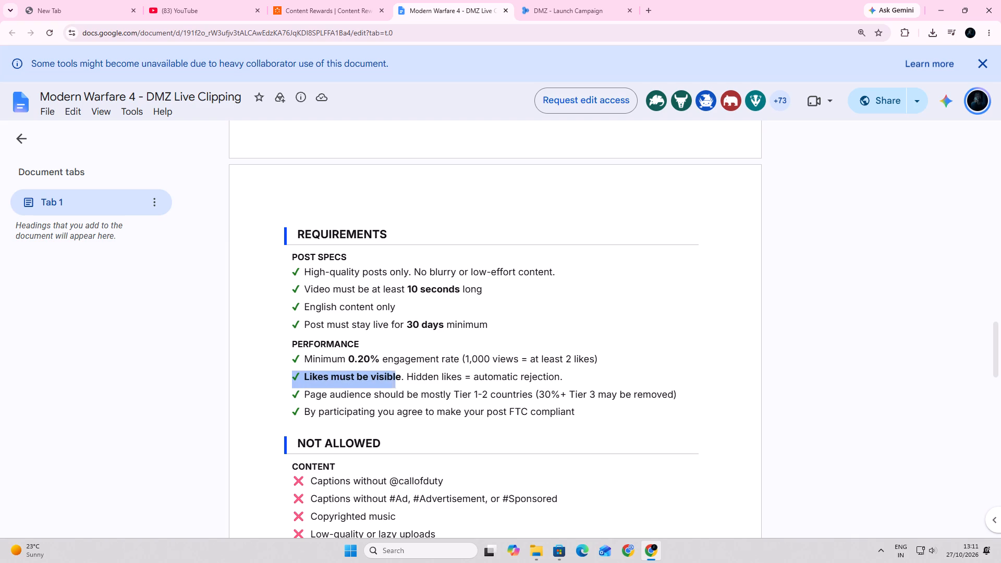
{"action": "left_click_drag", "start_coordinate": [409, 373], "coordinate": [587, 371]}
{"action": "left_click", "coordinate": [590, 371]}
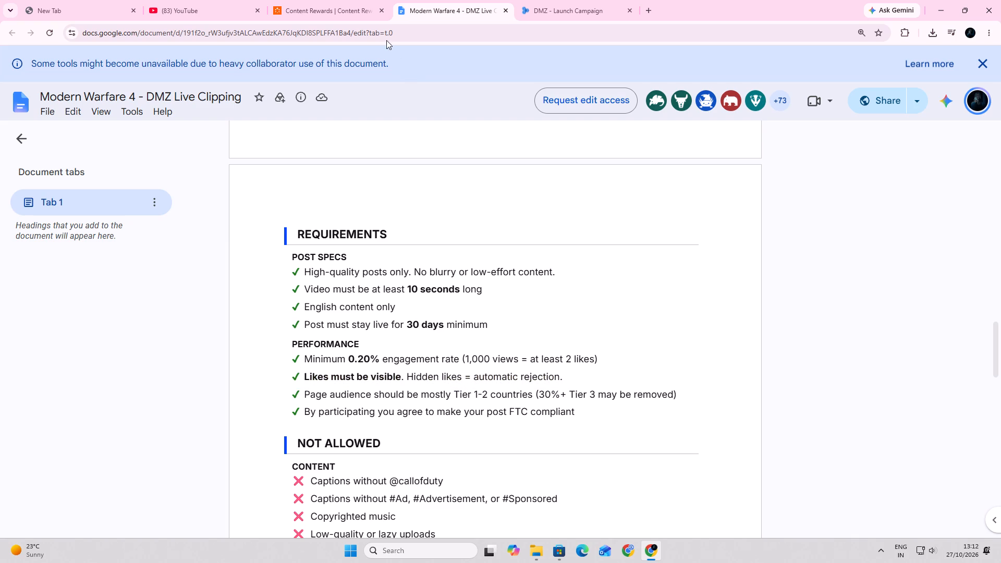
{"action": "left_click_drag", "start_coordinate": [303, 413], "coordinate": [544, 411]}
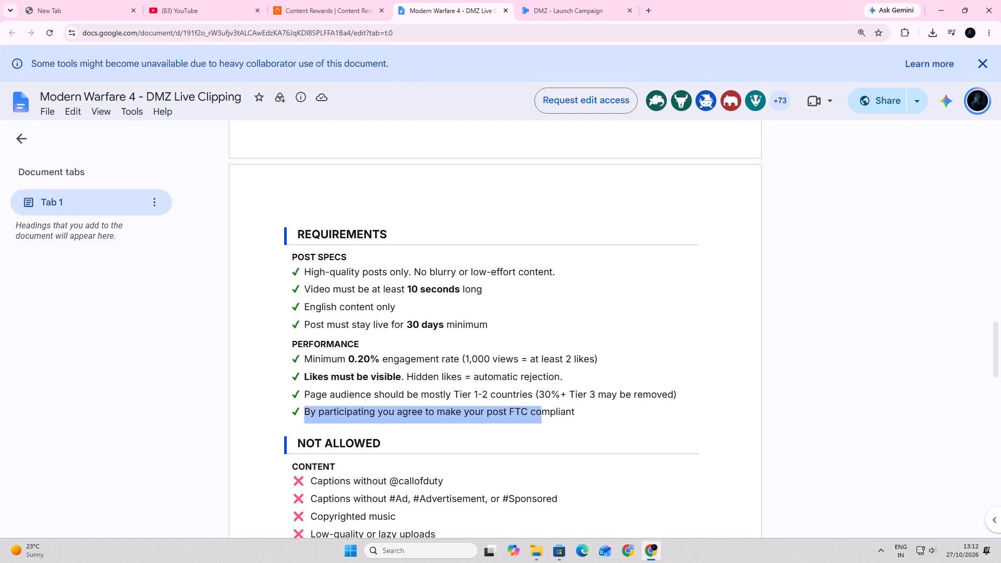
{"action": "left_click_drag", "start_coordinate": [544, 411], "coordinate": [599, 410]}
{"action": "left_click", "coordinate": [599, 410]}
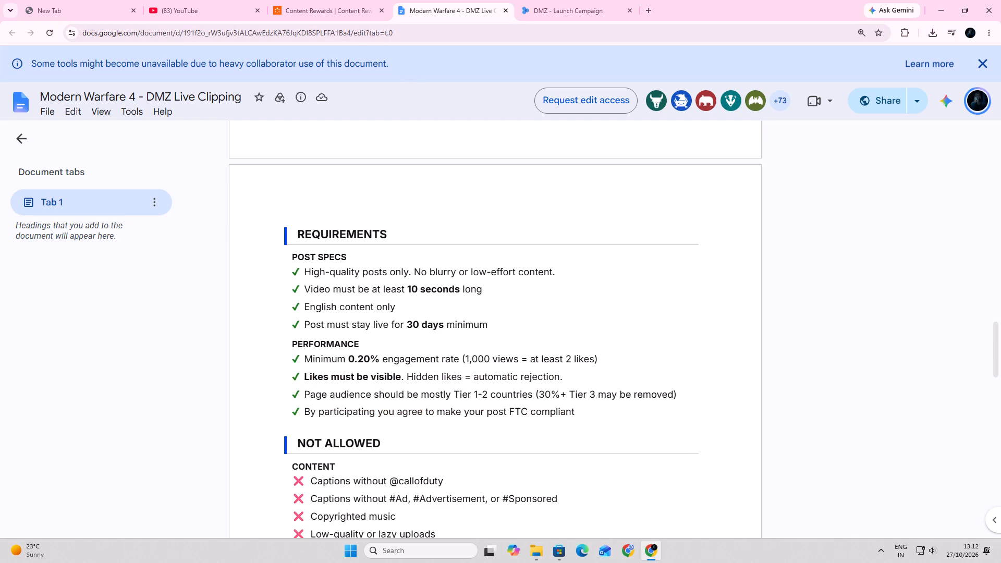
{"action": "left_click_drag", "start_coordinate": [306, 414], "coordinate": [580, 414]}
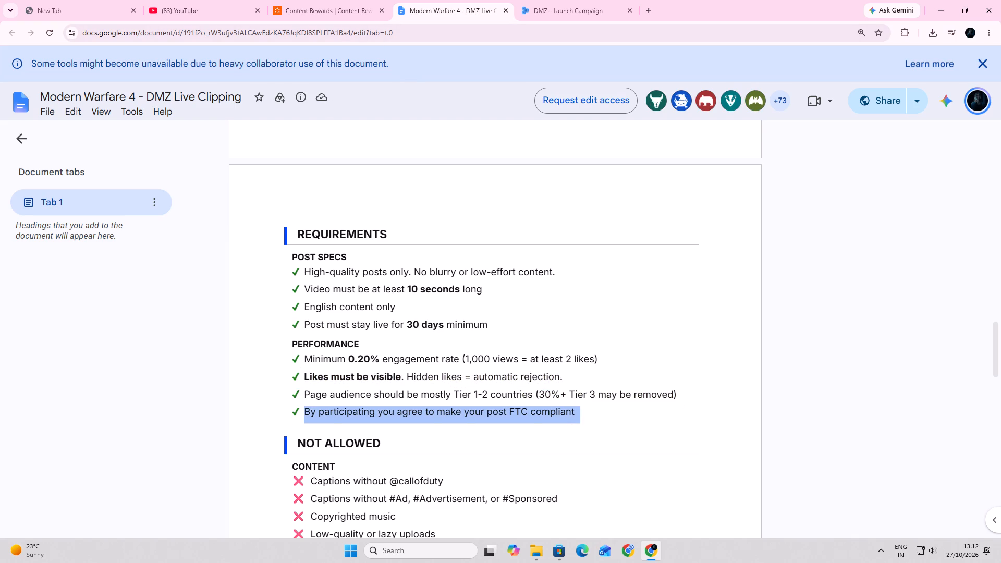
{"action": "left_click", "coordinate": [592, 414]}
{"action": "left_click_drag", "start_coordinate": [680, 393], "coordinate": [304, 403]}
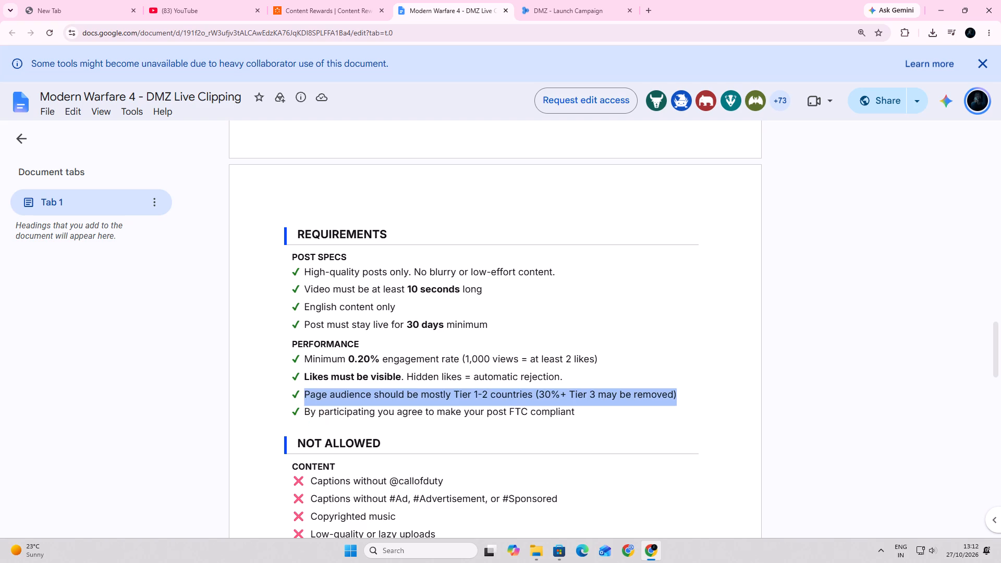
{"action": "left_click_drag", "start_coordinate": [304, 403], "coordinate": [286, 364]}
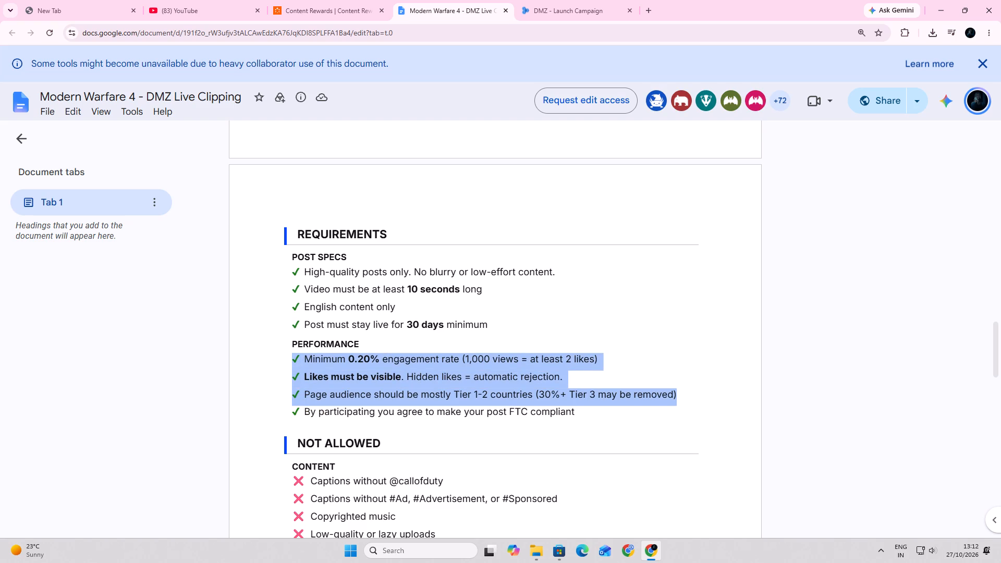
{"action": "left_click_drag", "start_coordinate": [286, 364], "coordinate": [289, 362]}
{"action": "left_click", "coordinate": [233, 377]}
Return to the DMZ - Launch Campaign folder, watch the Sniping_B video for about ten more seconds, pause it and look over the other clips.
{"action": "left_click", "coordinate": [562, 0]}
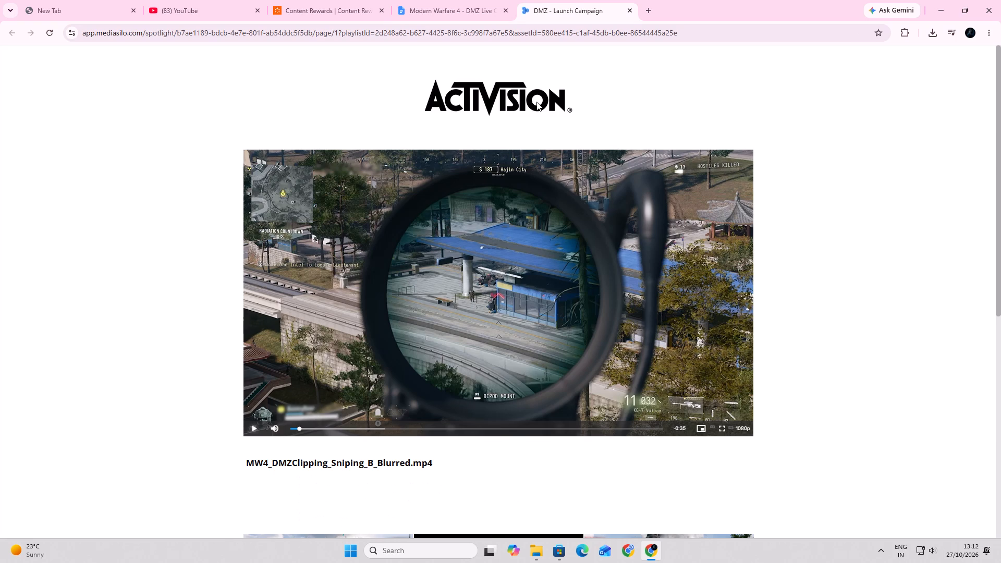
{"action": "left_click_drag", "start_coordinate": [510, 221], "coordinate": [504, 238]}
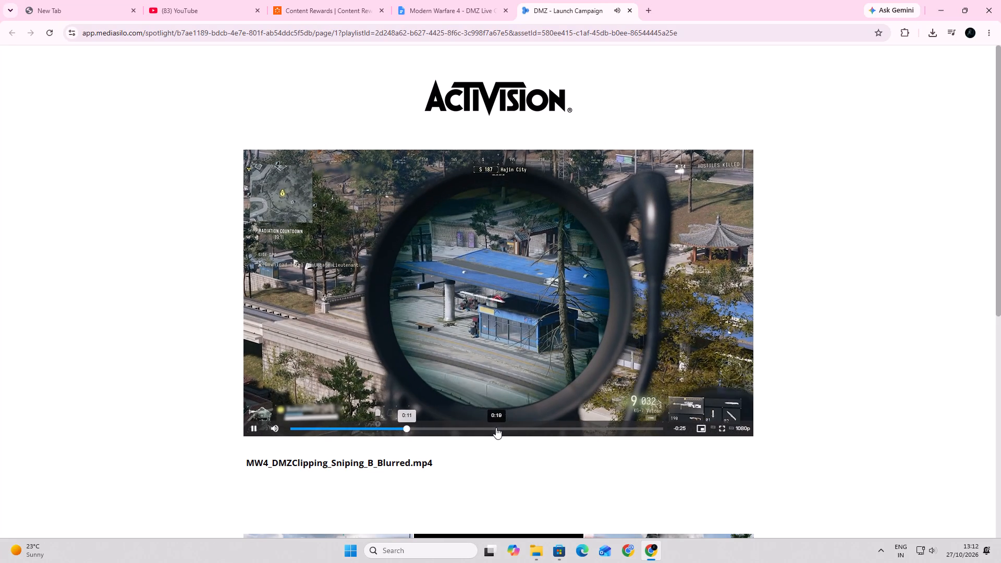
{"action": "left_click", "coordinate": [258, 426]}
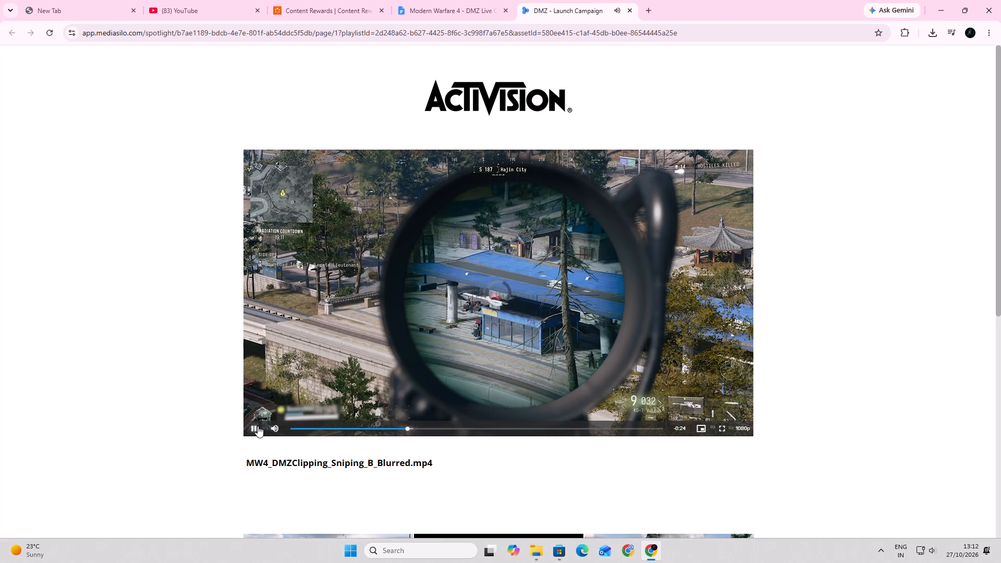
{"action": "scroll", "coordinate": [255, 426], "scroll_direction": "down", "scroll_amount": 7}
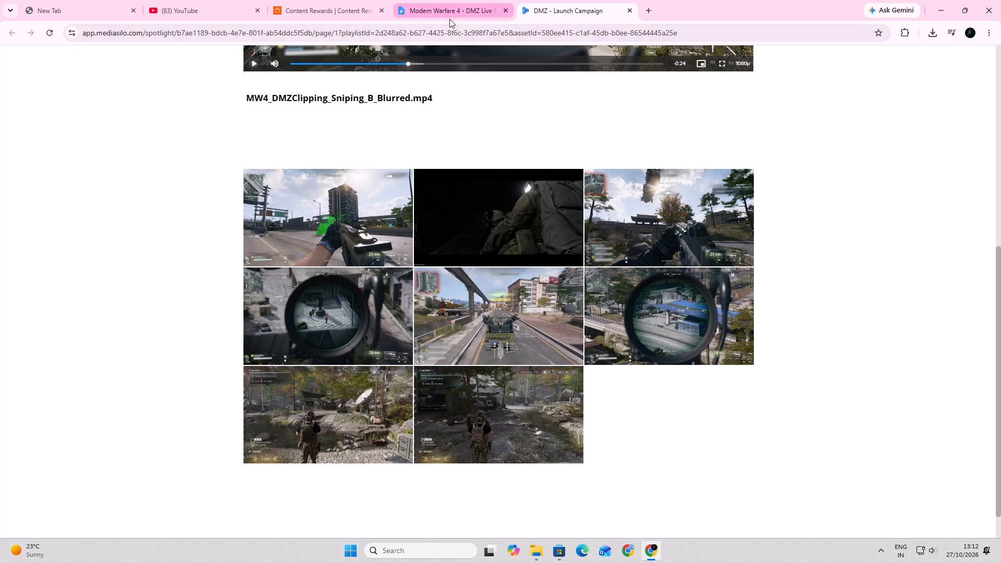
{"action": "scroll", "coordinate": [437, 132], "scroll_direction": "down", "scroll_amount": 1}
{"action": "scroll", "coordinate": [437, 132], "scroll_direction": "up", "scroll_amount": 8}
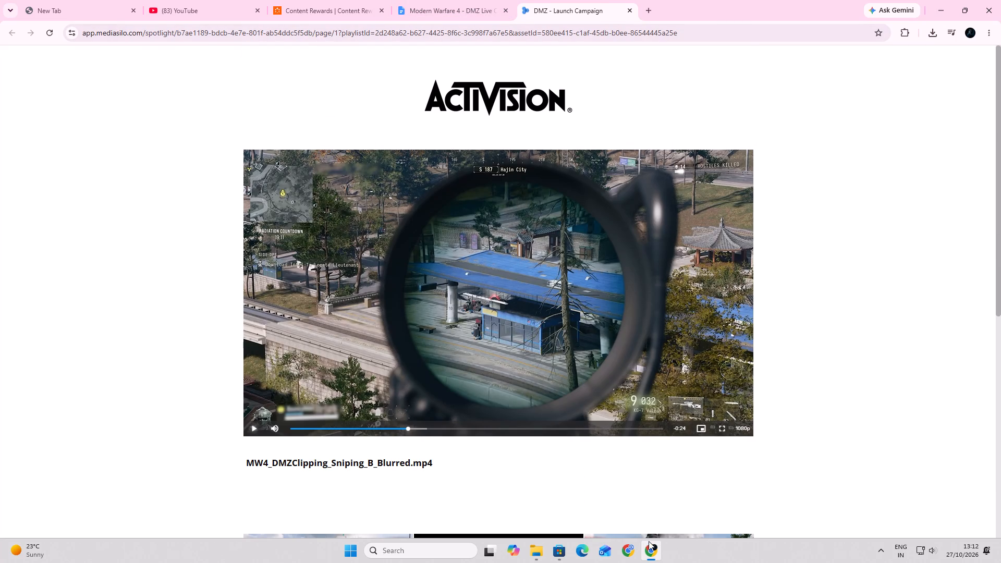
Minimise the browser, close the Microsoft Store window and switch to File Explorer.
{"action": "left_click", "coordinate": [648, 545]}
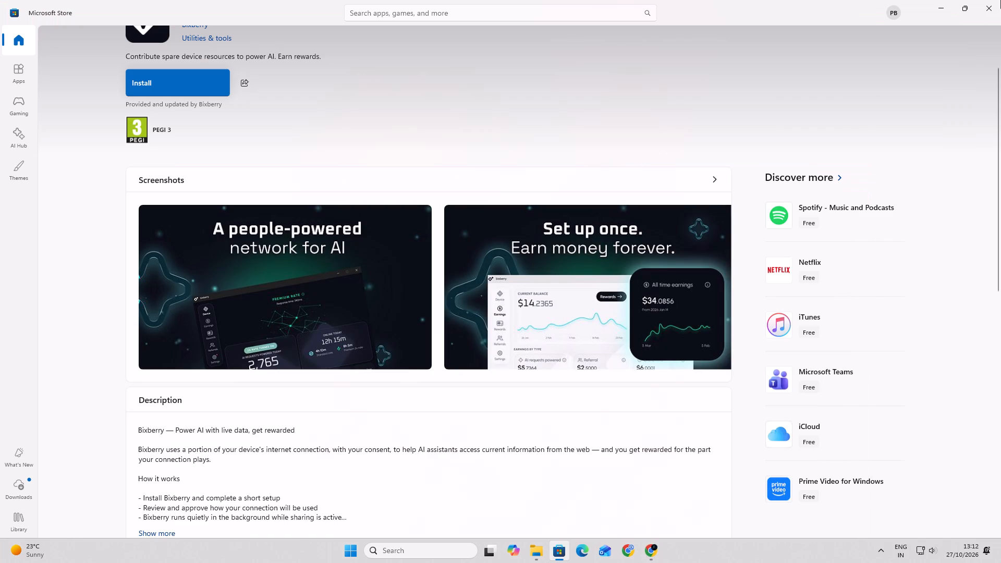
{"action": "left_click", "coordinate": [1000, 0]}
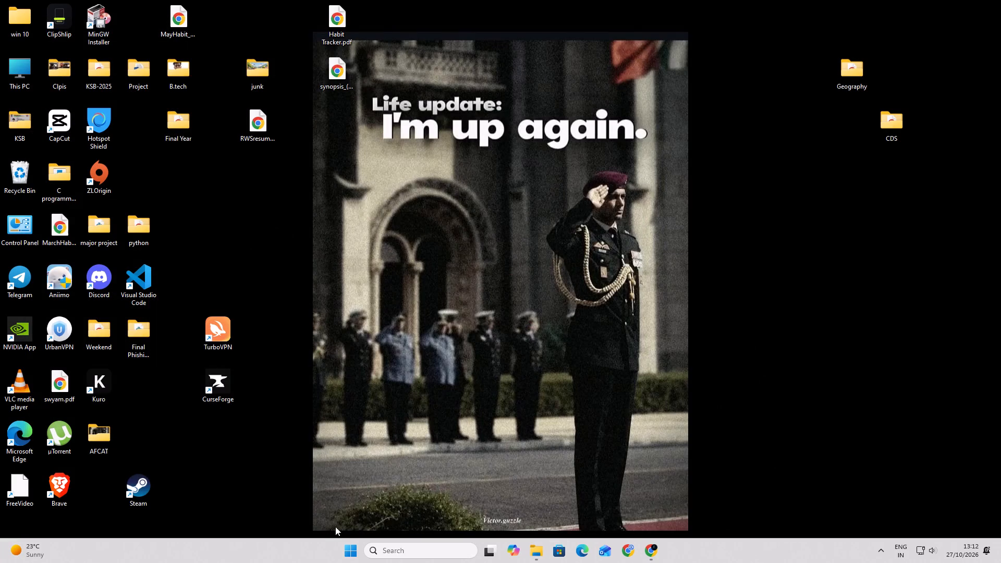
{"action": "left_click", "coordinate": [530, 548]}
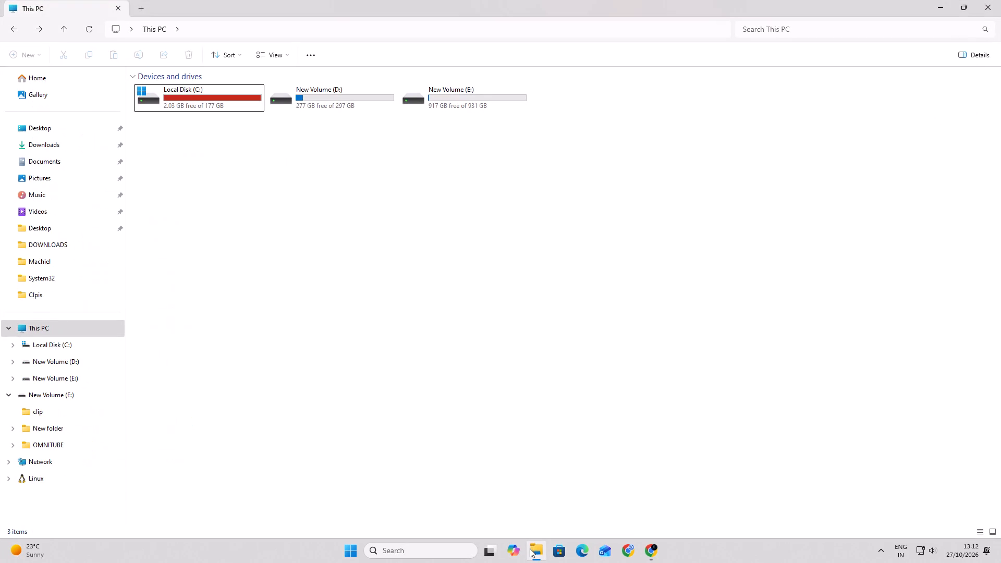
Look at the contents of Local Disk (C:) and close the File Explorer window.
{"action": "double_click", "coordinate": [198, 102]}
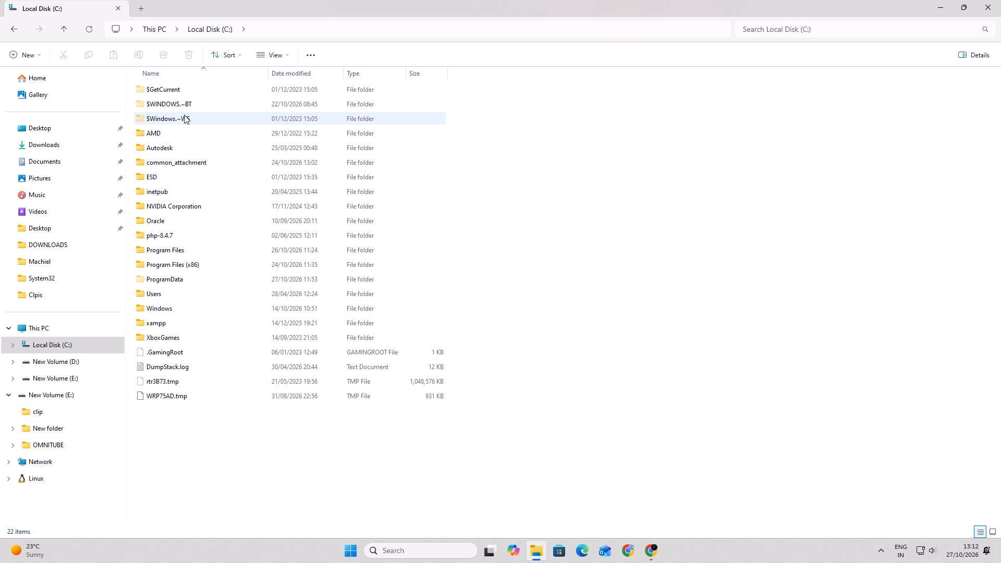
{"action": "left_click", "coordinate": [1000, 0]}
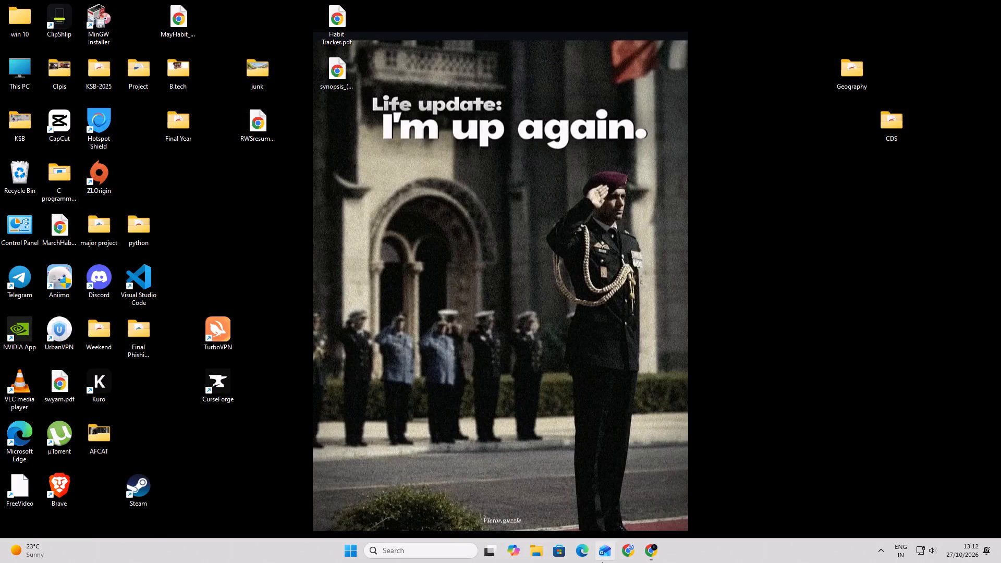
{"action": "left_click", "coordinate": [650, 557]}
{"action": "left_click", "coordinate": [650, 557]}
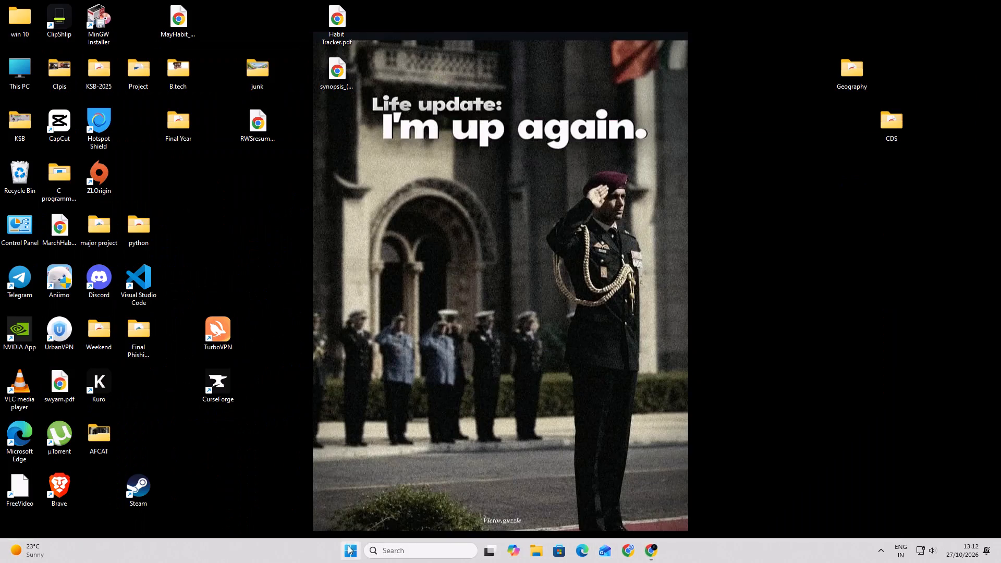
Open Windows Settings and go to the Storage page under System.
{"action": "left_click", "coordinate": [404, 557]}
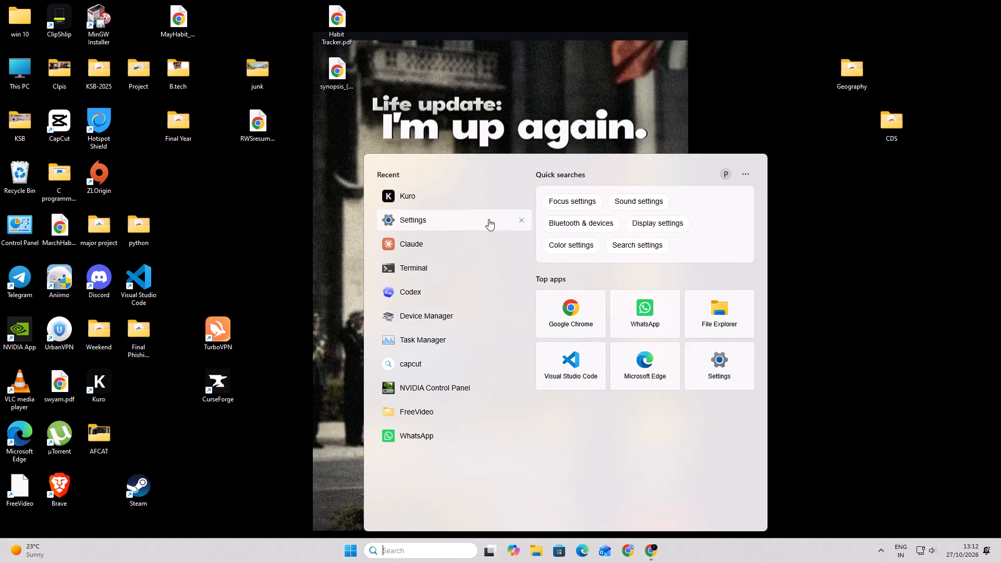
{"action": "left_click", "coordinate": [453, 223]}
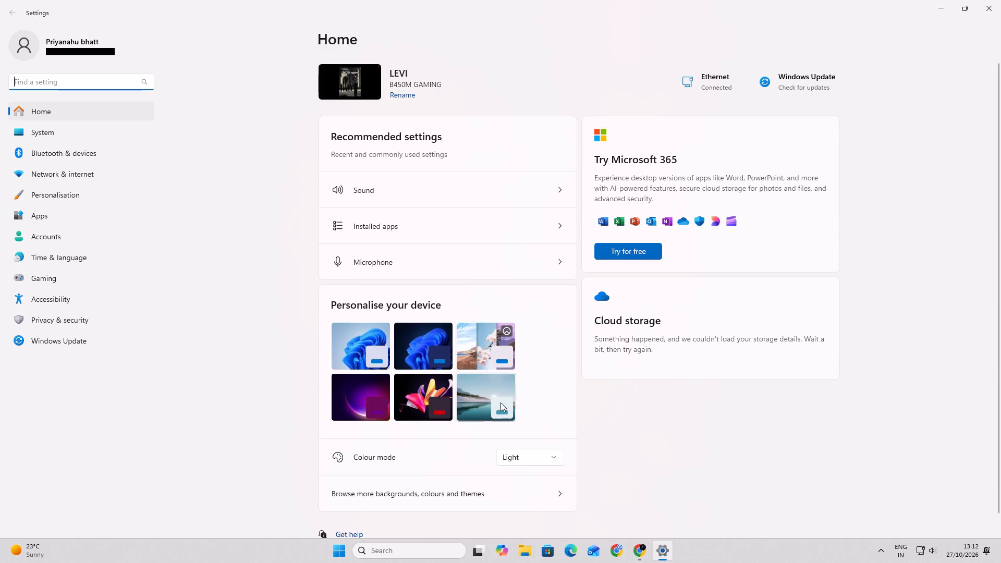
{"action": "left_click", "coordinate": [68, 140]}
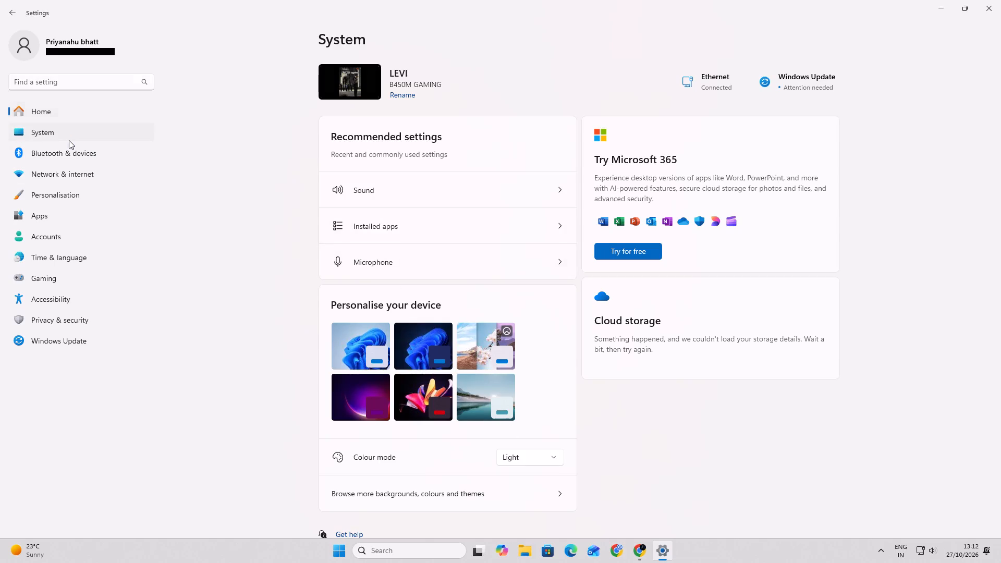
{"action": "left_click", "coordinate": [387, 147]}
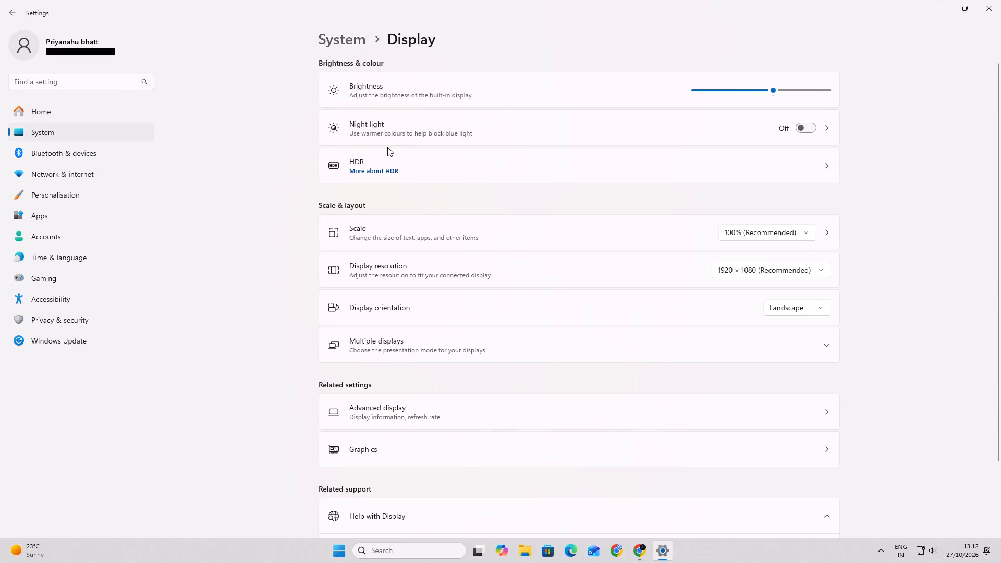
{"action": "left_click", "coordinate": [4, 6]}
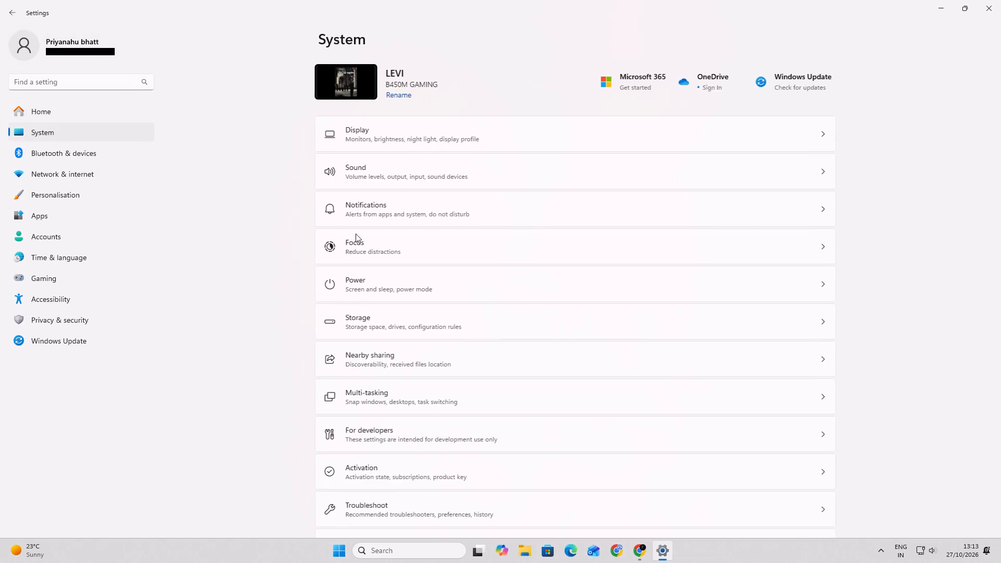
{"action": "left_click", "coordinate": [396, 320]}
{"action": "left_click", "coordinate": [511, 544]}
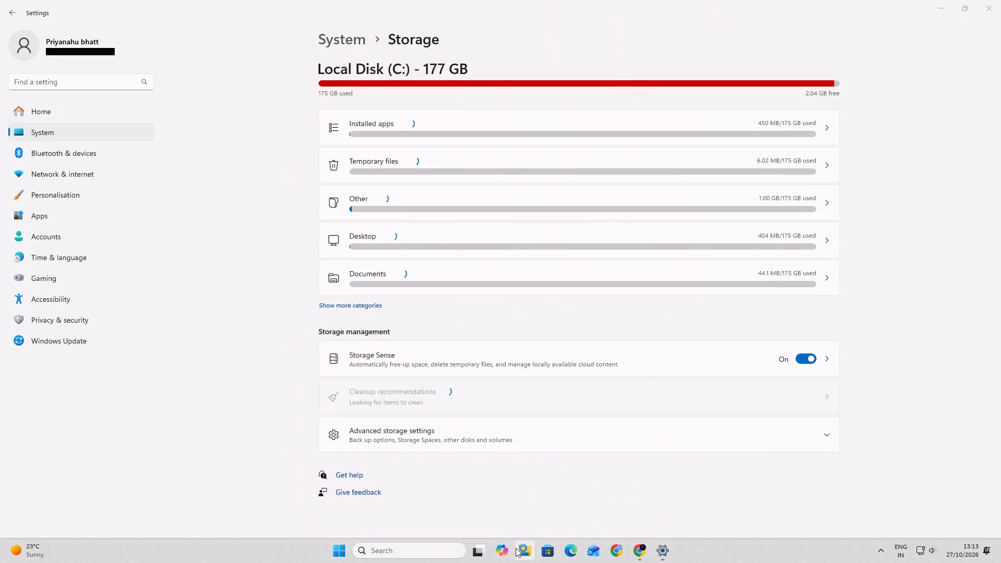
{"action": "left_click", "coordinate": [518, 549]}
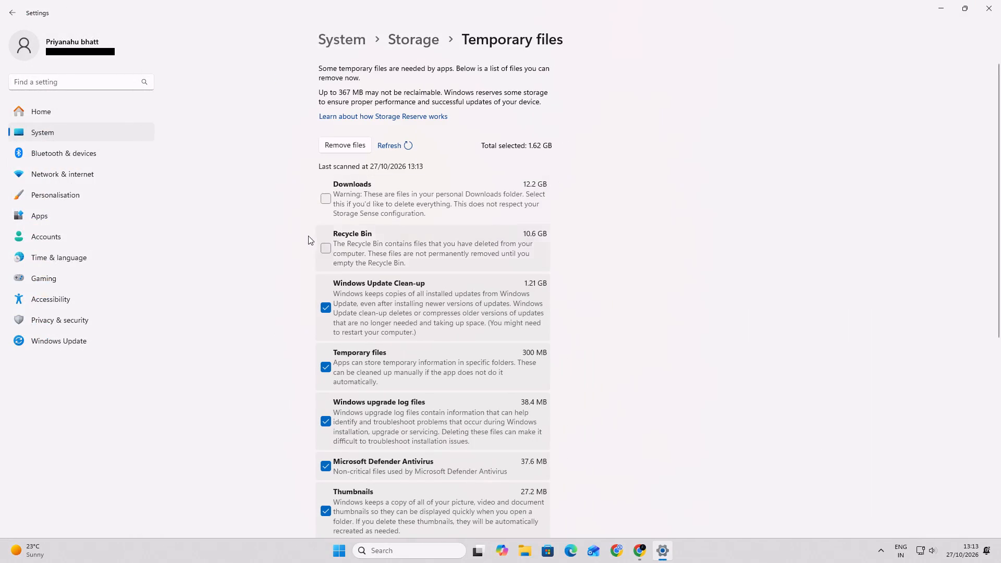
{"action": "left_click", "coordinate": [325, 246]}
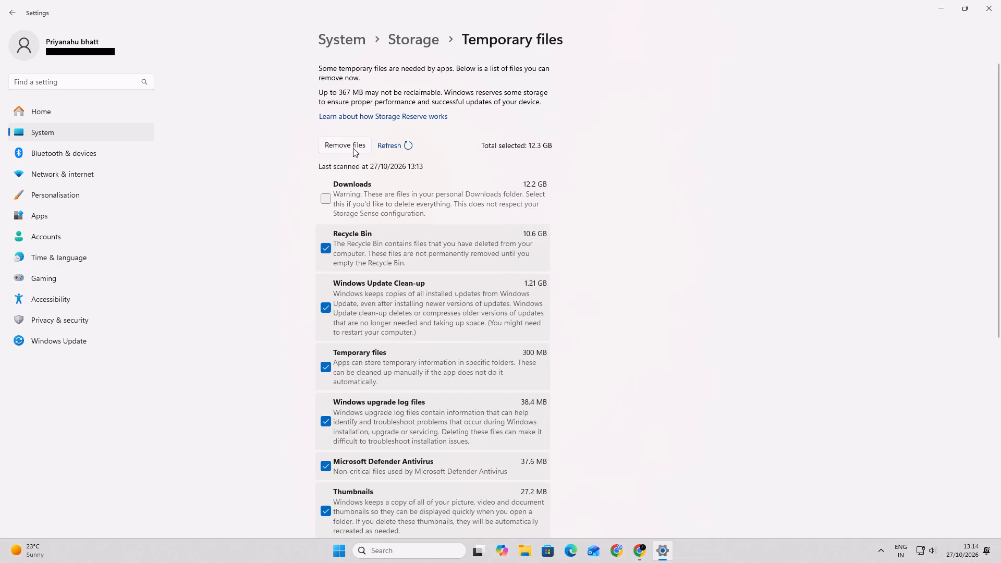
{"action": "left_click", "coordinate": [353, 148]}
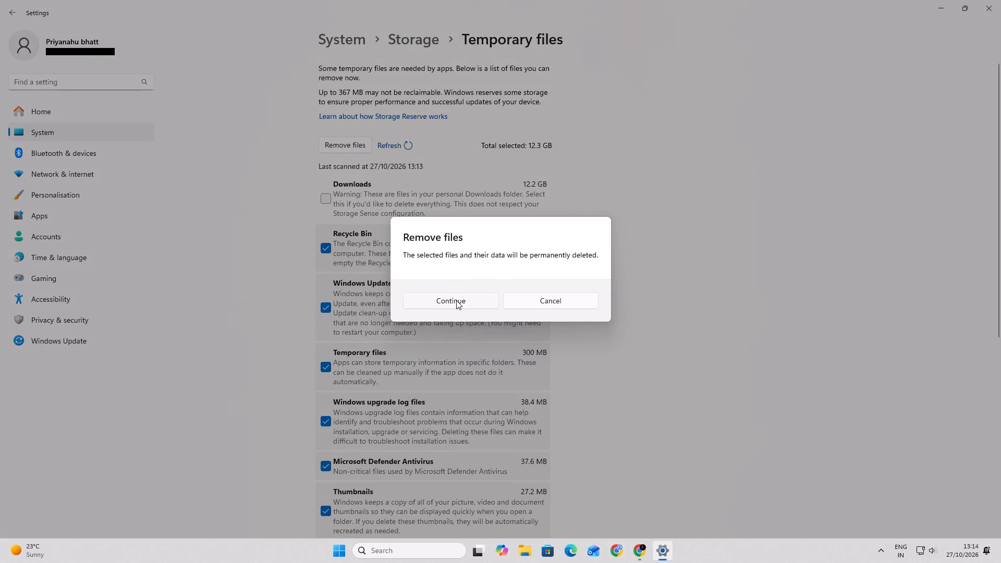
{"action": "left_click", "coordinate": [456, 300]}
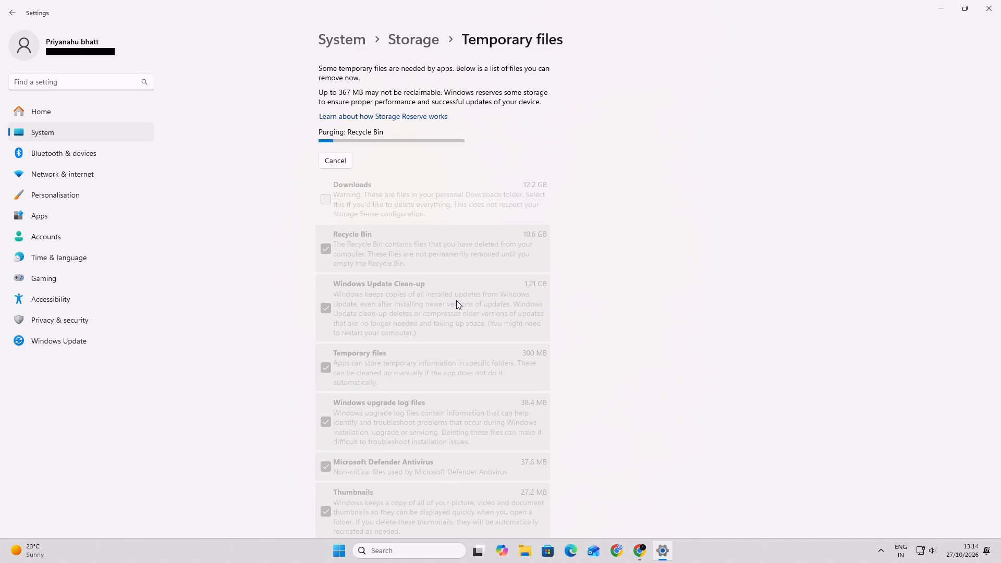
Switch to Chrome and close the Modern Warfare 4 - DMZ Live Clipping document.
{"action": "left_click", "coordinate": [635, 556]}
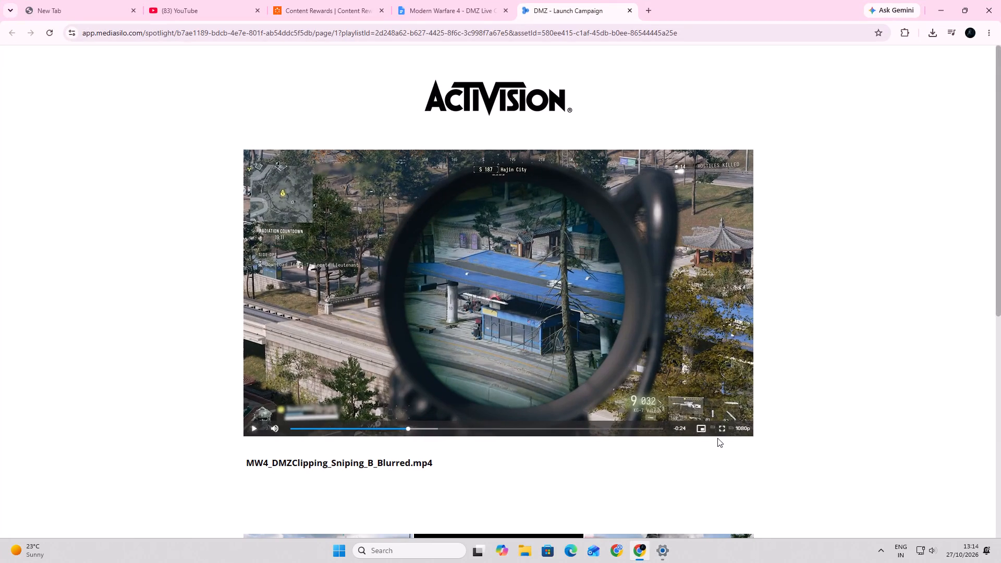
{"action": "left_click", "coordinate": [494, 0]}
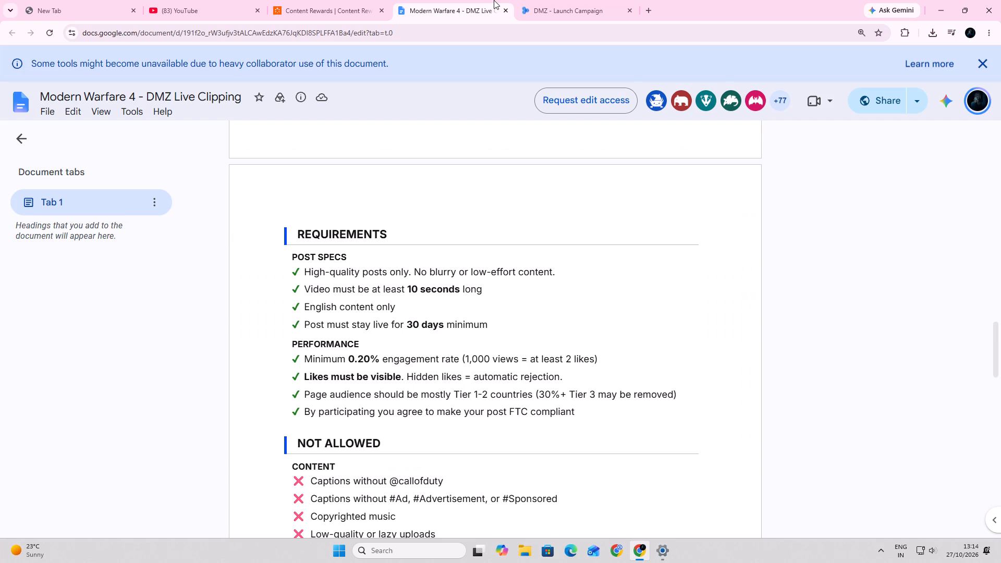
{"action": "left_click", "coordinate": [508, 6]}
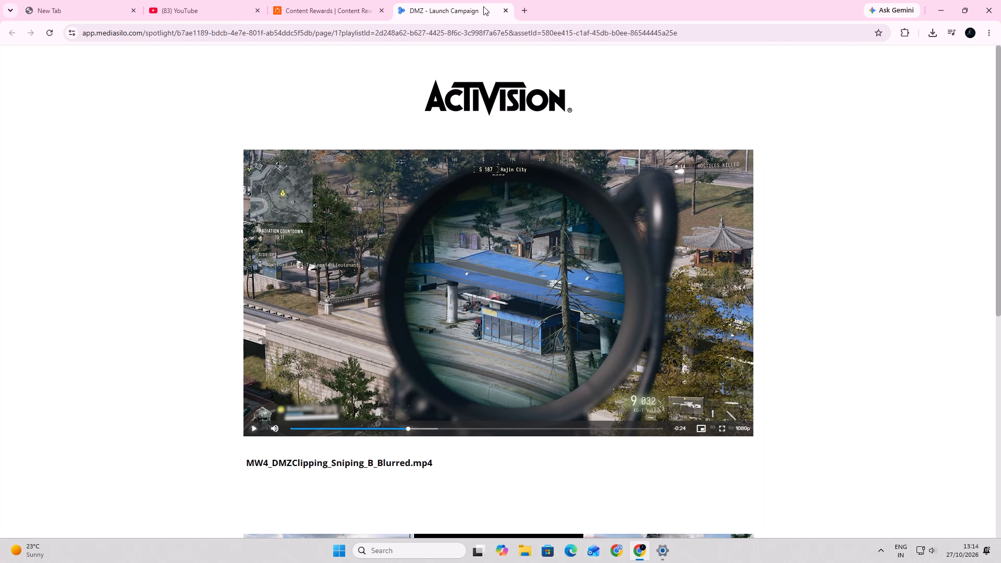
Reopen the campaign's Google Doc from the Content Rewards reference materials and open its content folder link.
{"action": "left_click", "coordinate": [338, 0]}
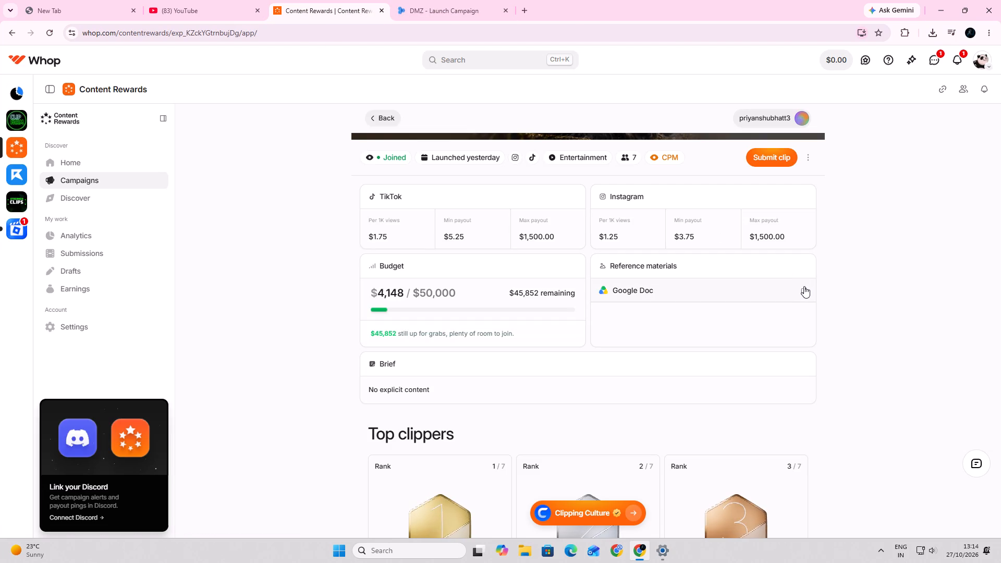
{"action": "left_click", "coordinate": [803, 287]}
{"action": "left_click", "coordinate": [511, 0]}
{"action": "left_click", "coordinate": [555, 0]}
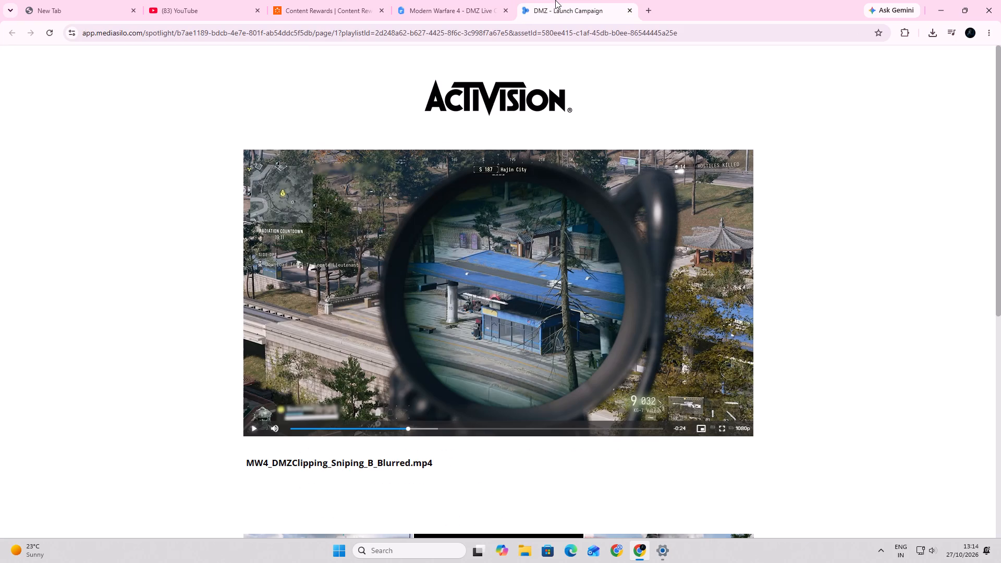
{"action": "left_click", "coordinate": [464, 0]}
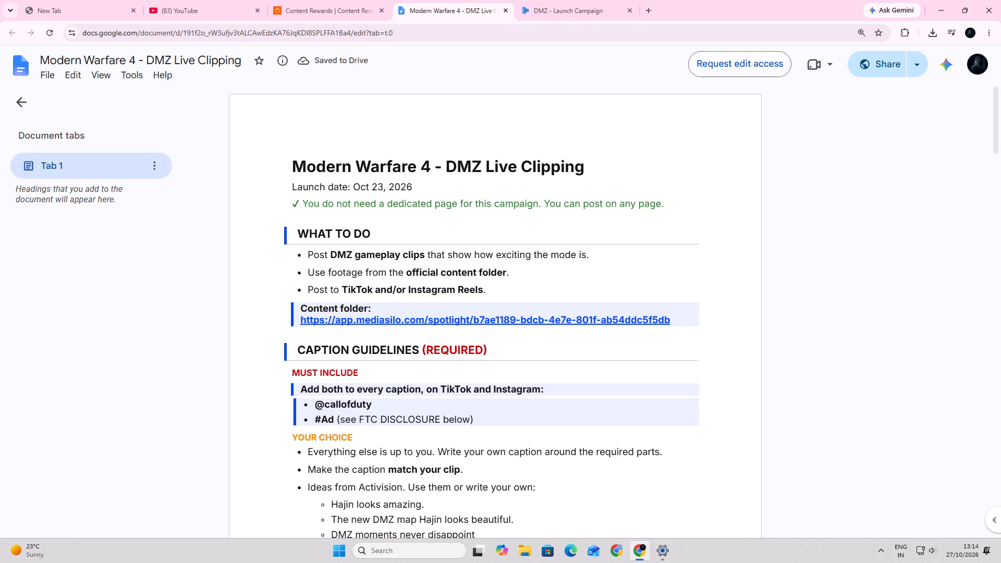
{"action": "left_click", "coordinate": [422, 358]}
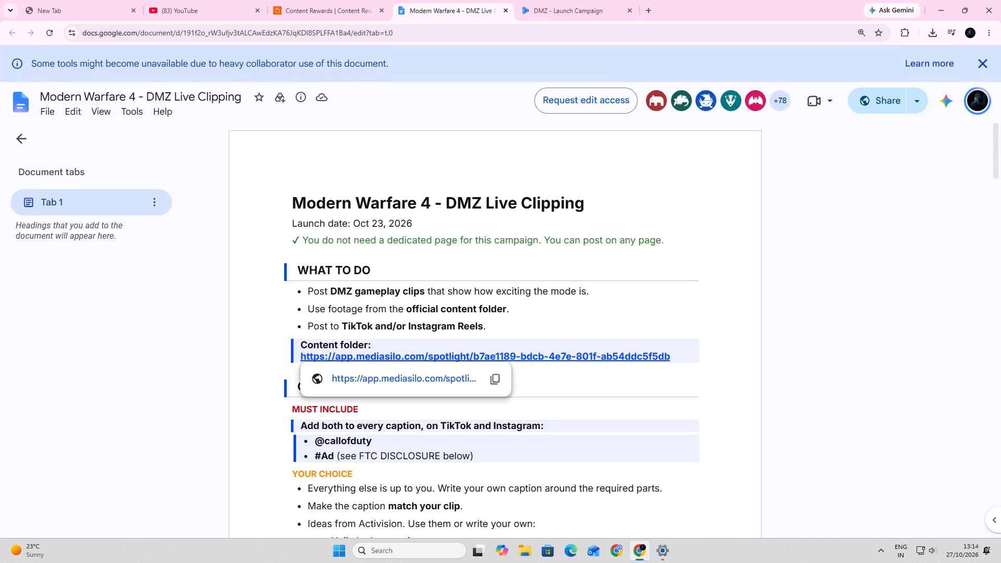
{"action": "left_click", "coordinate": [420, 374]}
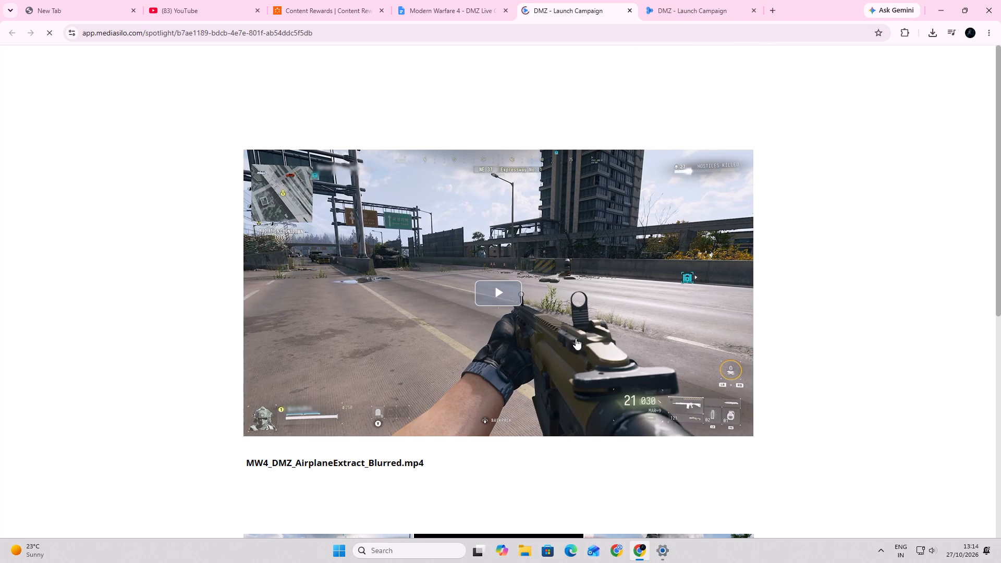
Briefly preview MW4_DMZ_AirplaneExtract_Blurred.mp4, including in full screen, and look over the official clips available for download.
{"action": "right_click", "coordinate": [522, 279]}
{"action": "left_click", "coordinate": [542, 247]}
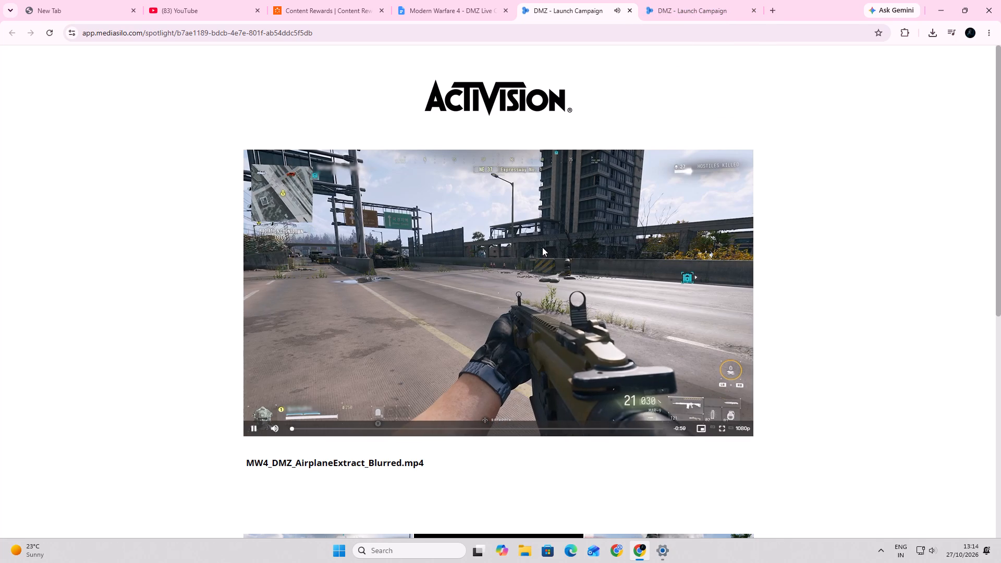
{"action": "left_click", "coordinate": [484, 256]}
{"action": "scroll", "coordinate": [492, 358], "scroll_direction": "down", "scroll_amount": 2}
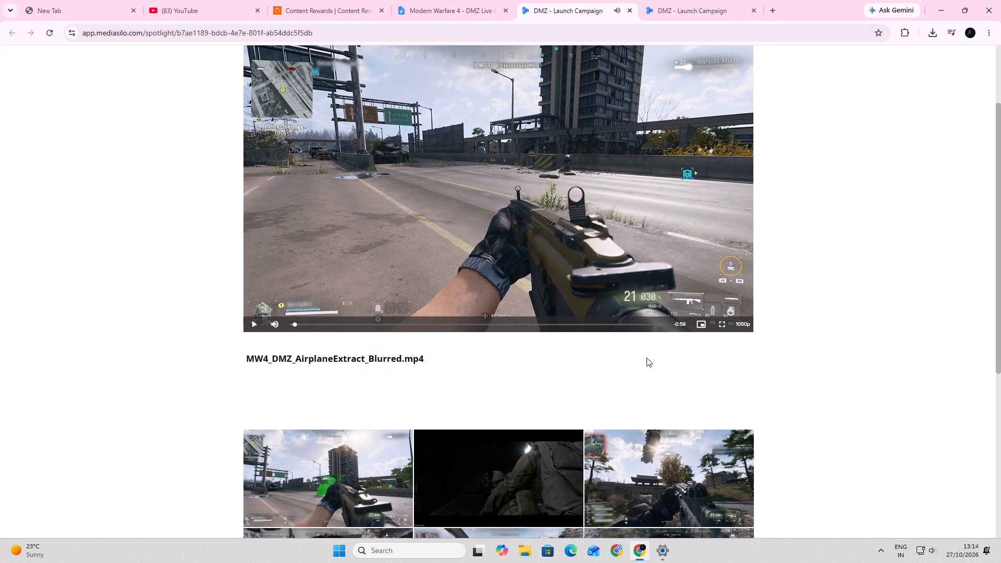
{"action": "left_click", "coordinate": [719, 326]}
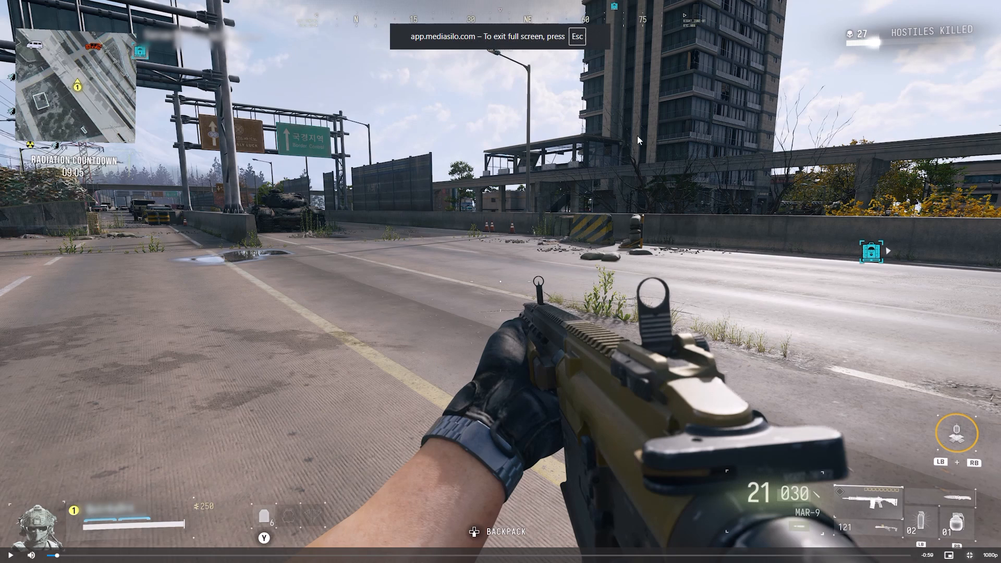
{"action": "left_click", "coordinate": [969, 556]}
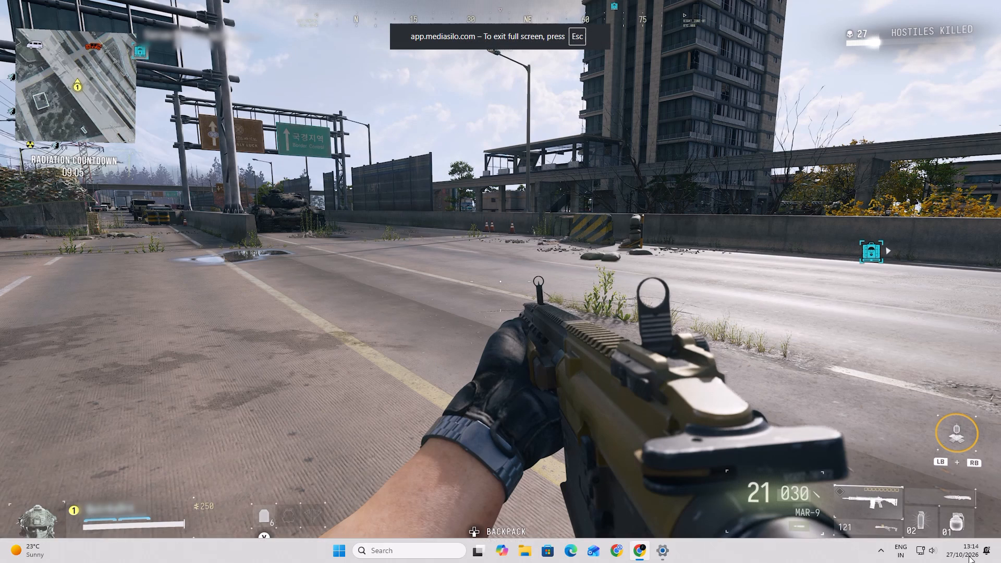
{"action": "scroll", "coordinate": [920, 416], "scroll_direction": "up", "scroll_amount": 4}
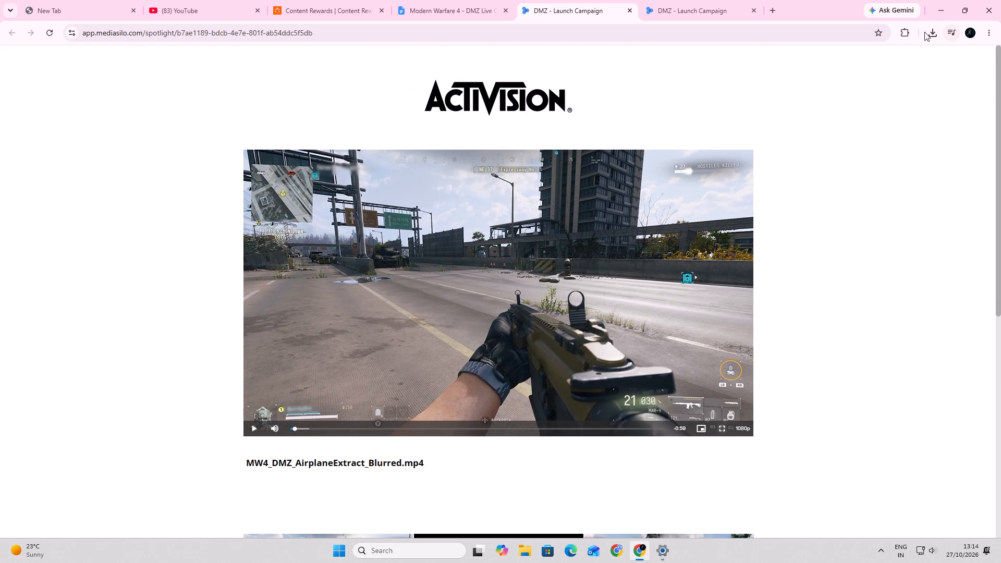
{"action": "scroll", "coordinate": [456, 392], "scroll_direction": "down", "scroll_amount": 7}
{"action": "scroll", "coordinate": [419, 425], "scroll_direction": "down", "scroll_amount": 7}
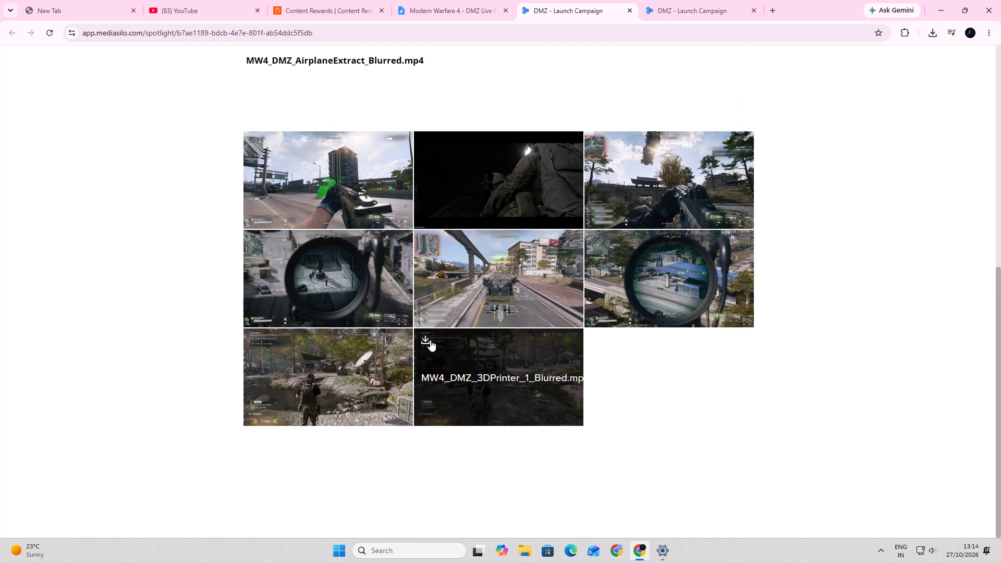
Switch to File Explorer, open DOWNLOADS on New Volume (D:), and preview 2.TJR Day In The Life Complete (1).mp4, closing the player after.
{"action": "left_click", "coordinate": [530, 559]}
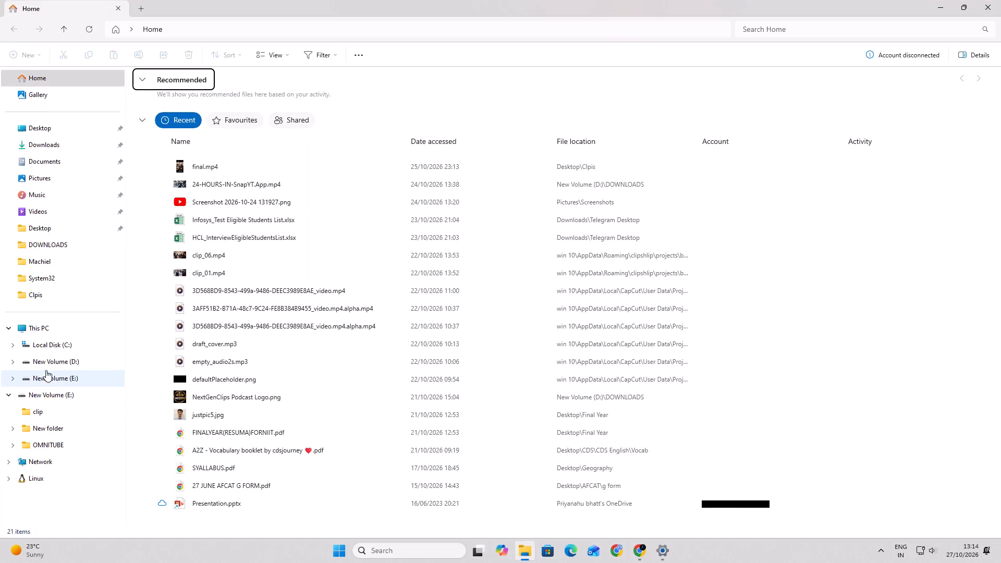
{"action": "left_click", "coordinate": [54, 362]}
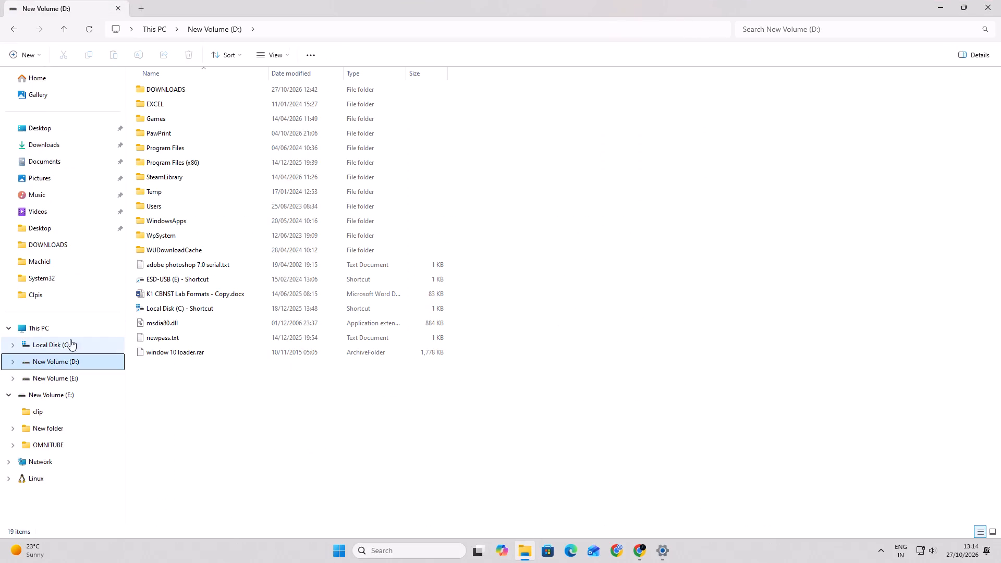
{"action": "double_click", "coordinate": [209, 94]}
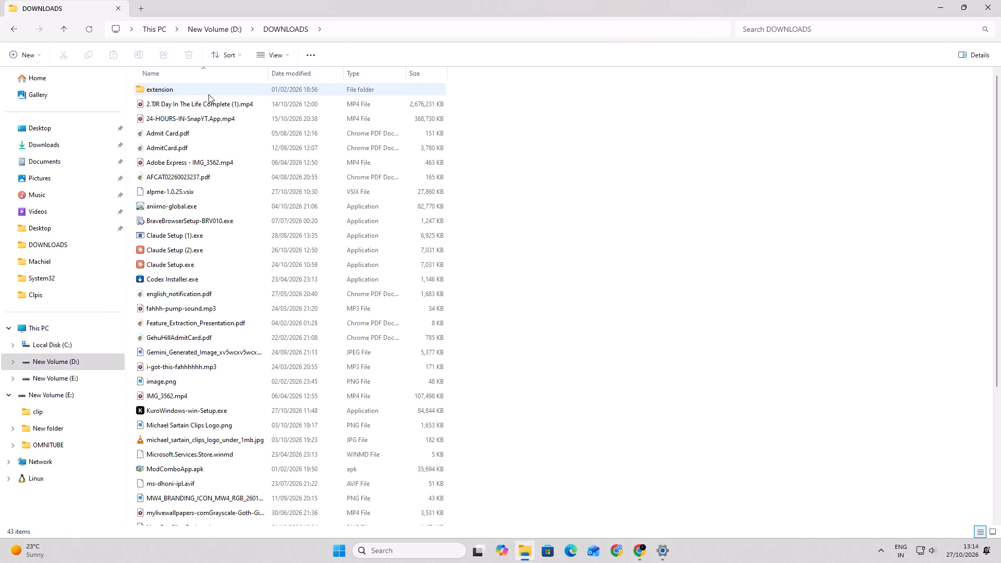
{"action": "left_click", "coordinate": [205, 102]}
{"action": "right_click", "coordinate": [205, 102]}
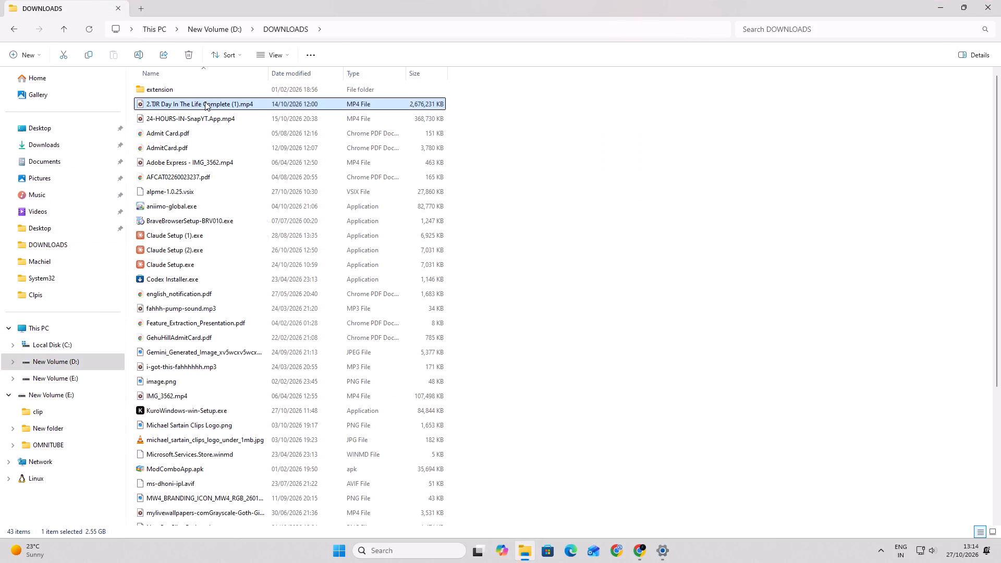
{"action": "left_click", "coordinate": [205, 102]}
{"action": "left_click", "coordinate": [205, 102]}
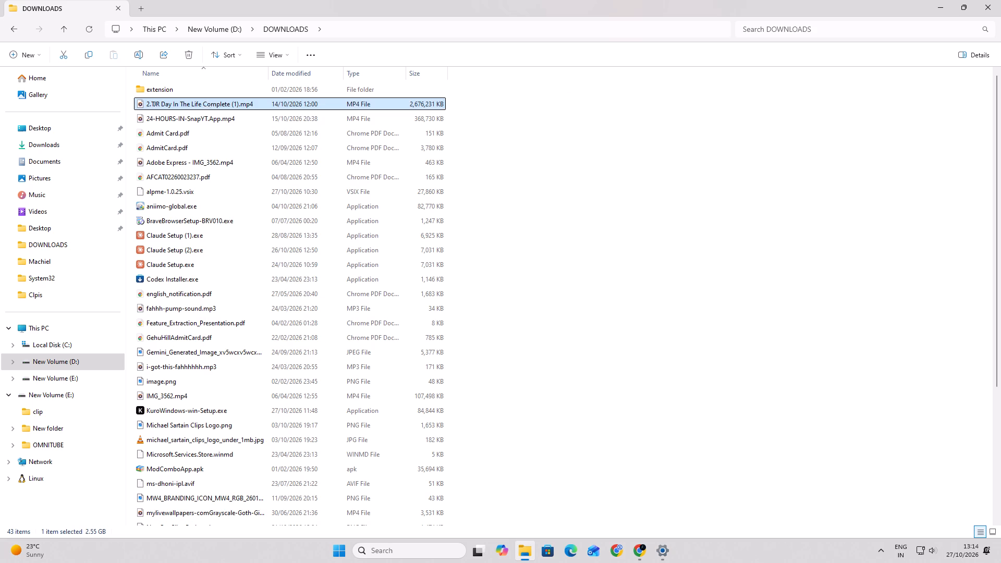
{"action": "double_click", "coordinate": [283, 105]}
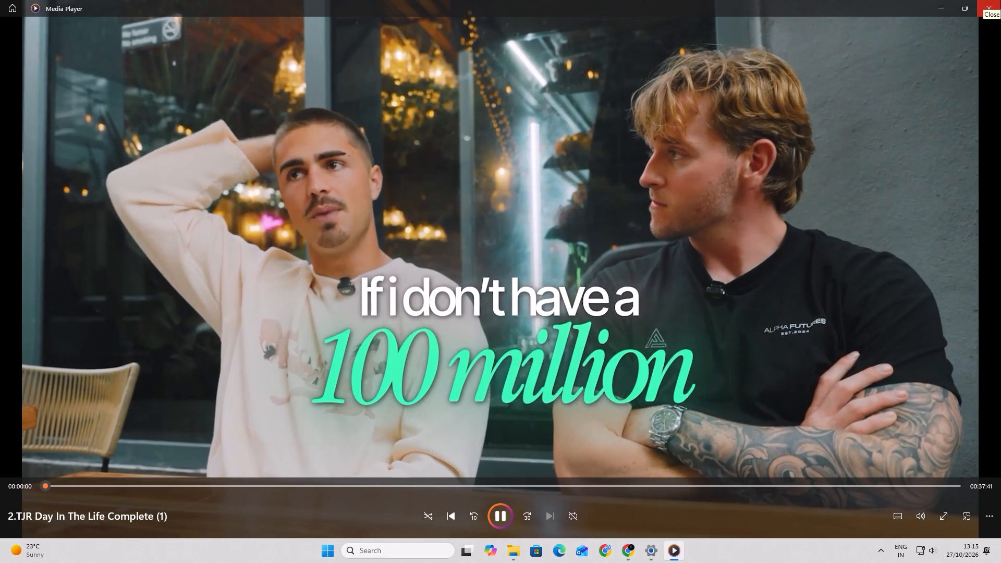
{"action": "left_click", "coordinate": [1000, 0]}
Delete the TJR Day In The Life video and 24-HOURS-IN-SnapYT.App.mp4 together from the DOWNLOADS folder.
{"action": "left_click_drag", "start_coordinate": [573, 117], "coordinate": [526, 113]}
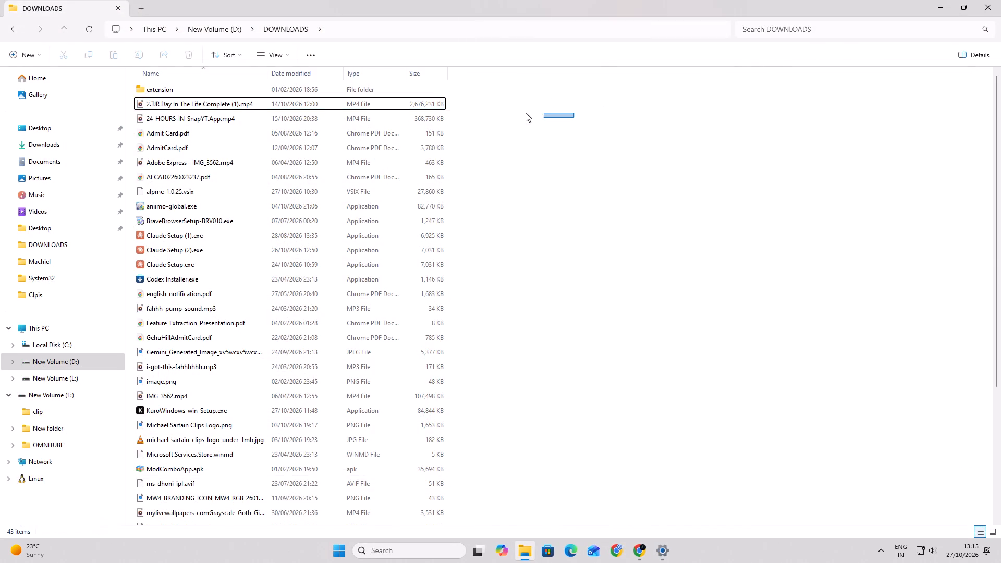
{"action": "left_click_drag", "start_coordinate": [526, 113], "coordinate": [402, 107]}
{"action": "right_click", "coordinate": [402, 107]}
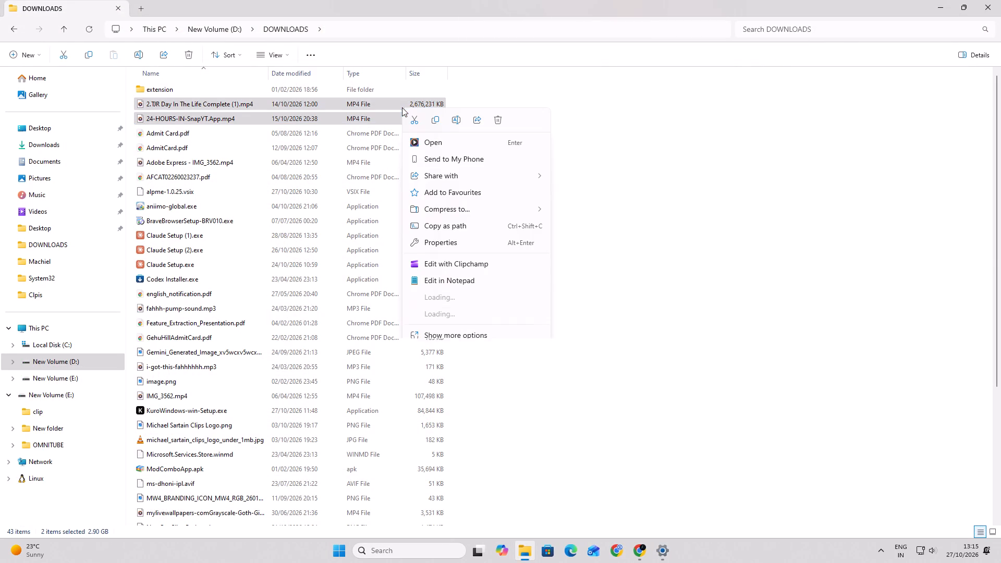
{"action": "left_click", "coordinate": [498, 122]}
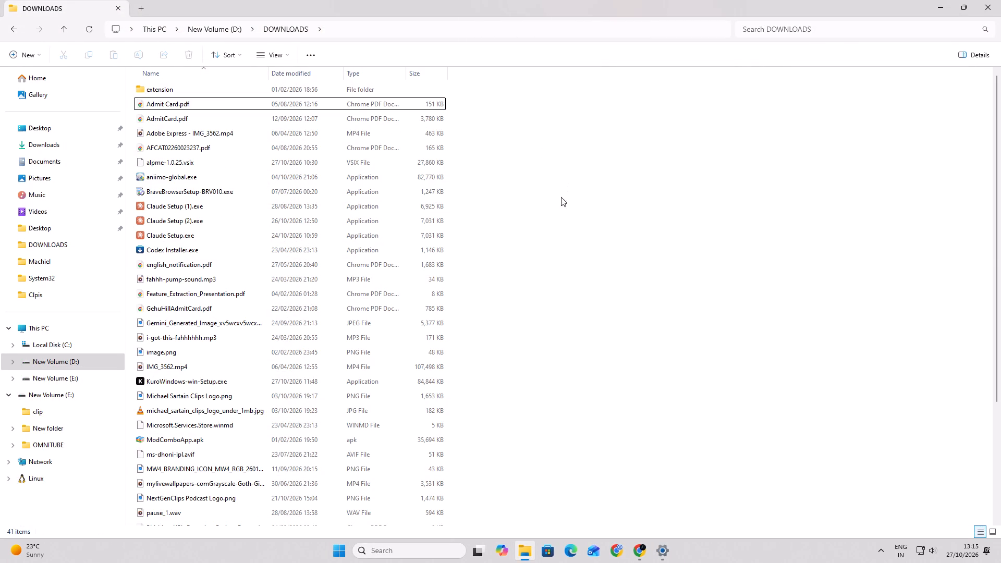
Open the clips logo JPG ending in logo_under_1mb to check it, close VLC, and delete that file.
{"action": "scroll", "coordinate": [320, 201], "scroll_direction": "down", "scroll_amount": 9}
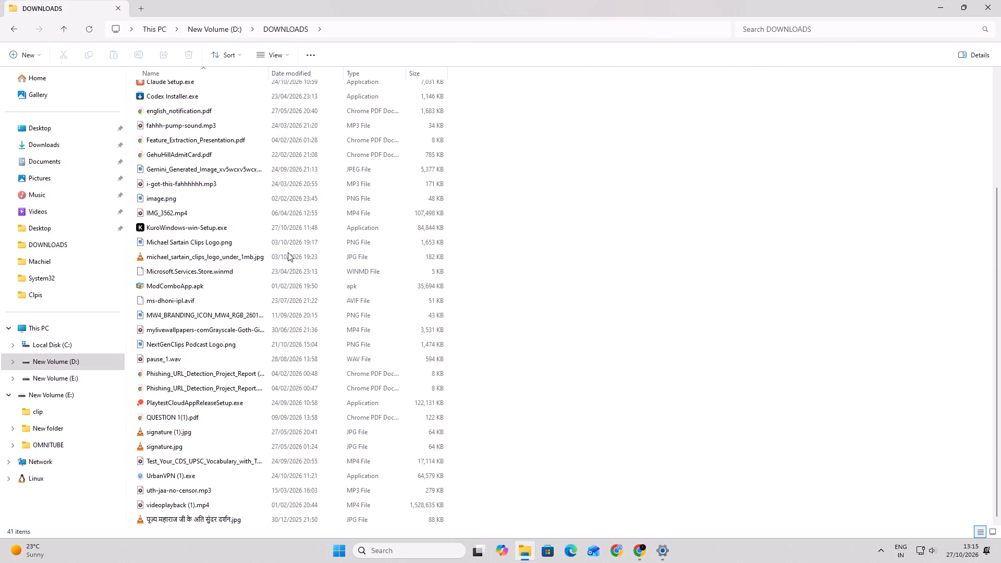
{"action": "left_click", "coordinate": [177, 256]}
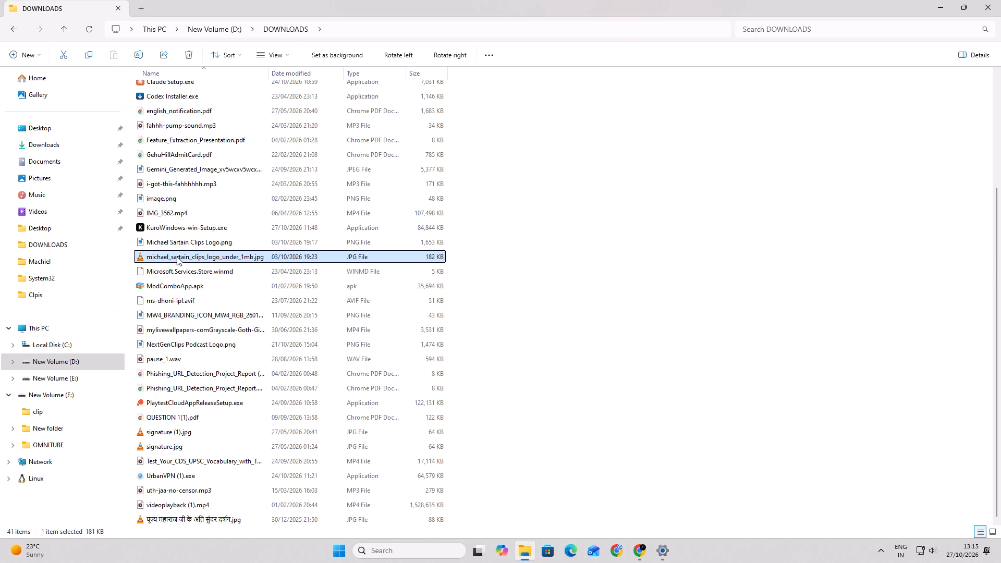
{"action": "left_click", "coordinate": [177, 256]}
{"action": "left_click", "coordinate": [177, 256]}
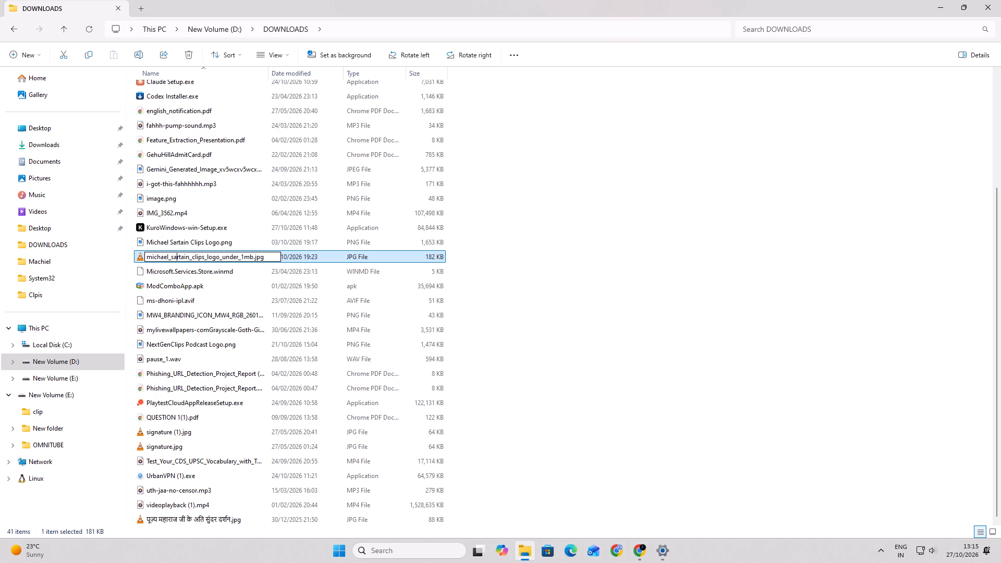
{"action": "double_click", "coordinate": [295, 252]}
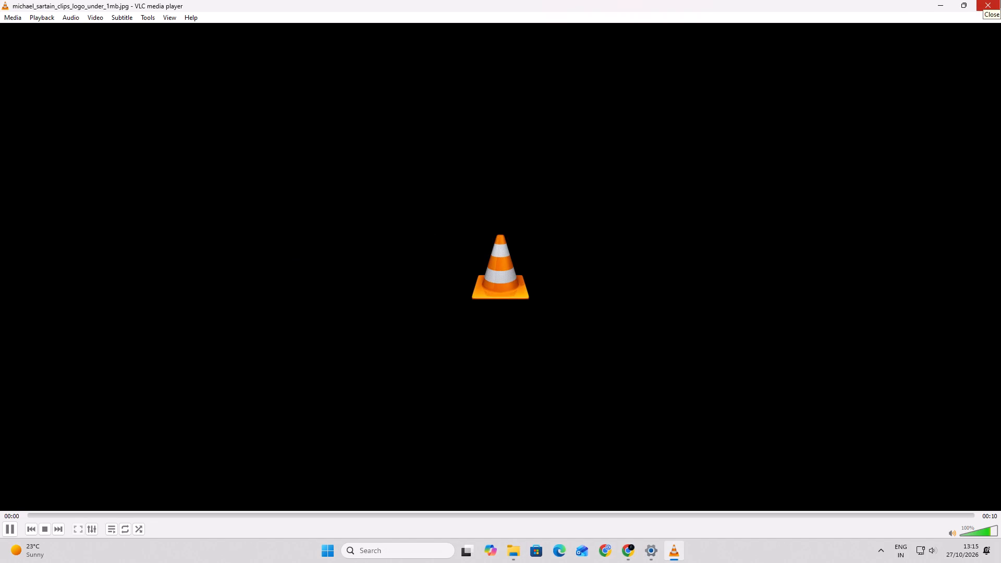
{"action": "left_click", "coordinate": [1000, 0]}
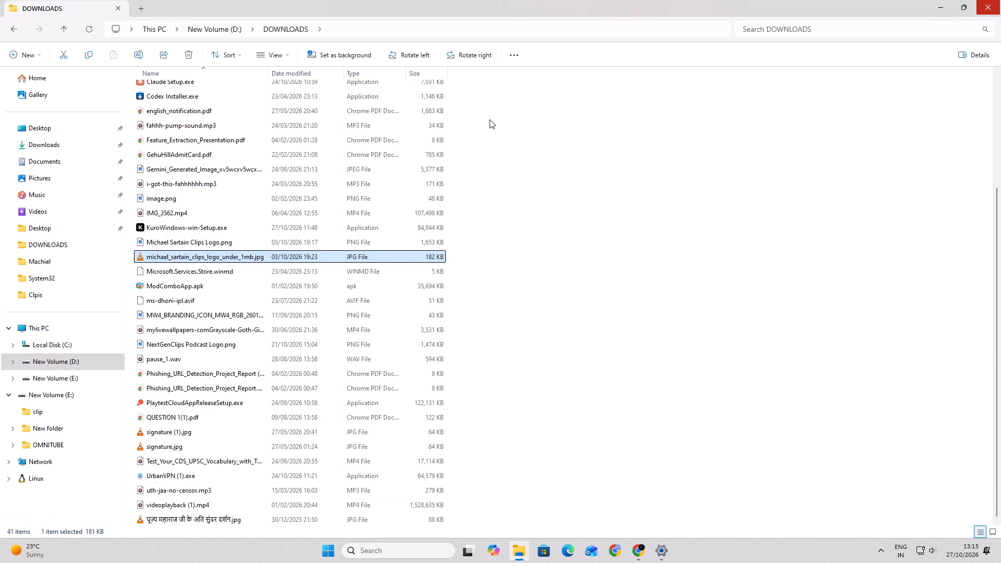
{"action": "right_click", "coordinate": [215, 263]}
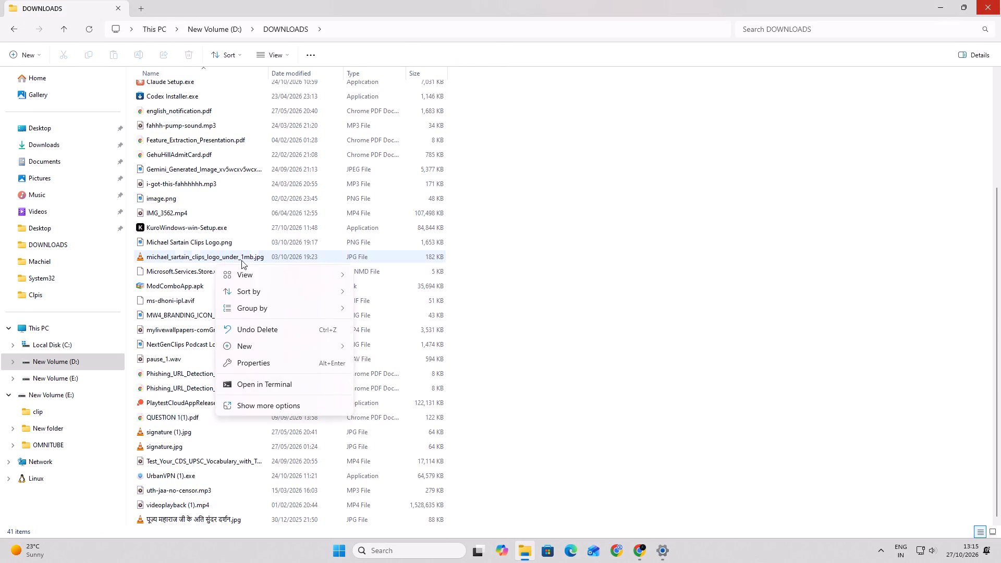
{"action": "left_click", "coordinate": [169, 263]}
{"action": "right_click", "coordinate": [168, 260]}
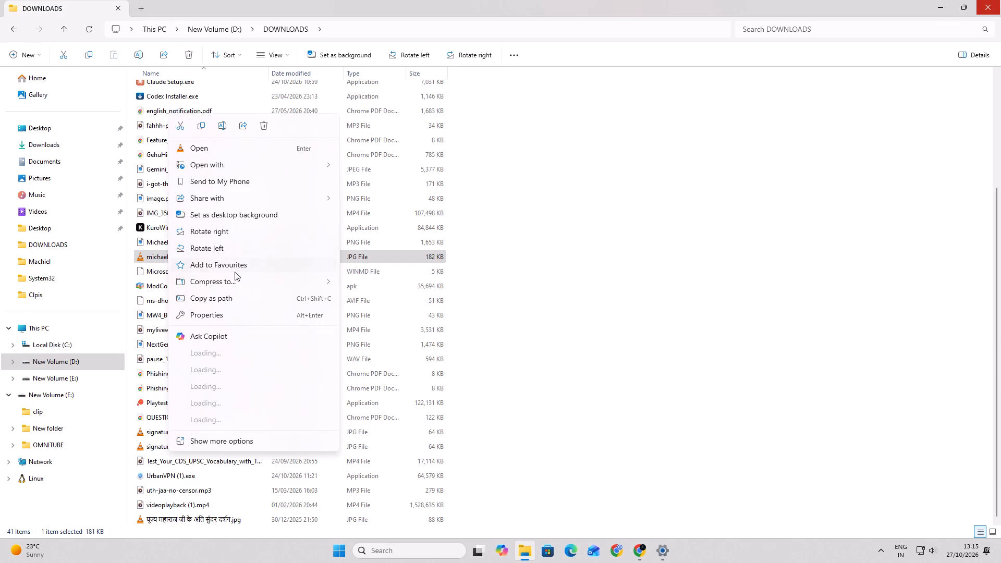
{"action": "left_click", "coordinate": [264, 126]}
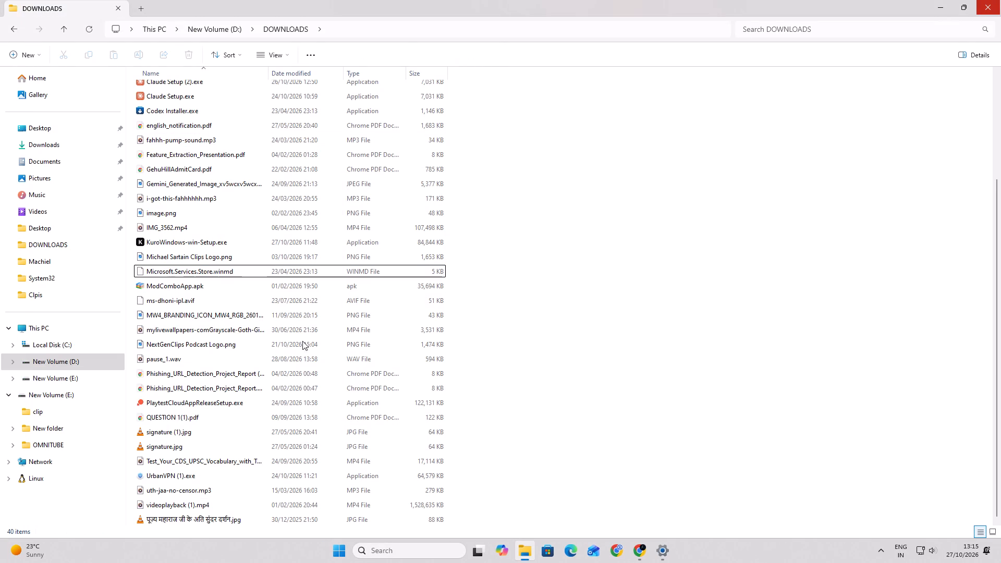
Delete PlaytestCloudAppReleaseSetup.exe from the DOWNLOADS folder and look back over the remaining files.
{"action": "scroll", "coordinate": [282, 468], "scroll_direction": "down", "scroll_amount": 7}
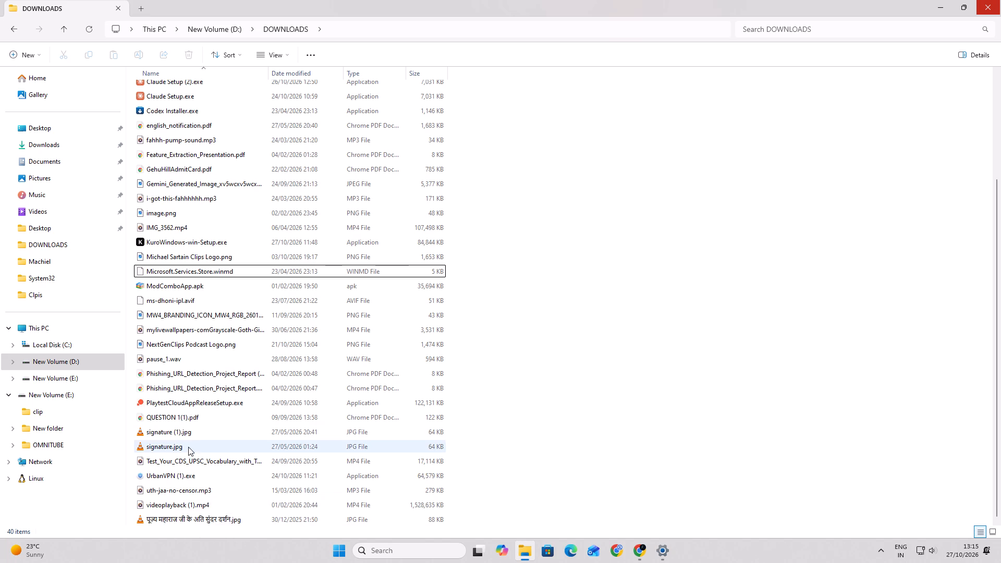
{"action": "left_click", "coordinate": [160, 404]}
{"action": "right_click", "coordinate": [160, 403]}
{"action": "left_click", "coordinate": [256, 415]}
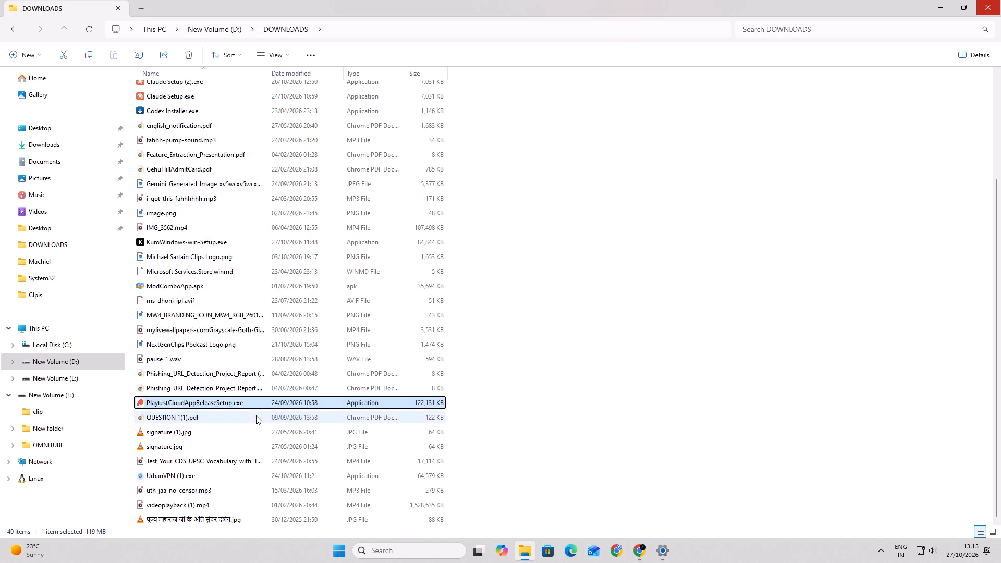
{"action": "scroll", "coordinate": [229, 251], "scroll_direction": "up", "scroll_amount": 7}
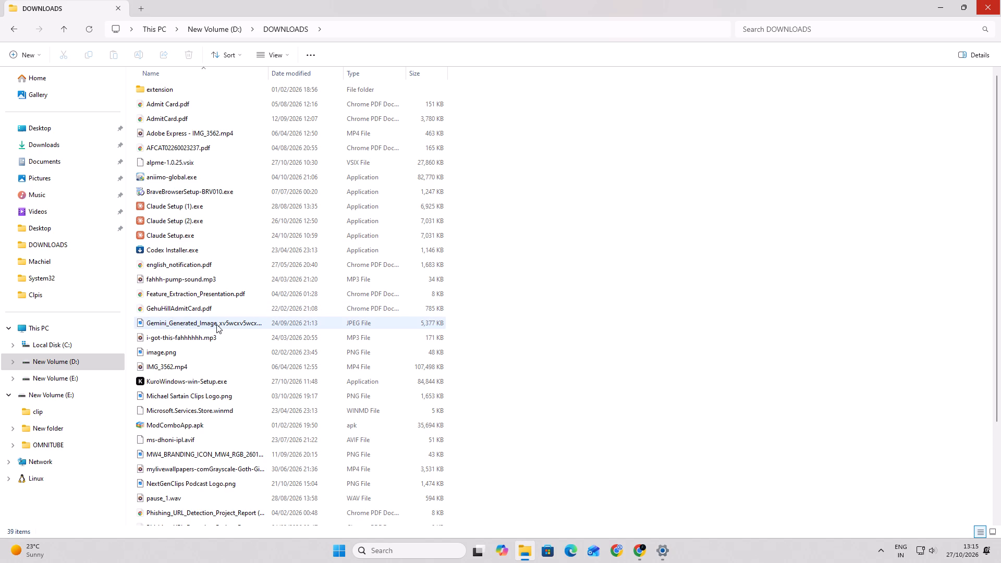
Switch to Settings and remove Windows Update Clean-up and Temporary Internet Files from the temporary files, leaving Downloads out.
{"action": "left_click", "coordinate": [673, 555]}
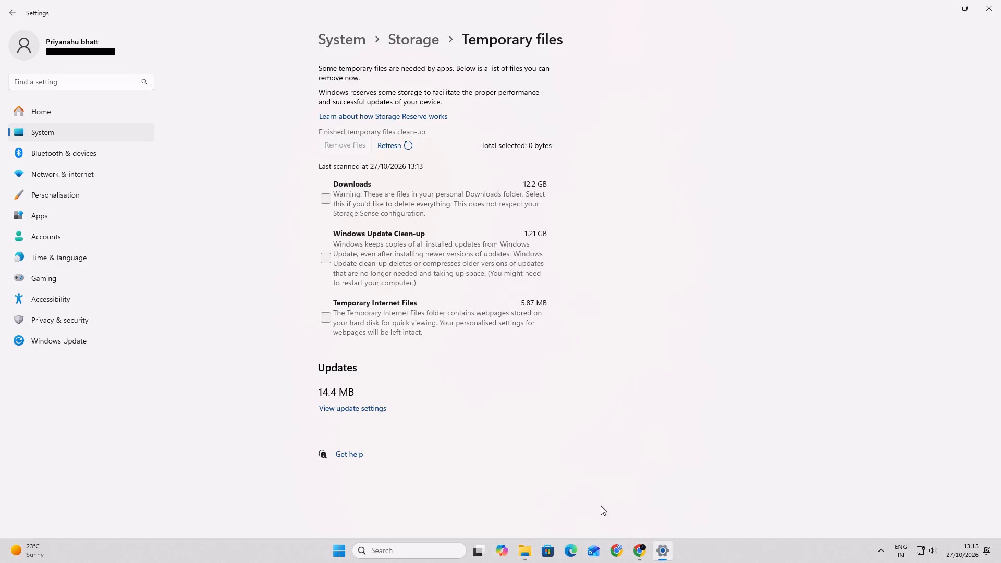
{"action": "left_click", "coordinate": [324, 266]}
{"action": "left_click", "coordinate": [336, 346]}
{"action": "left_click", "coordinate": [320, 318]}
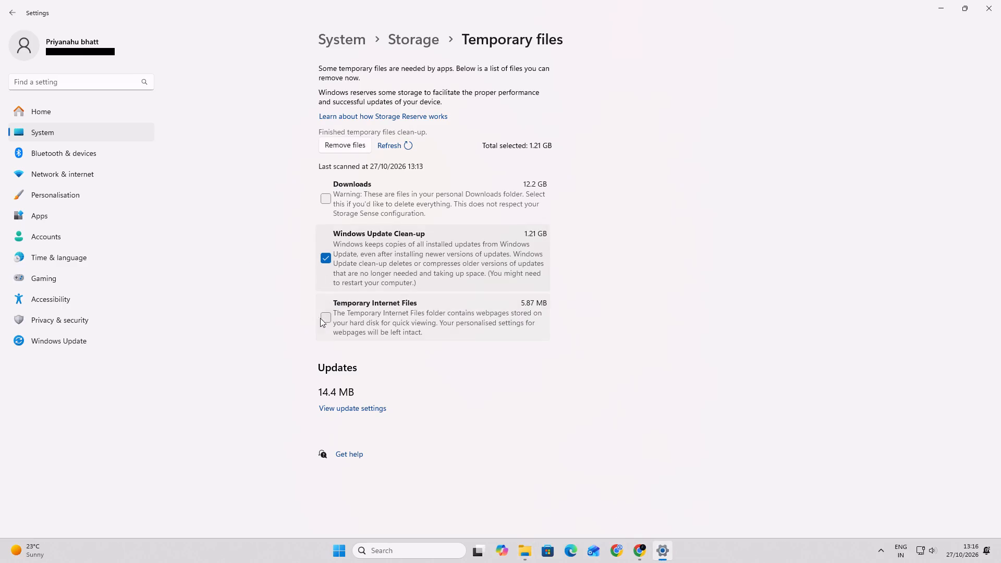
{"action": "left_click", "coordinate": [357, 147]}
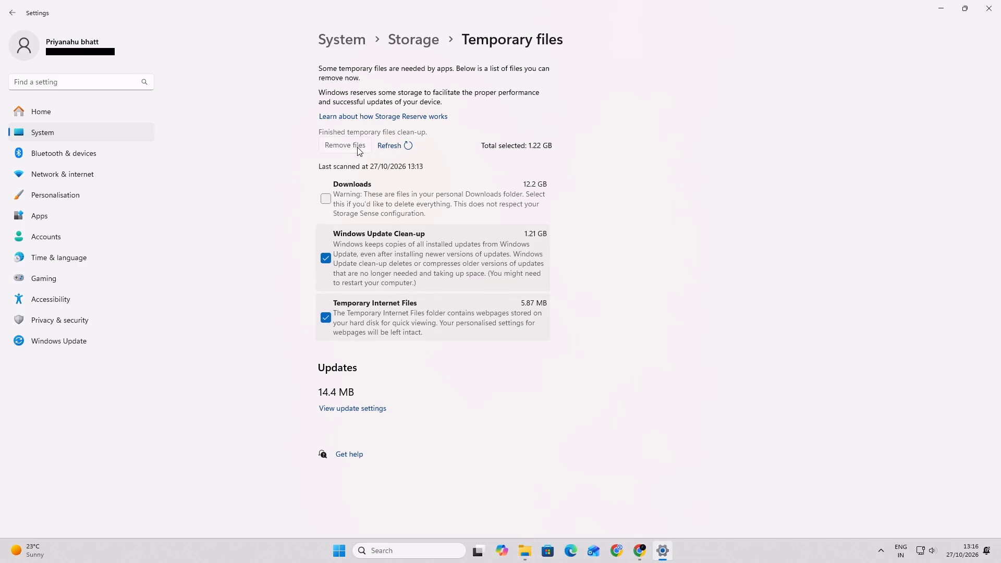
{"action": "left_click", "coordinate": [458, 301]}
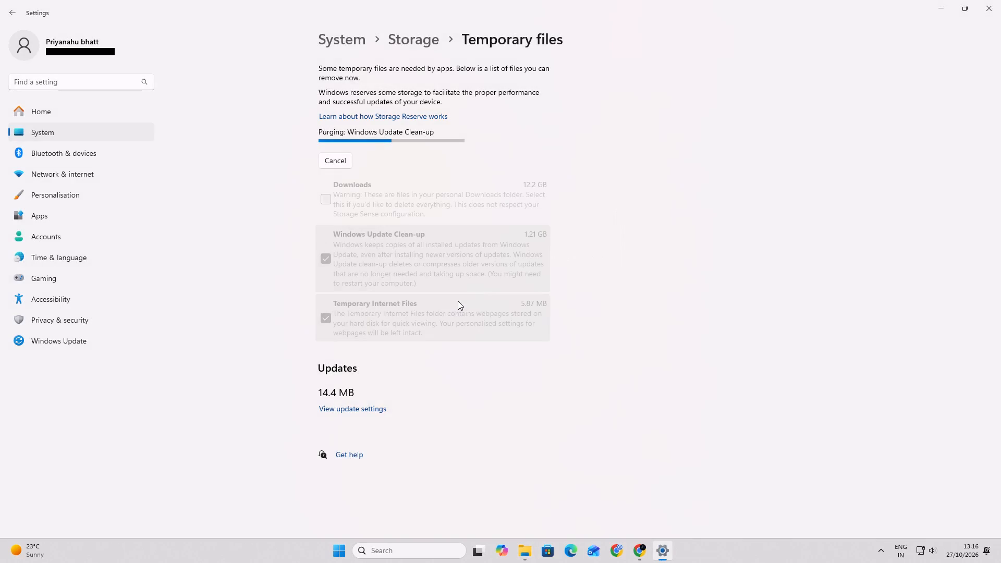
Switch to Chrome, download MW4_DMZClipping_Sniping_B_Blurred.mp4 from the DMZ Launch Campaign page and check its download progress.
{"action": "left_click", "coordinate": [642, 562]}
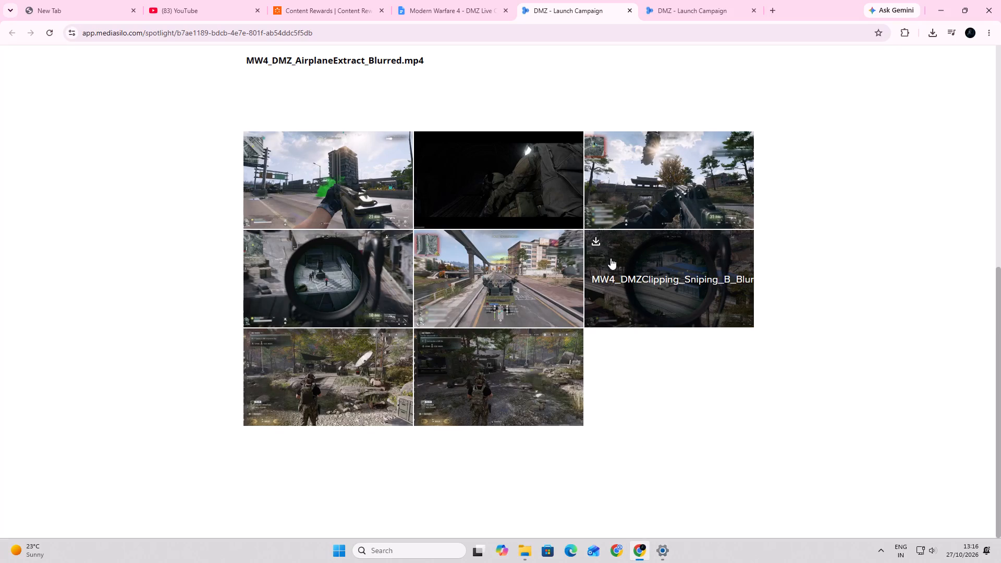
{"action": "left_click", "coordinate": [598, 239]}
{"action": "left_click", "coordinate": [926, 35]}
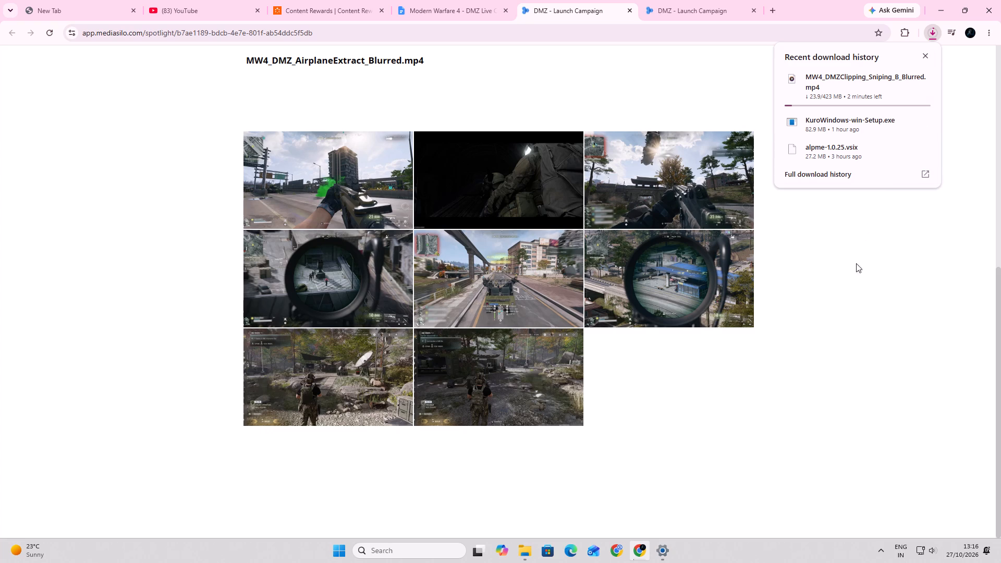
{"action": "left_click", "coordinate": [828, 281]}
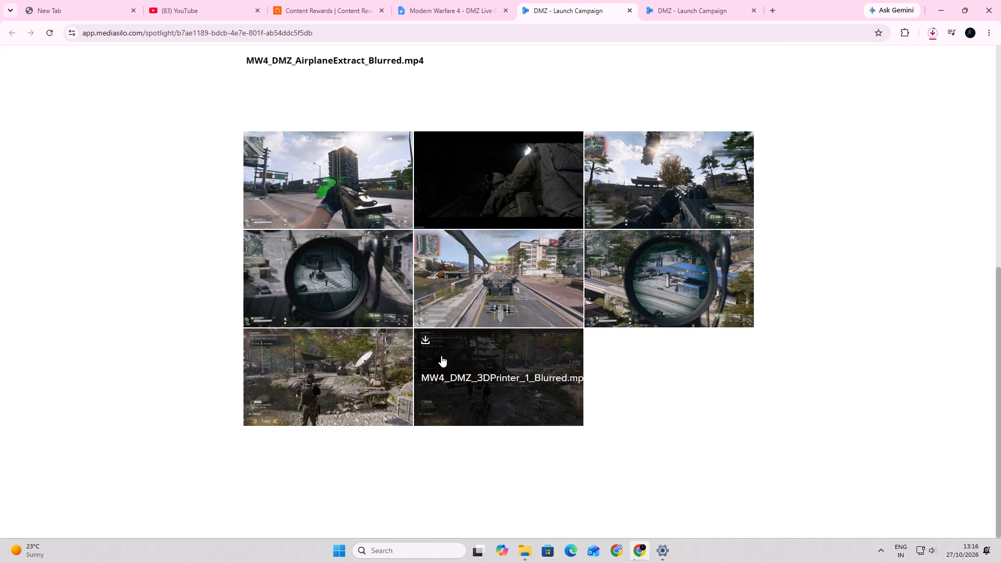
Preview MW4_DMZ_WalkingAroundFOB_WithUI_Blurred.mp4, skip ahead to about 0:58 and pause it.
{"action": "left_click", "coordinate": [347, 393]}
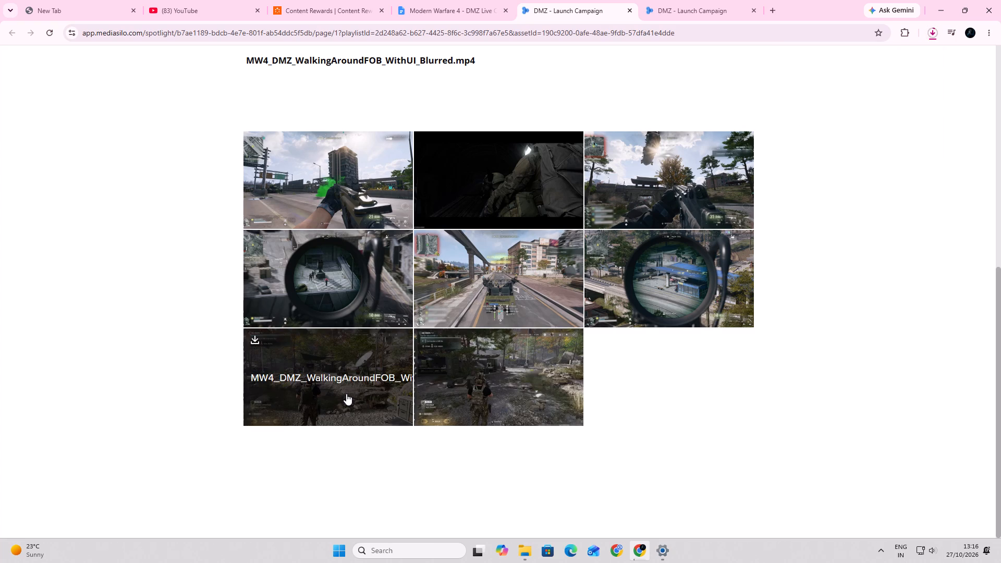
{"action": "scroll", "coordinate": [346, 393], "scroll_direction": "up", "scroll_amount": 7}
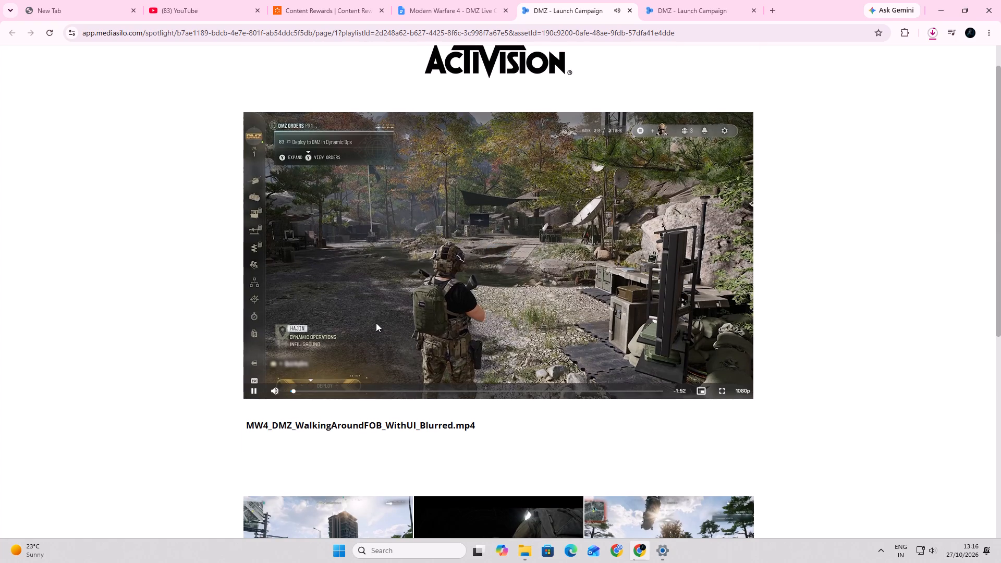
{"action": "left_click", "coordinate": [483, 385]}
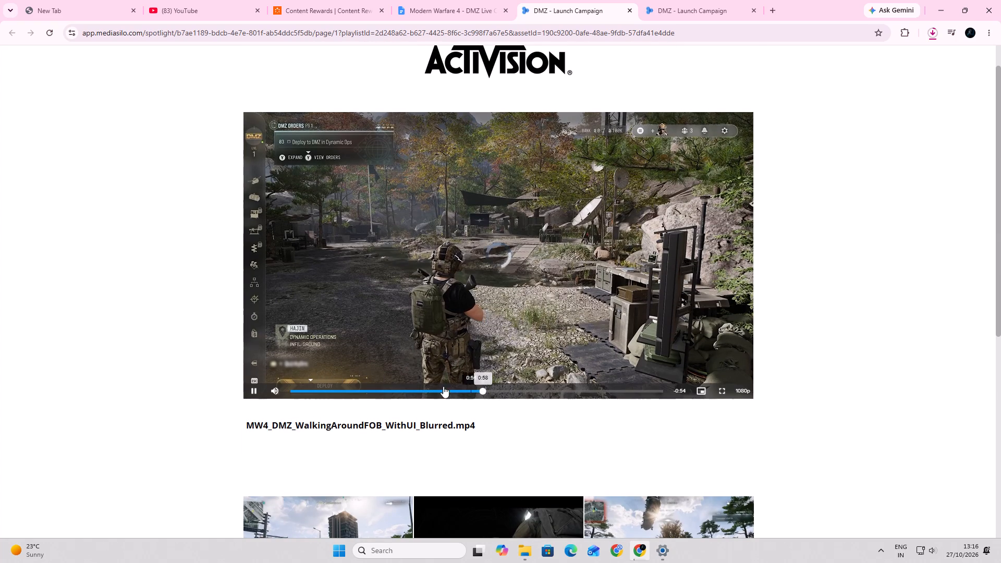
{"action": "left_click", "coordinate": [253, 387]}
Preview and pause MW4_DMZClipping_Sniping_A_Blurred.mp4, download that clip and check its download progress.
{"action": "scroll", "coordinate": [253, 387], "scroll_direction": "down", "scroll_amount": 4}
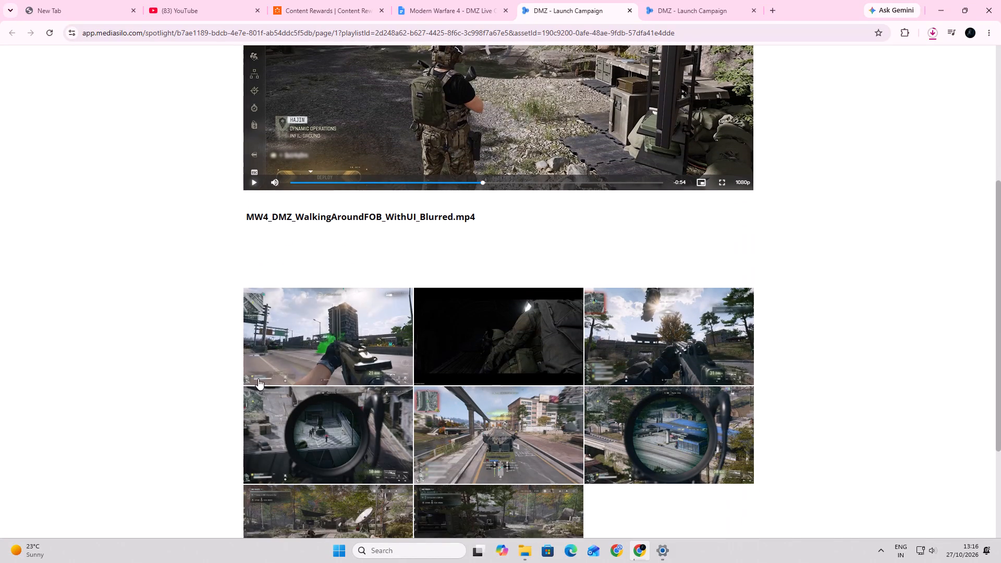
{"action": "left_click", "coordinate": [326, 444]}
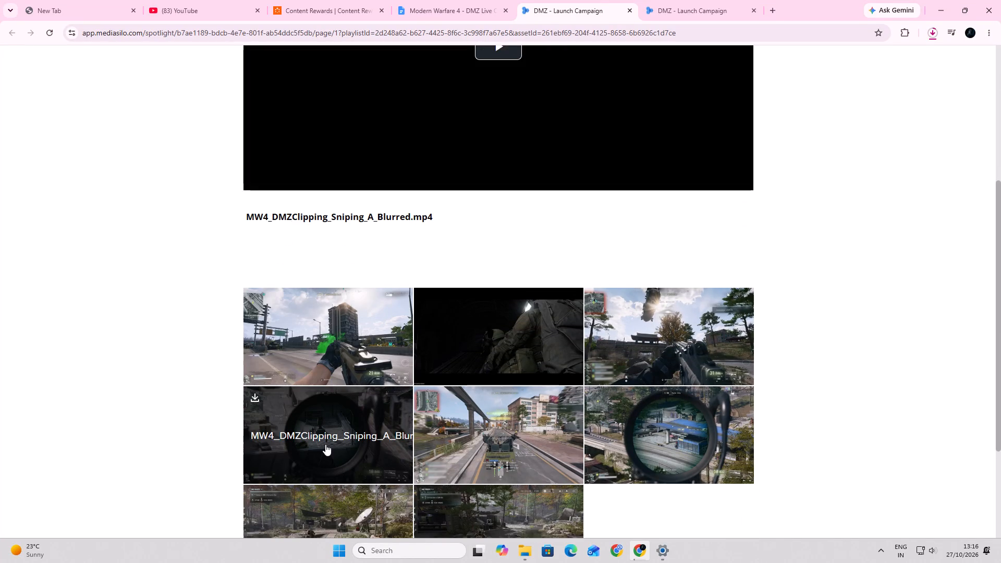
{"action": "scroll", "coordinate": [493, 325], "scroll_direction": "up", "scroll_amount": 7}
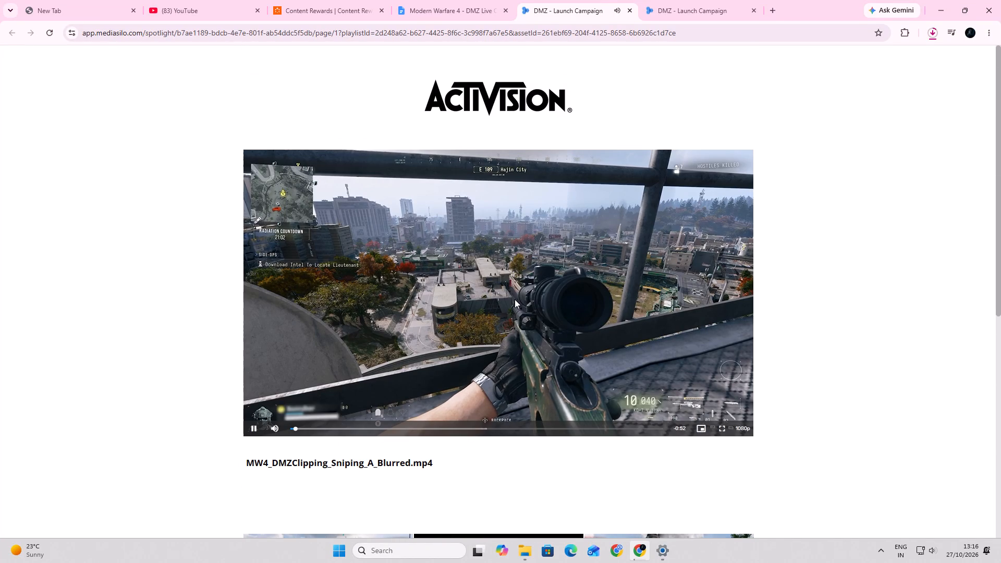
{"action": "left_click", "coordinate": [380, 311]}
{"action": "scroll", "coordinate": [380, 311], "scroll_direction": "down", "scroll_amount": 4}
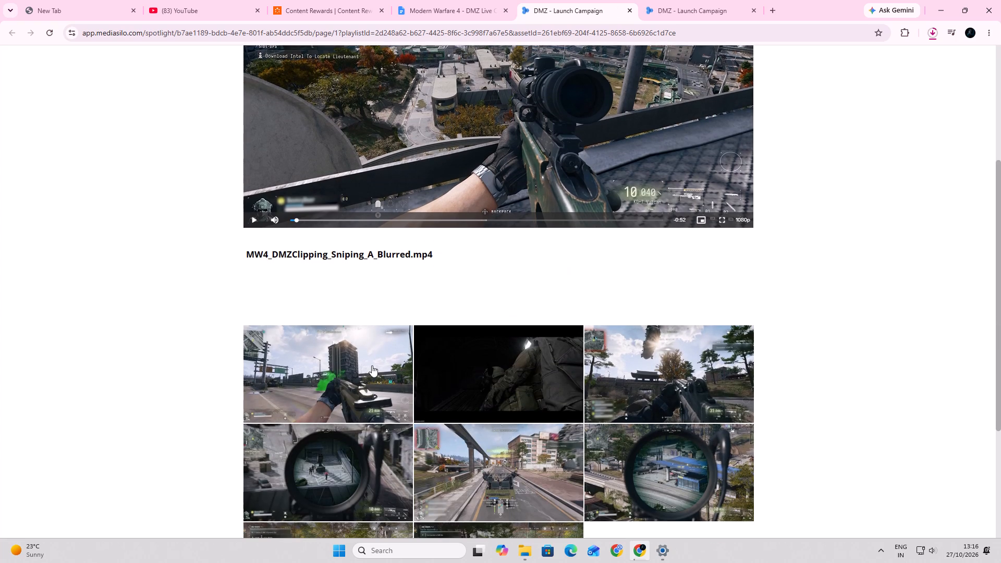
{"action": "left_click", "coordinate": [294, 446]}
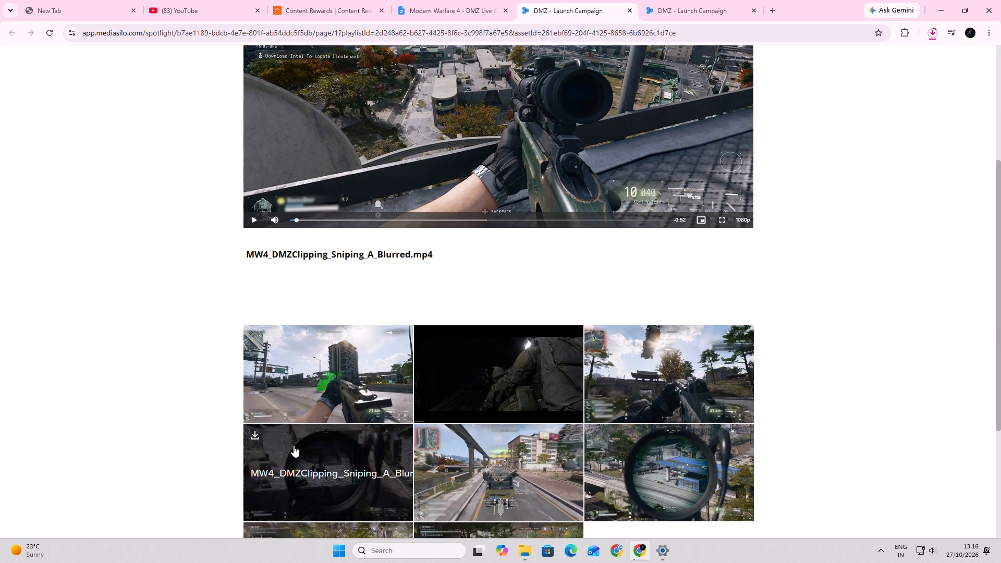
{"action": "left_click", "coordinate": [254, 433]}
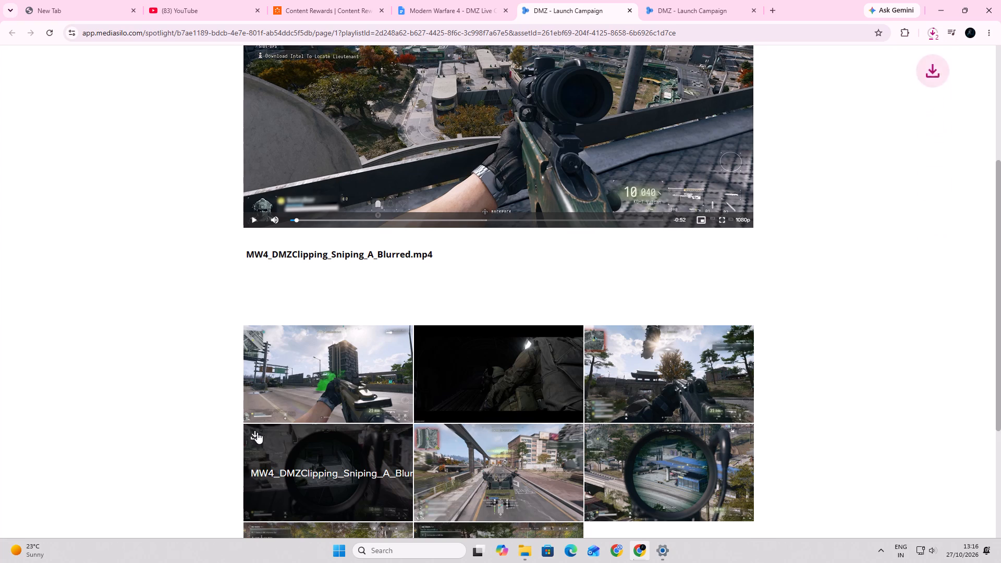
{"action": "left_click", "coordinate": [933, 33]}
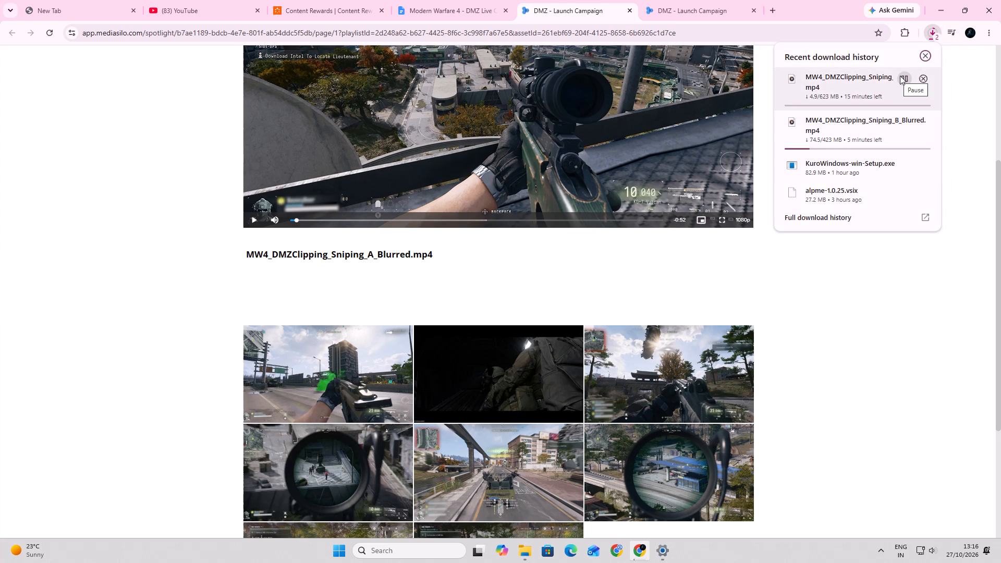
{"action": "left_click", "coordinate": [872, 321]}
Close the second DMZ - Launch Campaign browser tab showing the Sniping_B clip.
{"action": "left_click", "coordinate": [679, 0]}
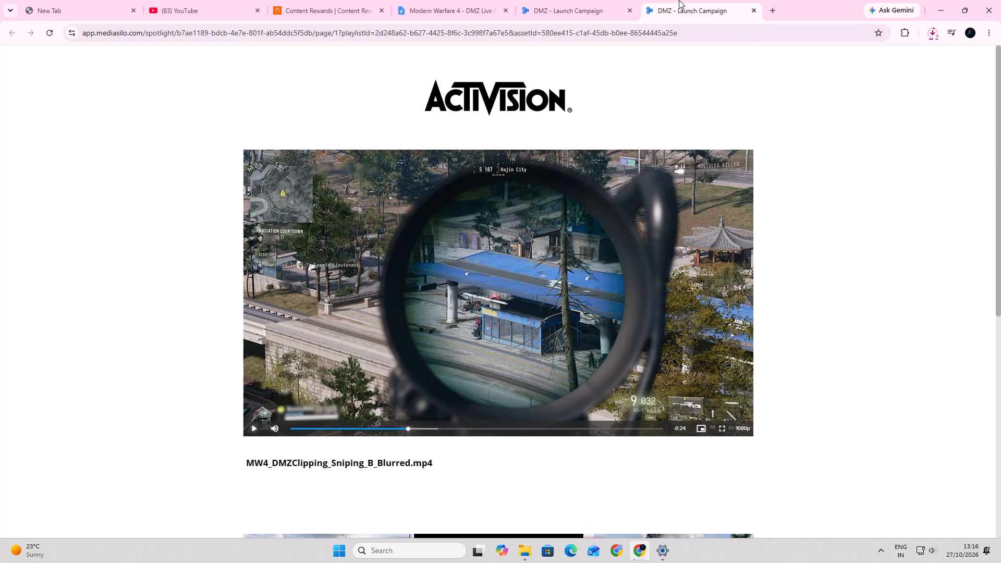
{"action": "left_click", "coordinate": [752, 13]}
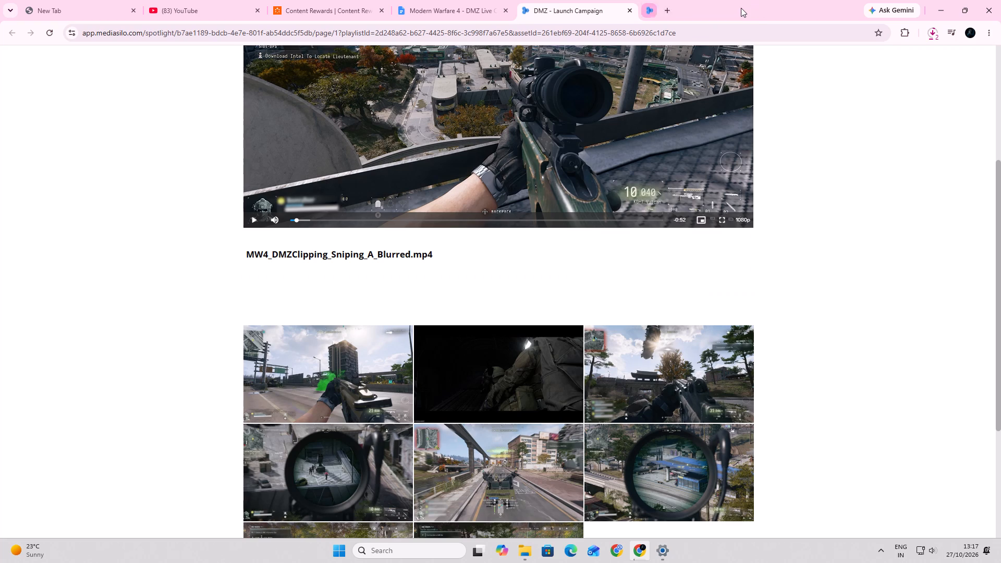
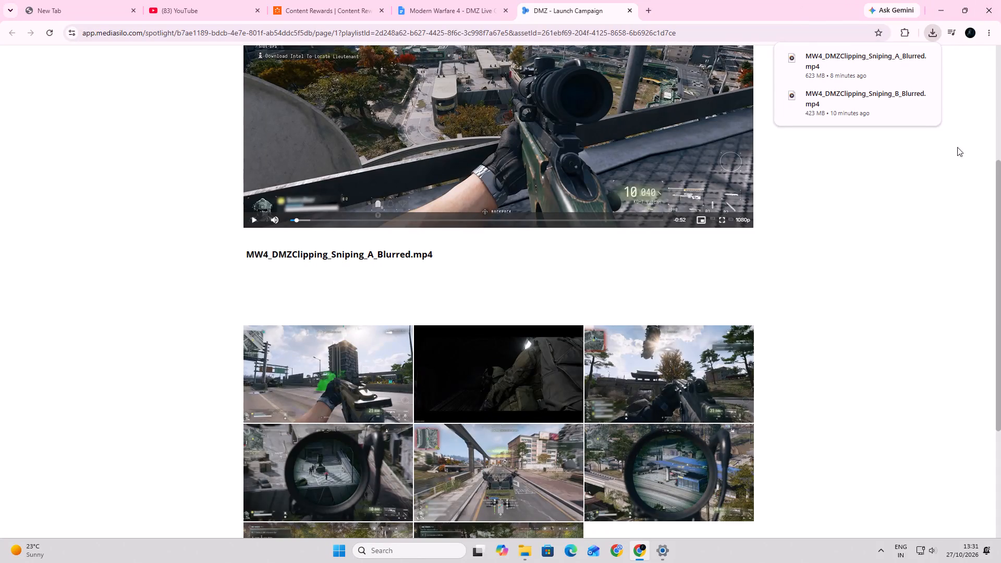
Download MW4_DMZ_FirstMission_Blurred.mp4 and the clip after it in the first row of the campaign's thumbnail gallery.
{"action": "scroll", "coordinate": [488, 312], "scroll_direction": "down", "scroll_amount": 1}
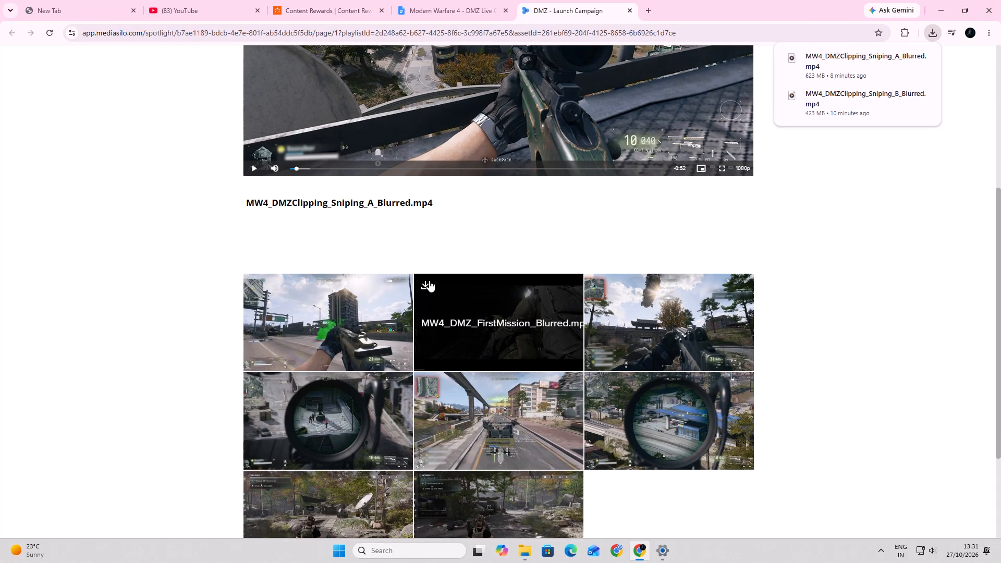
{"action": "left_click", "coordinate": [429, 280]}
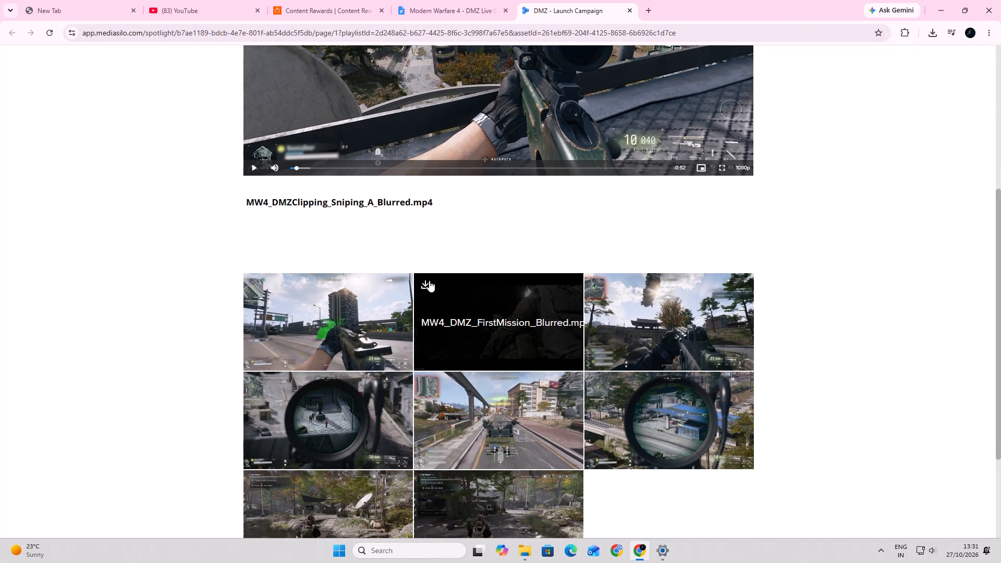
{"action": "left_click", "coordinate": [595, 280]}
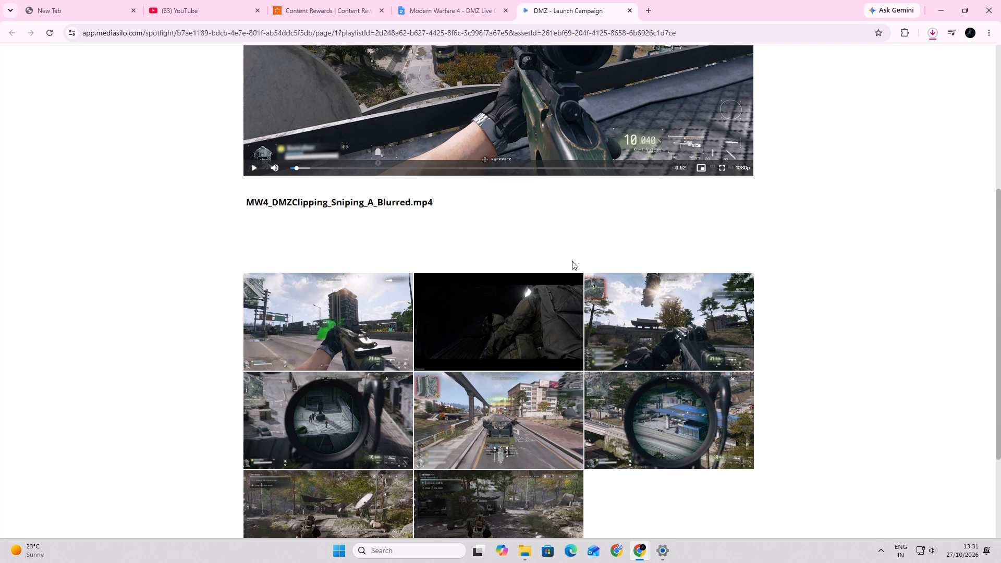
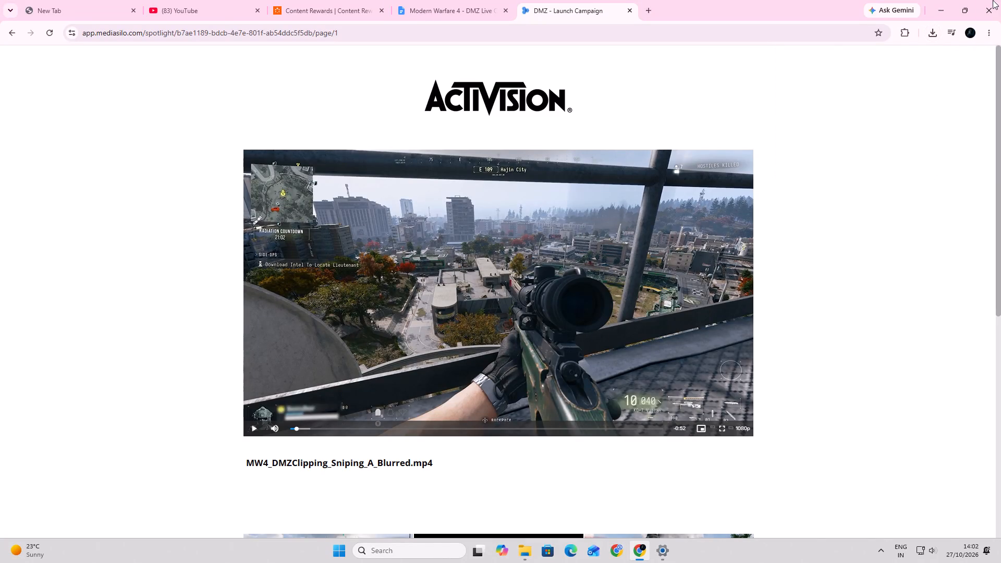
Return to the joined campaign's Content Rewards page and review its payout rates, budget, reference materials and brief.
{"action": "left_click", "coordinate": [353, 0]}
{"action": "scroll", "coordinate": [730, 216], "scroll_direction": "up", "scroll_amount": 9}
{"action": "scroll", "coordinate": [573, 225], "scroll_direction": "down", "scroll_amount": 3}
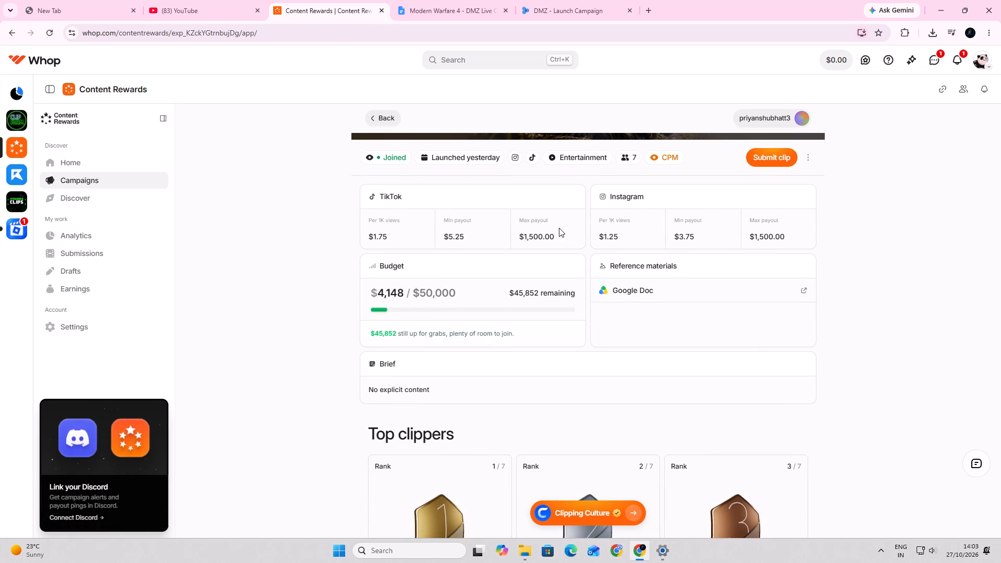
{"action": "scroll", "coordinate": [483, 353], "scroll_direction": "down", "scroll_amount": 4}
{"action": "left_click", "coordinate": [473, 352]}
{"action": "scroll", "coordinate": [463, 300], "scroll_direction": "up", "scroll_amount": 8}
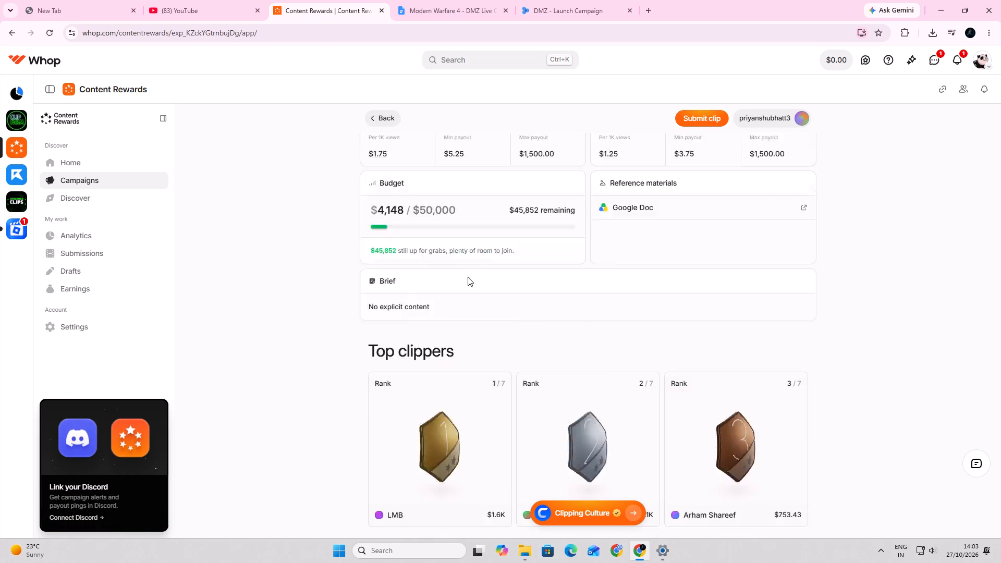
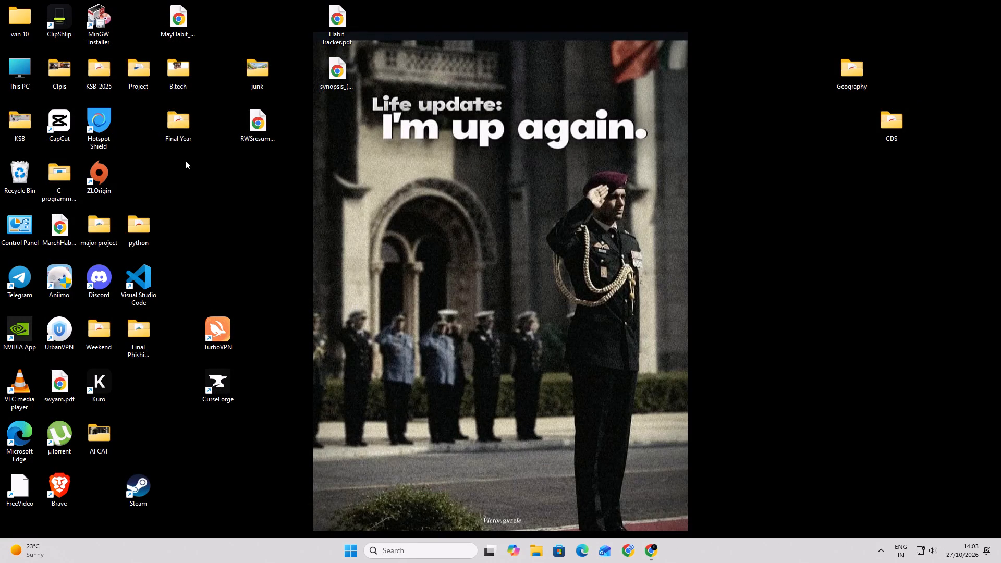
Open UrbanVPN, continue with the free version, skip the premium offer and connect to the Ukraine location.
{"action": "double_click", "coordinate": [53, 335]}
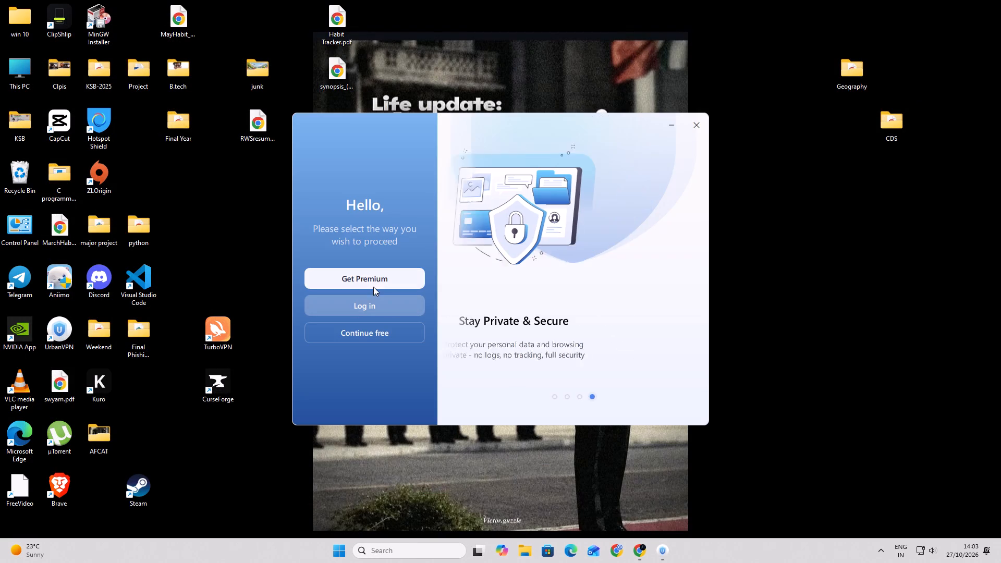
{"action": "left_click", "coordinate": [343, 336]}
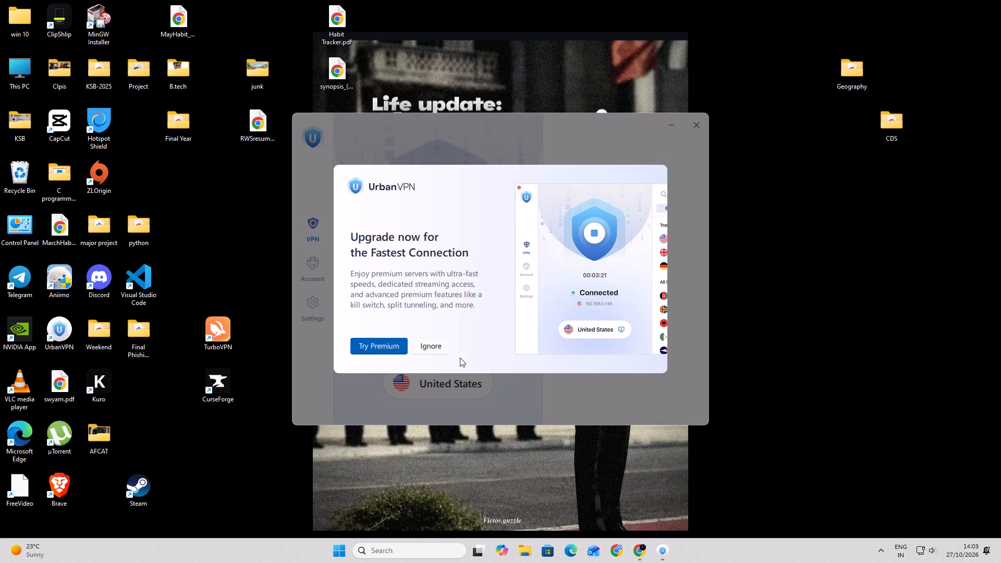
{"action": "left_click", "coordinate": [432, 348]}
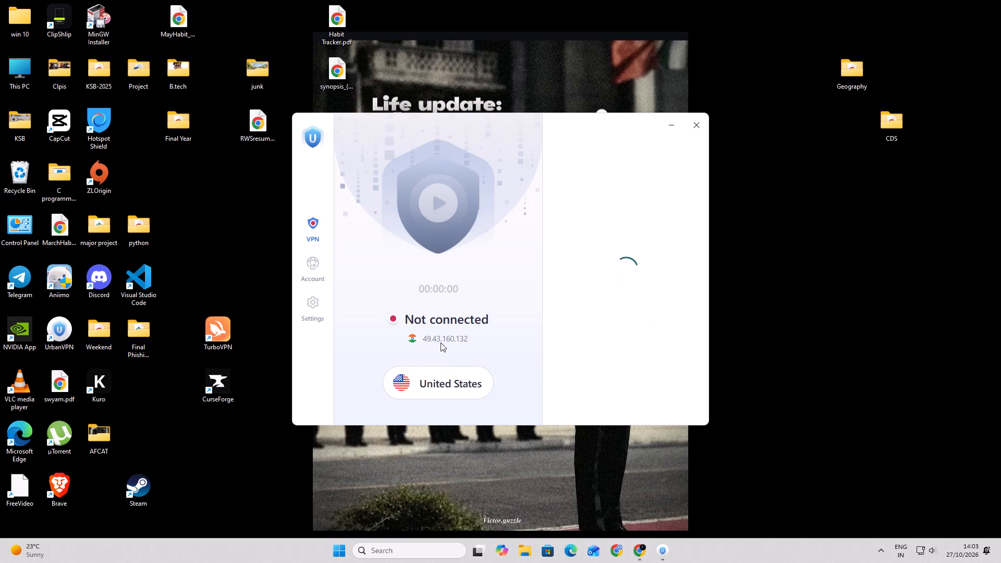
{"action": "left_click", "coordinate": [594, 328]}
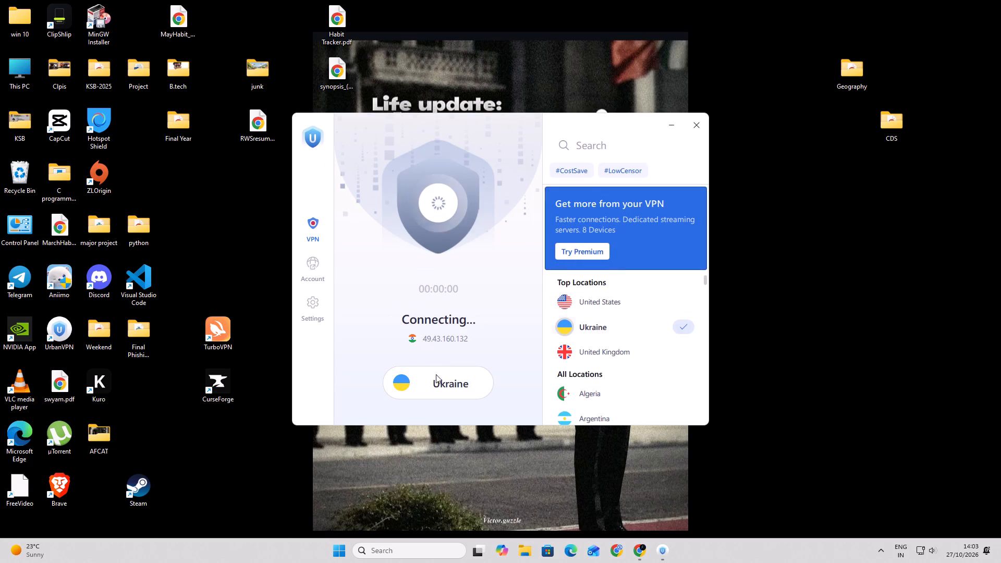
{"action": "left_click", "coordinate": [663, 121]}
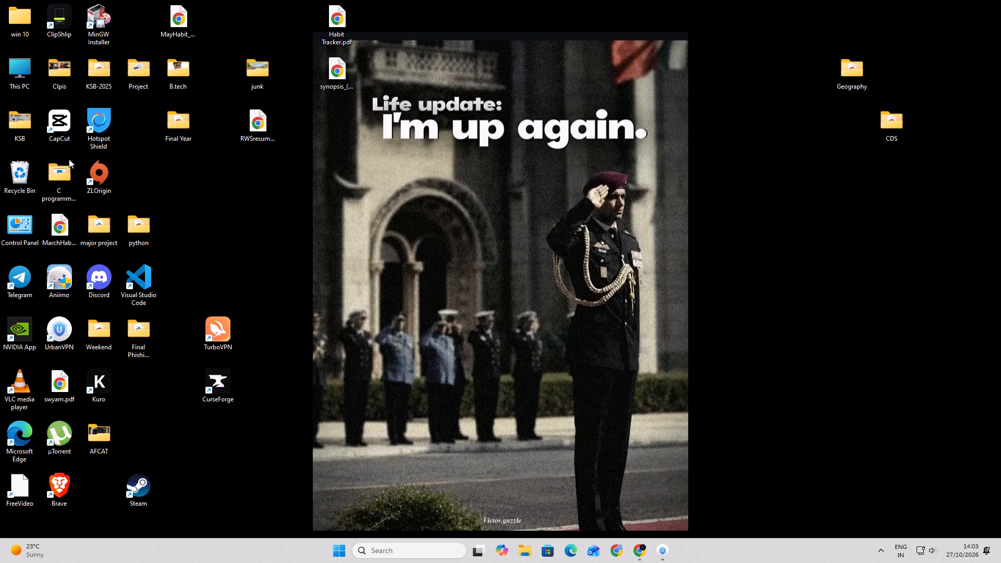
Open CapCut, dismiss the Pro offer and create a new project.
{"action": "double_click", "coordinate": [61, 121]}
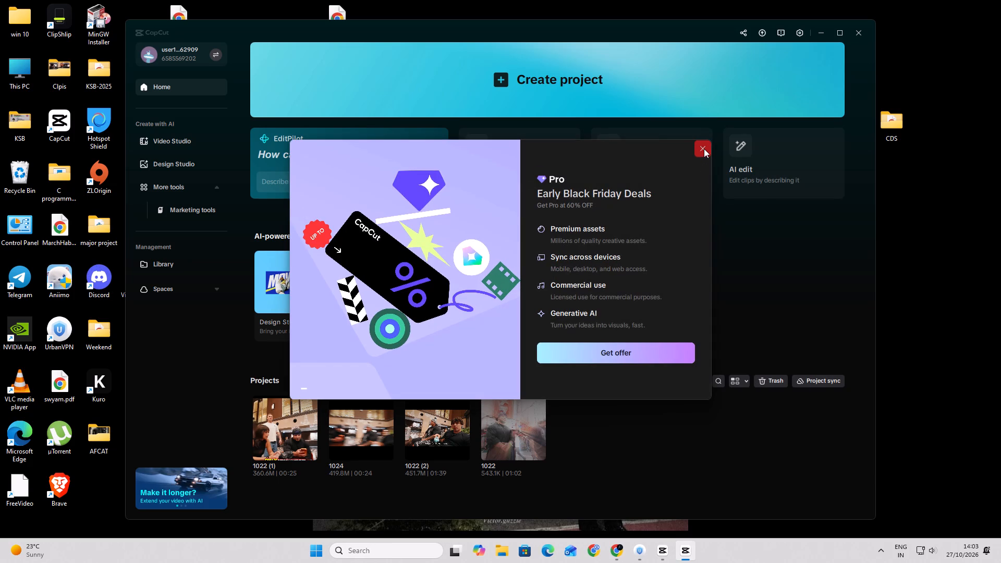
{"action": "left_click", "coordinate": [704, 148]}
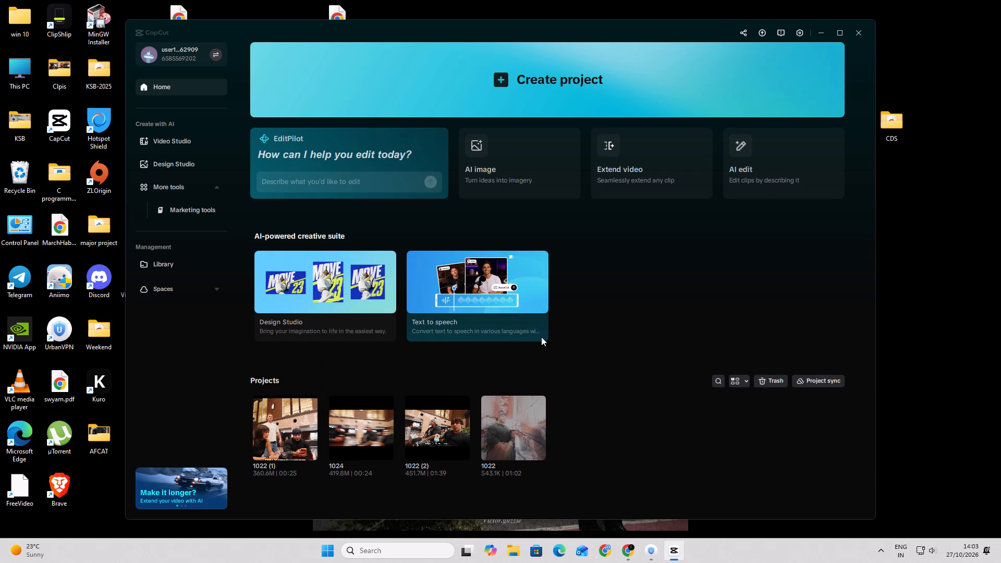
{"action": "left_click", "coordinate": [491, 77]}
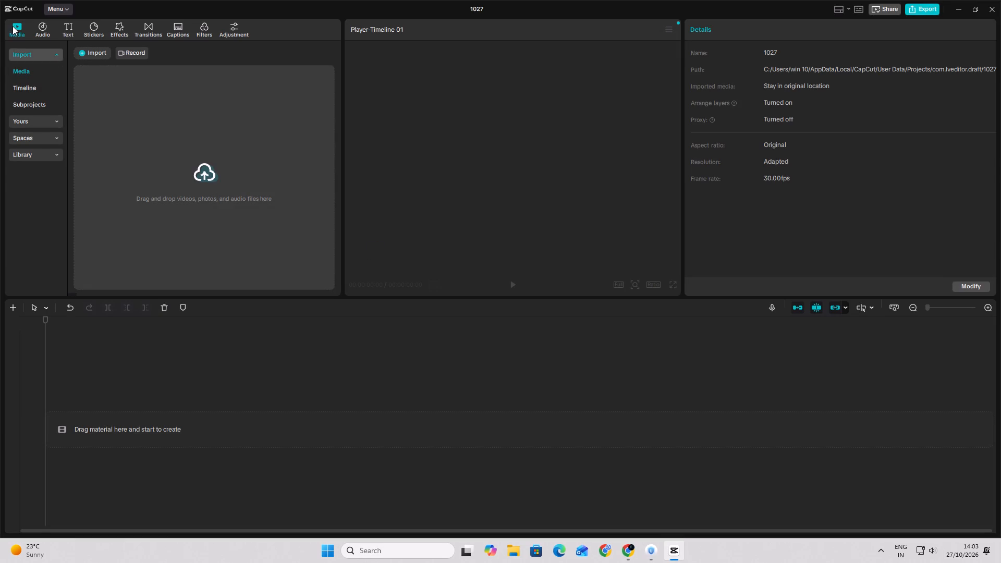
Start a media import in the new project and look through the DOWNLOADS folder on drive D: for the MW4 clips.
{"action": "left_click", "coordinate": [90, 52]}
{"action": "left_click", "coordinate": [107, 69]}
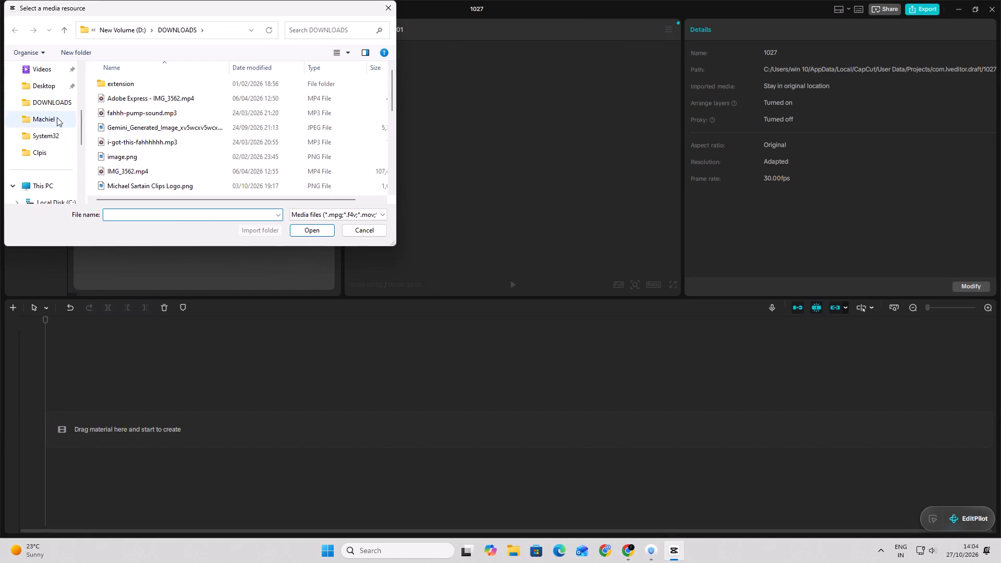
{"action": "scroll", "coordinate": [53, 132], "scroll_direction": "down", "scroll_amount": 7}
{"action": "scroll", "coordinate": [49, 150], "scroll_direction": "up", "scroll_amount": 1}
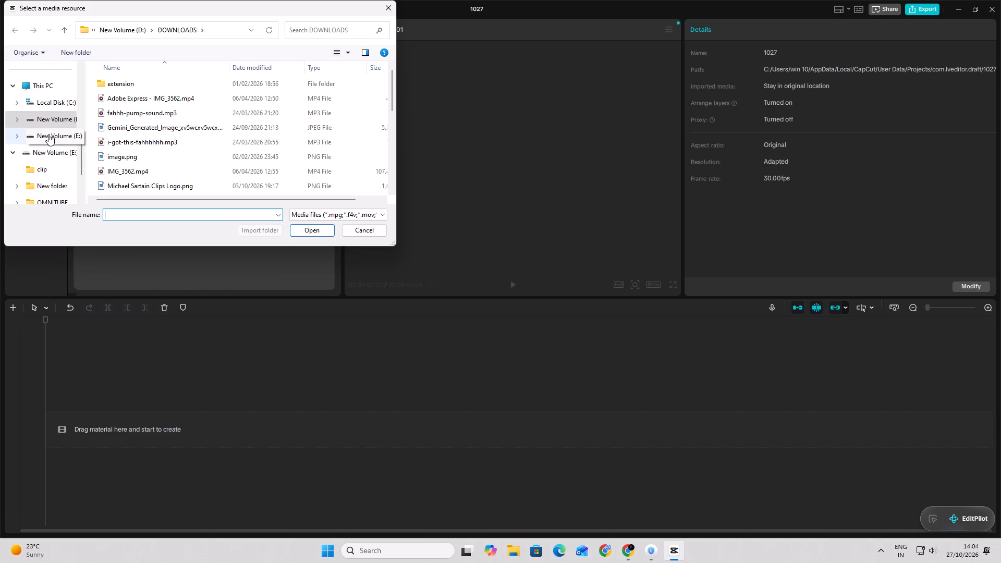
{"action": "left_click", "coordinate": [54, 117]}
{"action": "double_click", "coordinate": [135, 88]}
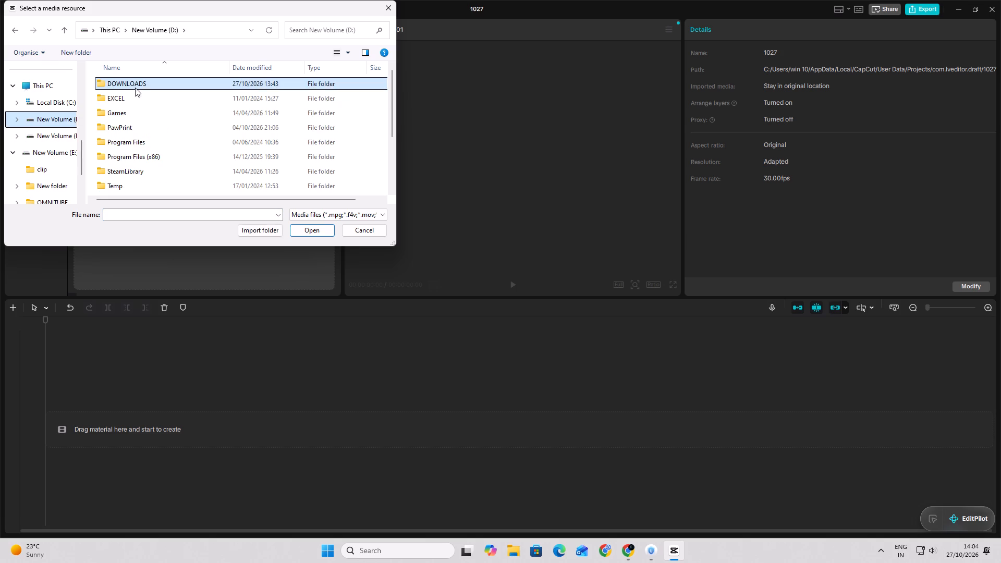
{"action": "scroll", "coordinate": [177, 142], "scroll_direction": "down", "scroll_amount": 3}
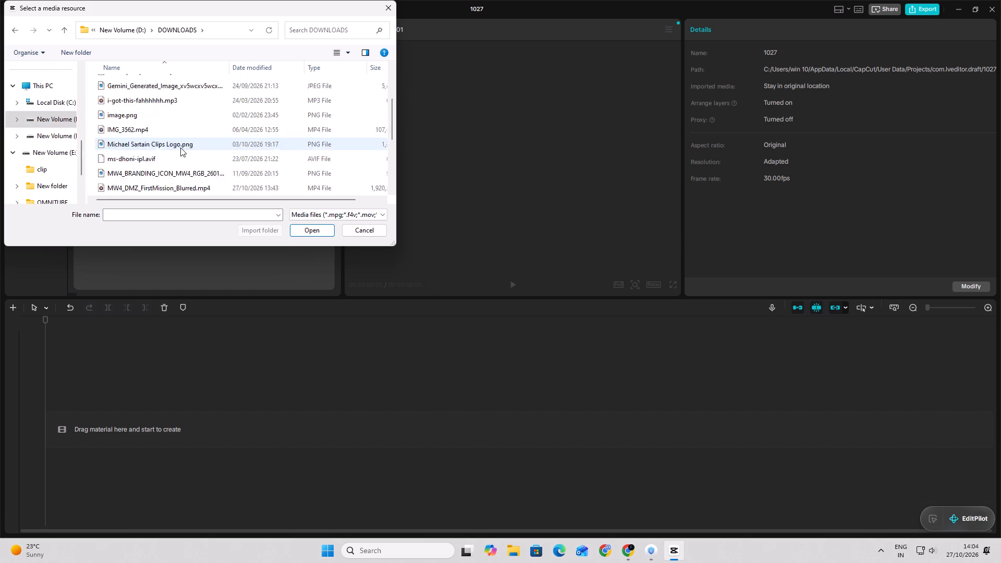
{"action": "scroll", "coordinate": [180, 148], "scroll_direction": "down", "scroll_amount": 12}
{"action": "scroll", "coordinate": [187, 161], "scroll_direction": "up", "scroll_amount": 8}
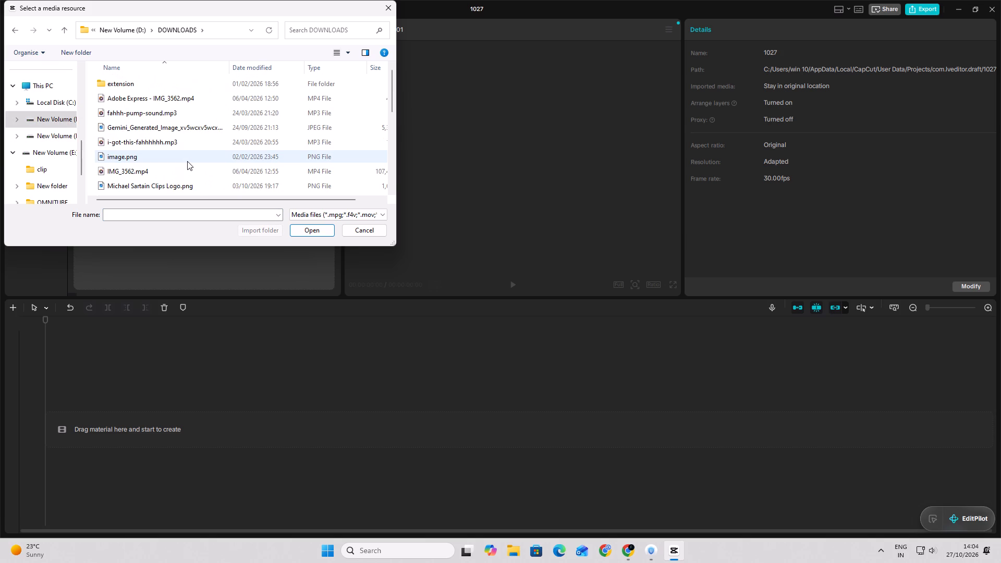
{"action": "scroll", "coordinate": [187, 161], "scroll_direction": "down", "scroll_amount": 7}
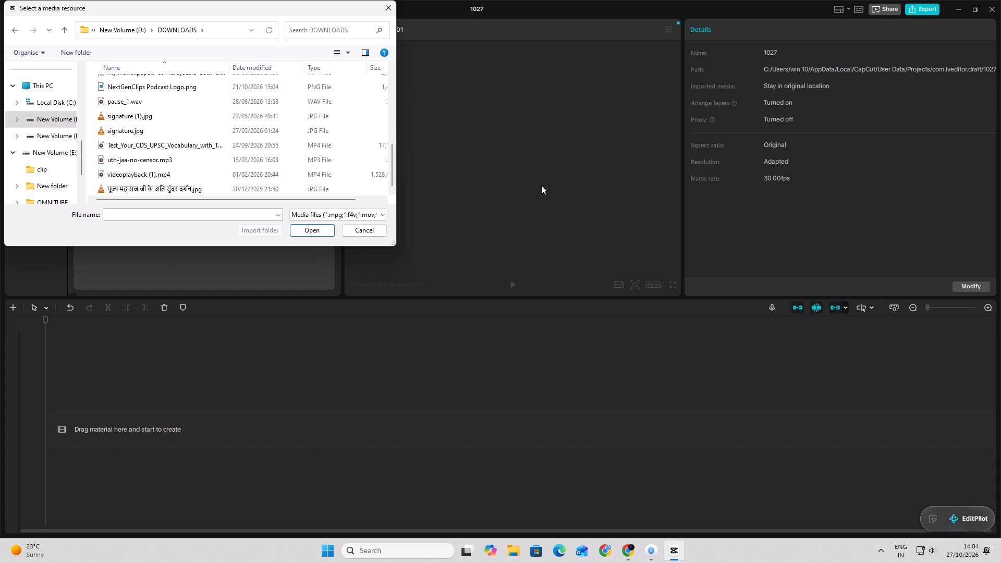
{"action": "left_click", "coordinate": [583, 267]}
Switch to Chrome, open the downloaded MW4_DMZ_NormalExtract_Blurred.mp4, and show it in its folder to check where the MW4 clips are stored.
{"action": "left_click", "coordinate": [627, 562]}
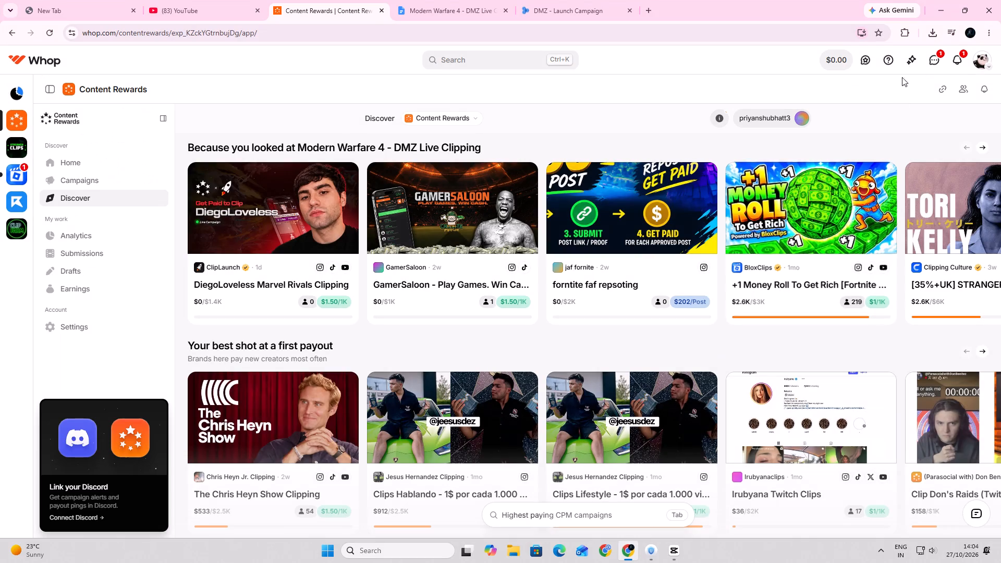
{"action": "left_click", "coordinate": [931, 36]}
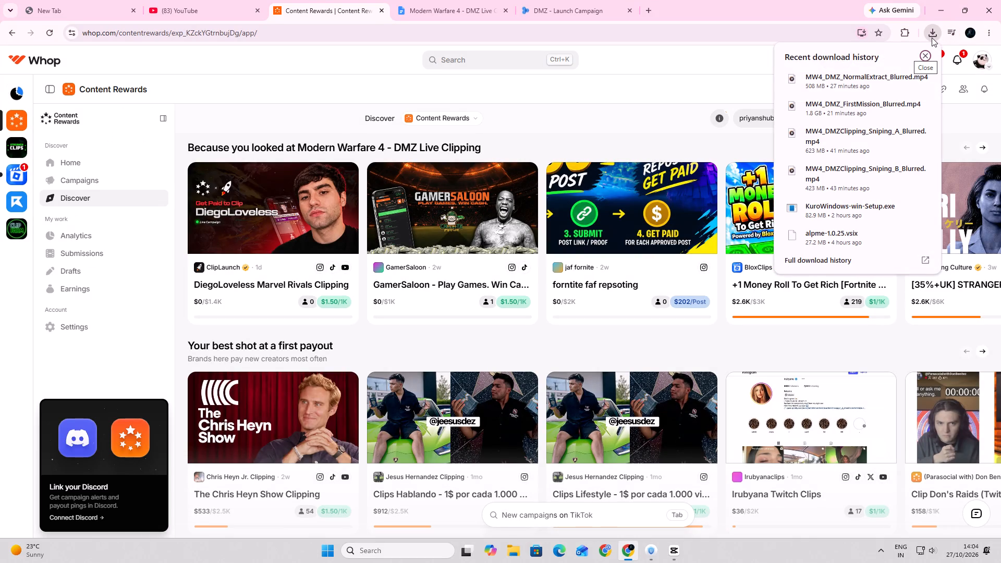
{"action": "left_click", "coordinate": [870, 81]}
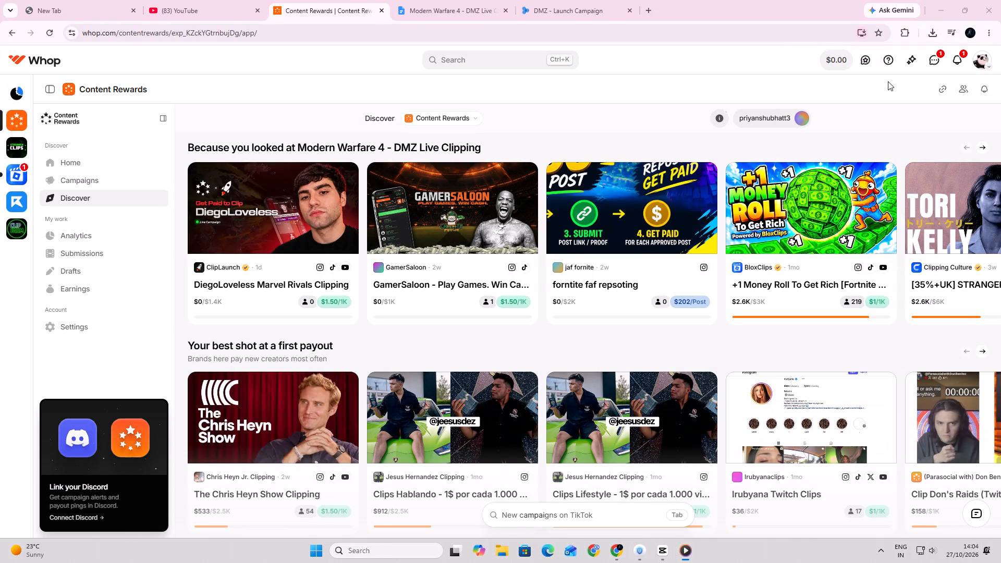
{"action": "left_click", "coordinate": [1000, 0]}
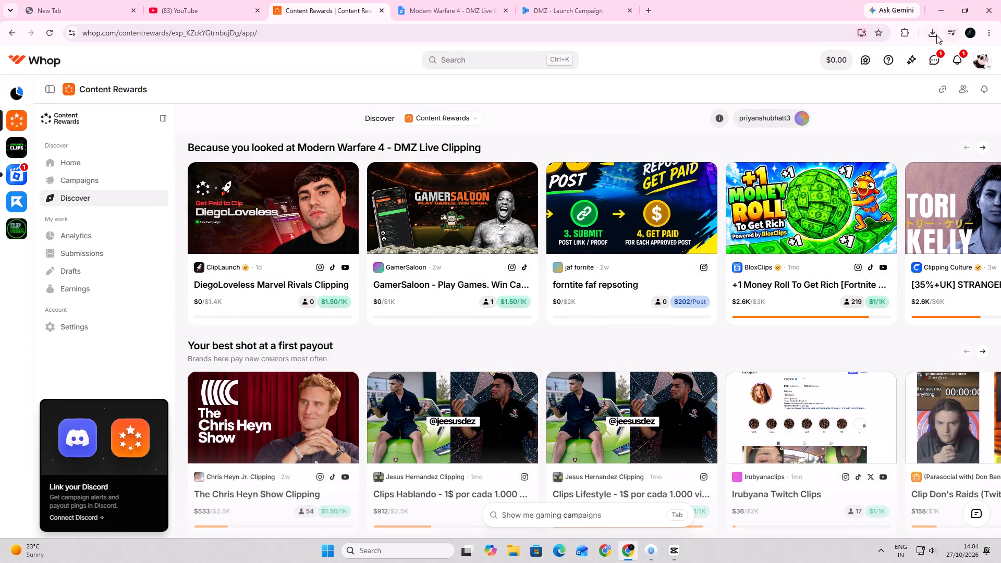
{"action": "left_click", "coordinate": [935, 34]}
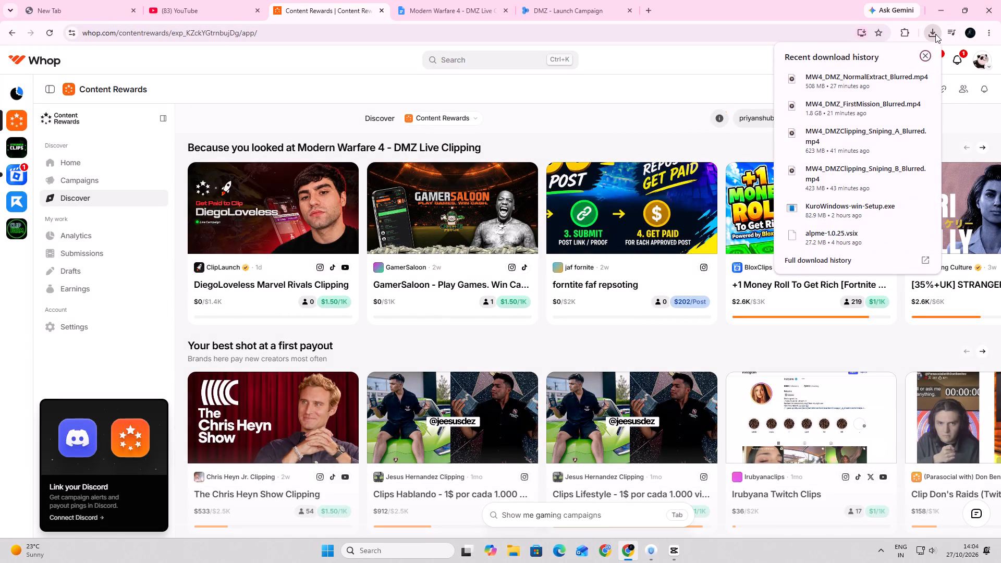
{"action": "left_click", "coordinate": [901, 81]}
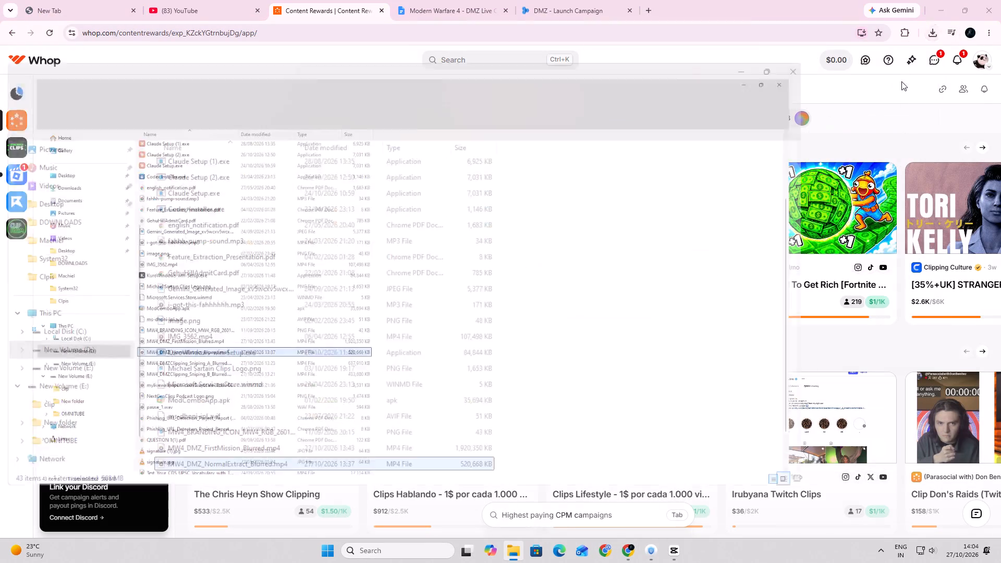
{"action": "scroll", "coordinate": [233, 312], "scroll_direction": "up", "scroll_amount": 6}
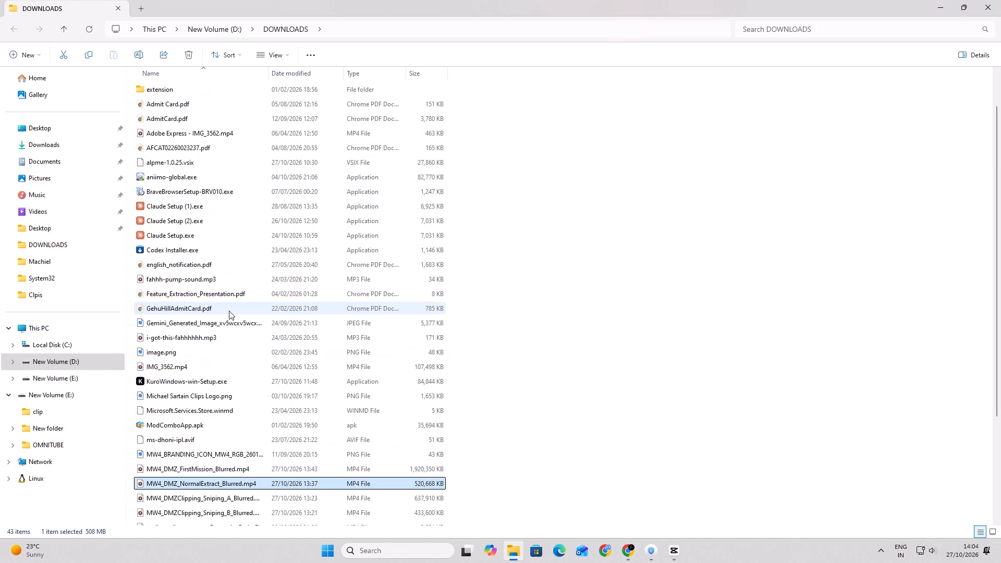
{"action": "scroll", "coordinate": [228, 310], "scroll_direction": "up", "scroll_amount": 5}
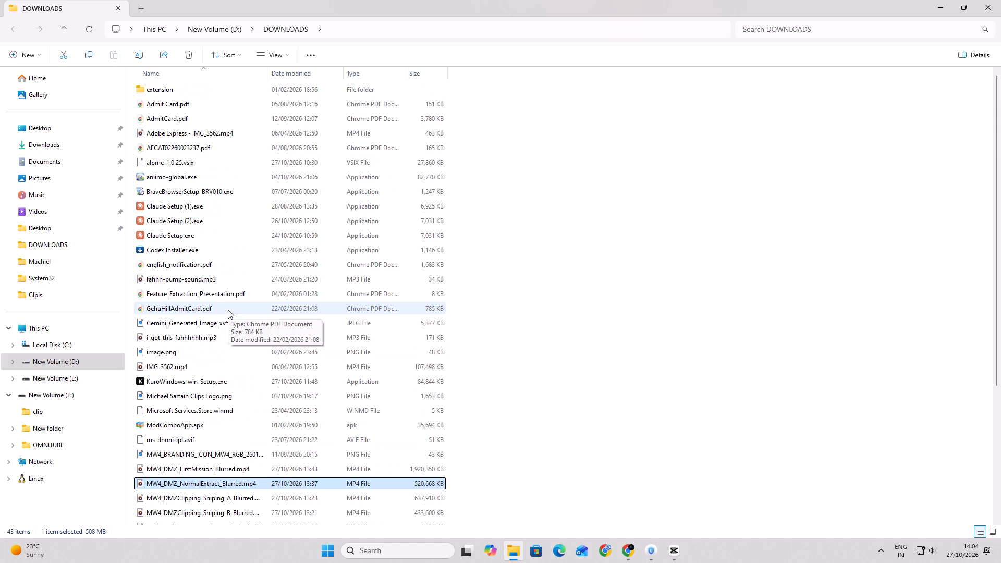
{"action": "scroll", "coordinate": [228, 310], "scroll_direction": "down", "scroll_amount": 6}
{"action": "left_click_drag", "start_coordinate": [581, 418], "coordinate": [616, 470]}
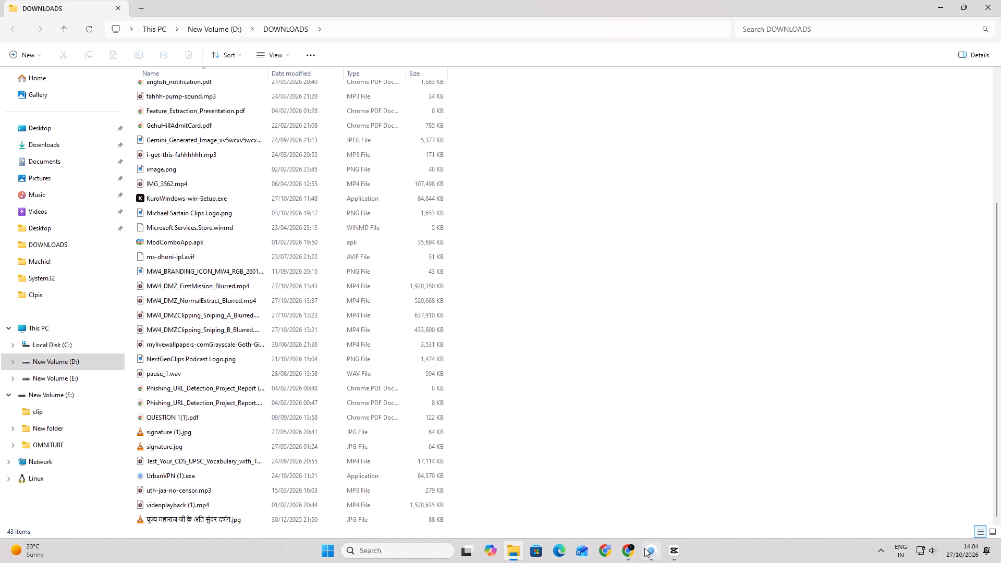
Return to CapCut's media import and locate the MW4 DMZ clips in the DOWNLOADS folder on drive D:.
{"action": "left_click", "coordinate": [633, 554]}
{"action": "left_click", "coordinate": [664, 556]}
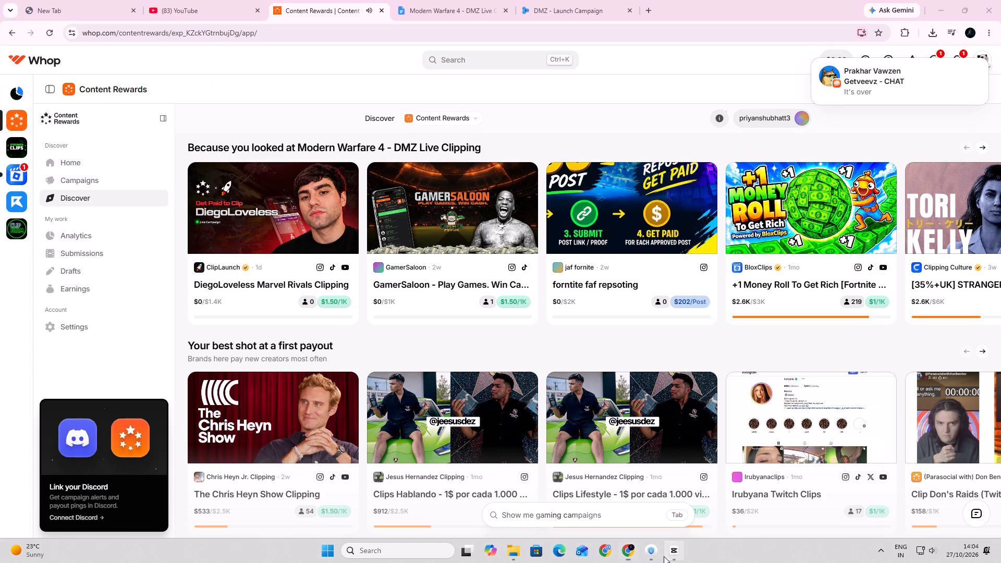
{"action": "scroll", "coordinate": [167, 145], "scroll_direction": "up", "scroll_amount": 8}
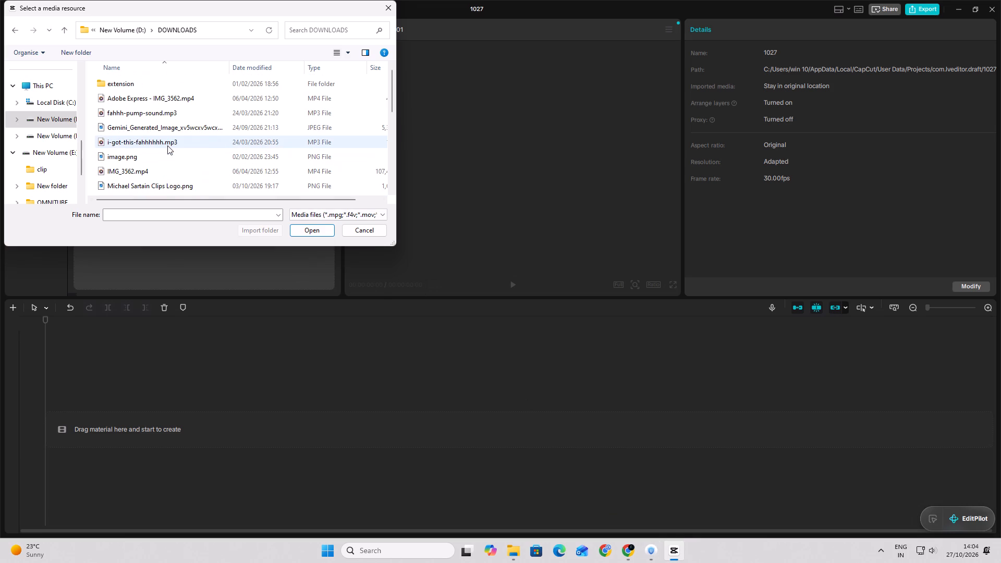
{"action": "scroll", "coordinate": [160, 112], "scroll_direction": "down", "scroll_amount": 7}
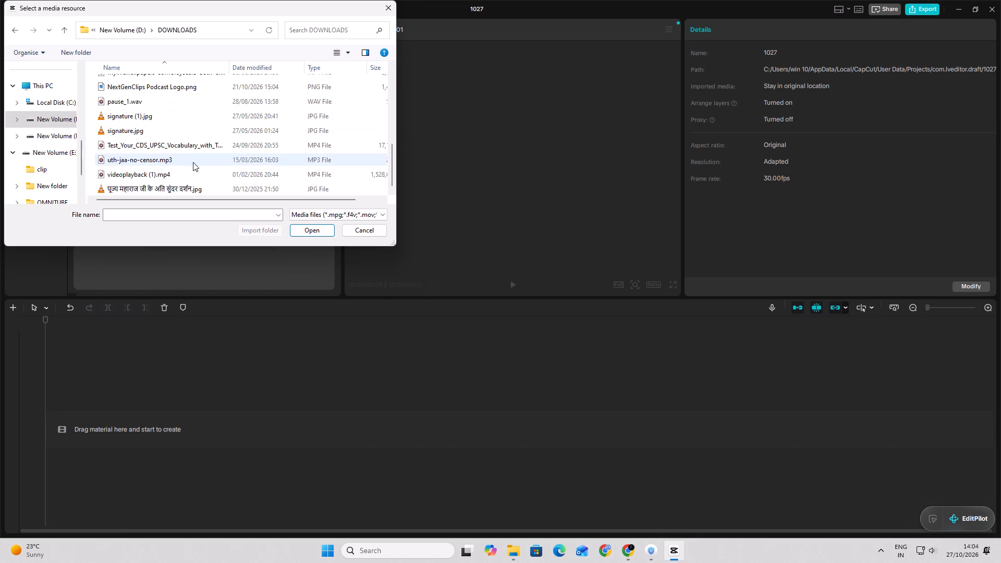
{"action": "left_click", "coordinate": [61, 132]}
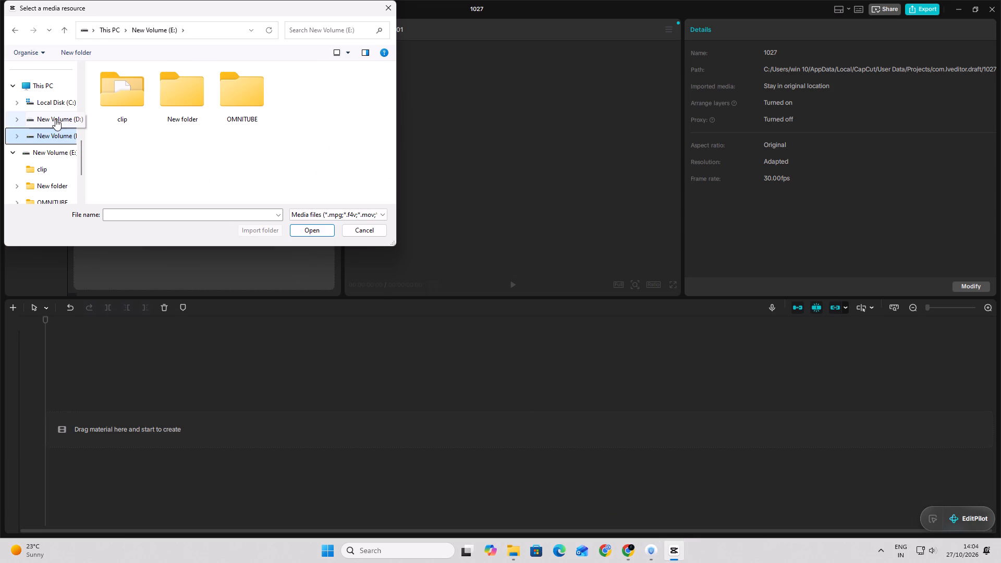
{"action": "left_click", "coordinate": [55, 119]}
{"action": "double_click", "coordinate": [129, 83]}
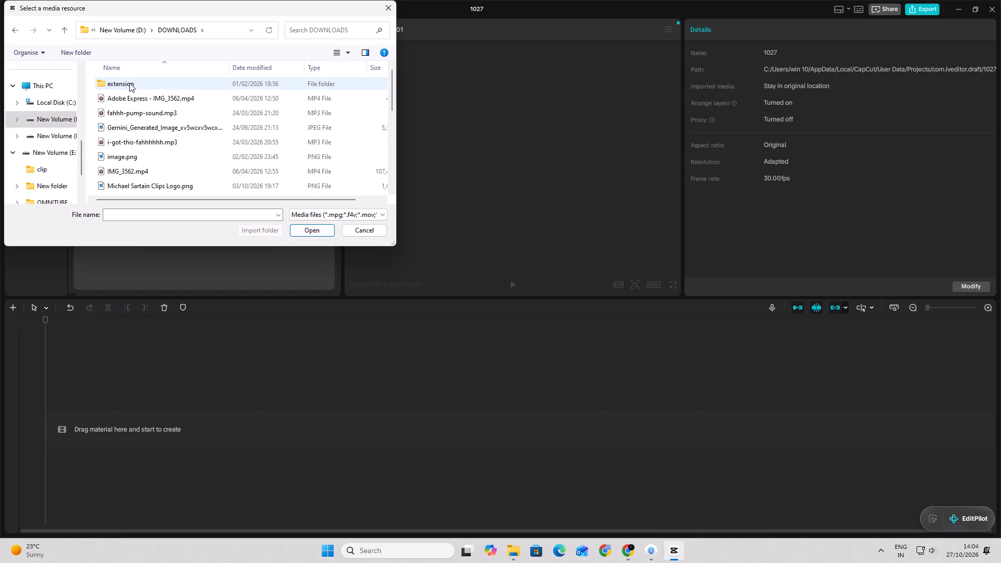
{"action": "scroll", "coordinate": [148, 106], "scroll_direction": "down", "scroll_amount": 7}
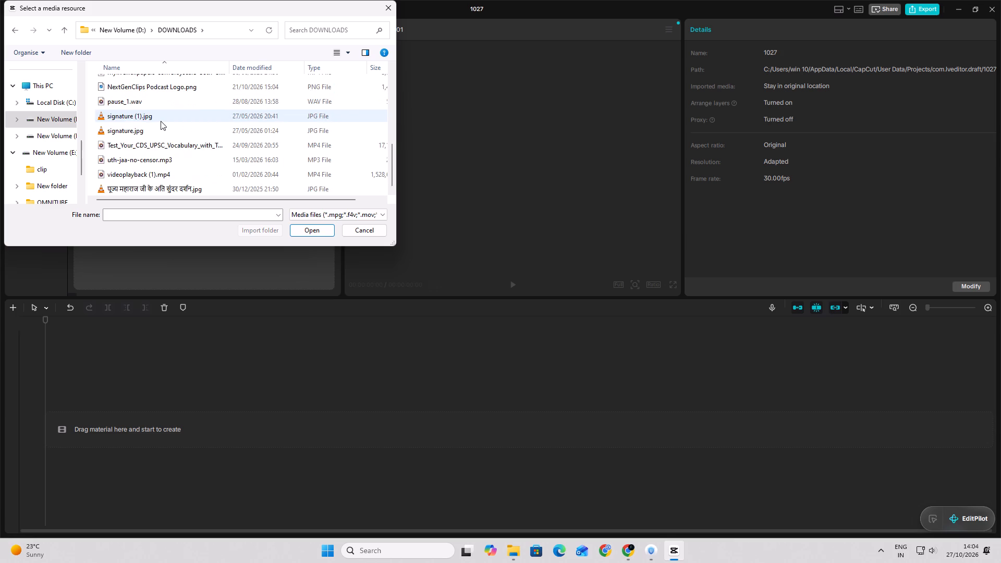
{"action": "scroll", "coordinate": [161, 121], "scroll_direction": "up", "scroll_amount": 2}
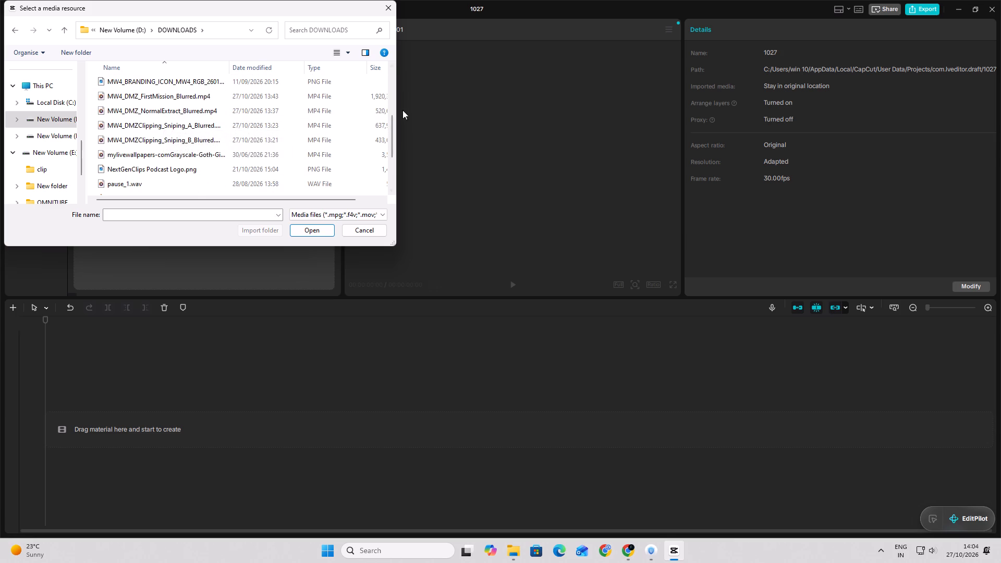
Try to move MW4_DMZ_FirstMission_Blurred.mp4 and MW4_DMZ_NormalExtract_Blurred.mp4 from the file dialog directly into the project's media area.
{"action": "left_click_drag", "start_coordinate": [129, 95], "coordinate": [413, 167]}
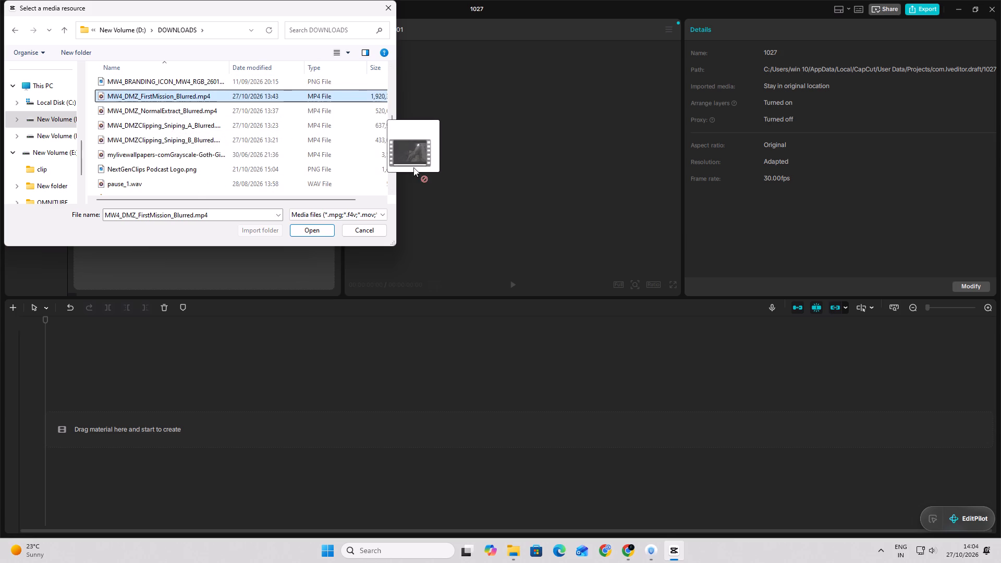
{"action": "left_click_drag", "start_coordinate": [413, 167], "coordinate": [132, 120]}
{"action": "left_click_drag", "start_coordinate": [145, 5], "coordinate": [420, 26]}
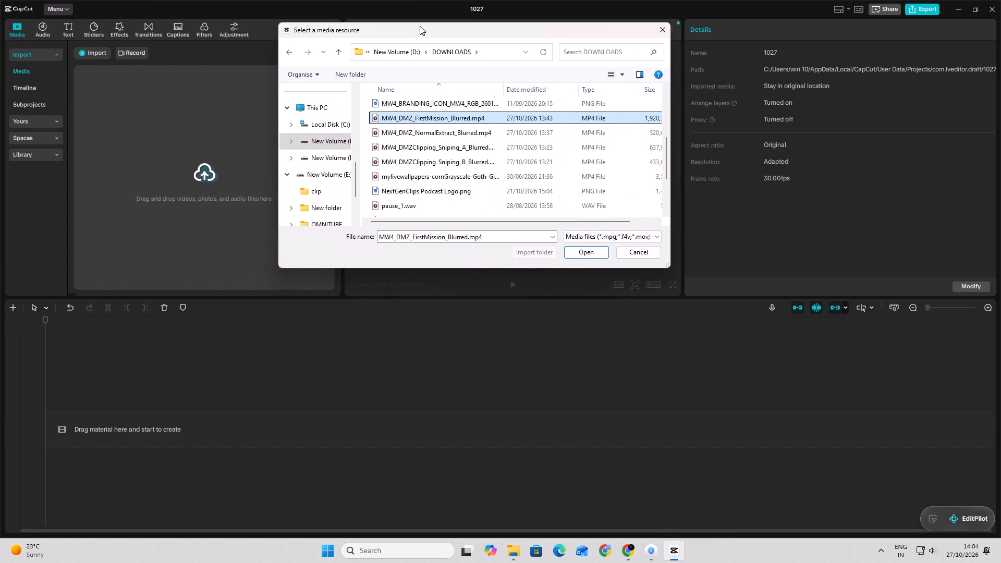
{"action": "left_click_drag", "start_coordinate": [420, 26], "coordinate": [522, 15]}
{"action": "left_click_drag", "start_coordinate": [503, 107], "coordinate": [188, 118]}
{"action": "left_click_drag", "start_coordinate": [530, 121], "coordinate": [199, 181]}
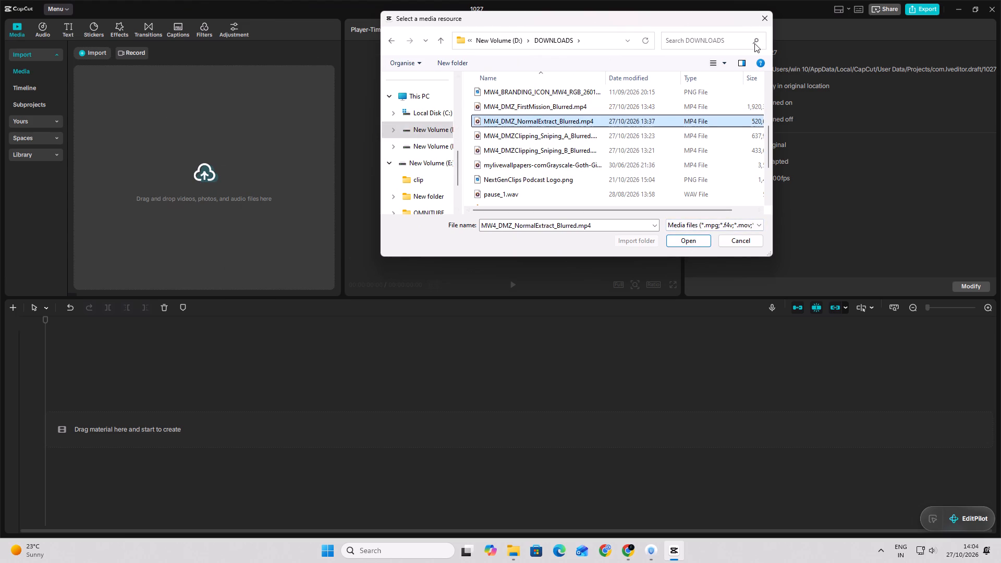
Import the four MW4 DMZ videos and the neighbouring mylivewallpapers video from the DOWNLOADS folder into the project.
{"action": "left_click_drag", "start_coordinate": [497, 156], "coordinate": [497, 126]}
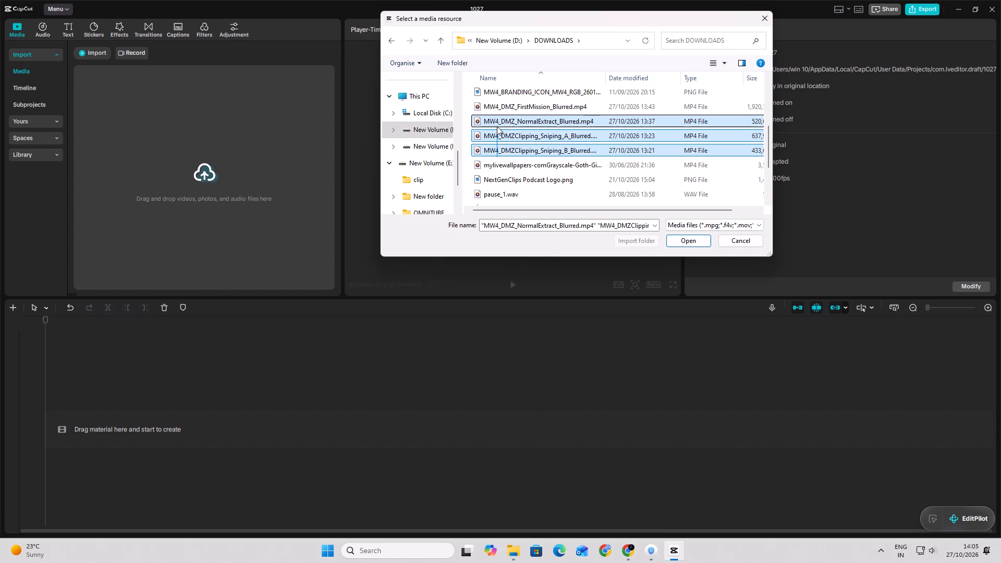
{"action": "left_click_drag", "start_coordinate": [497, 126], "coordinate": [497, 125]}
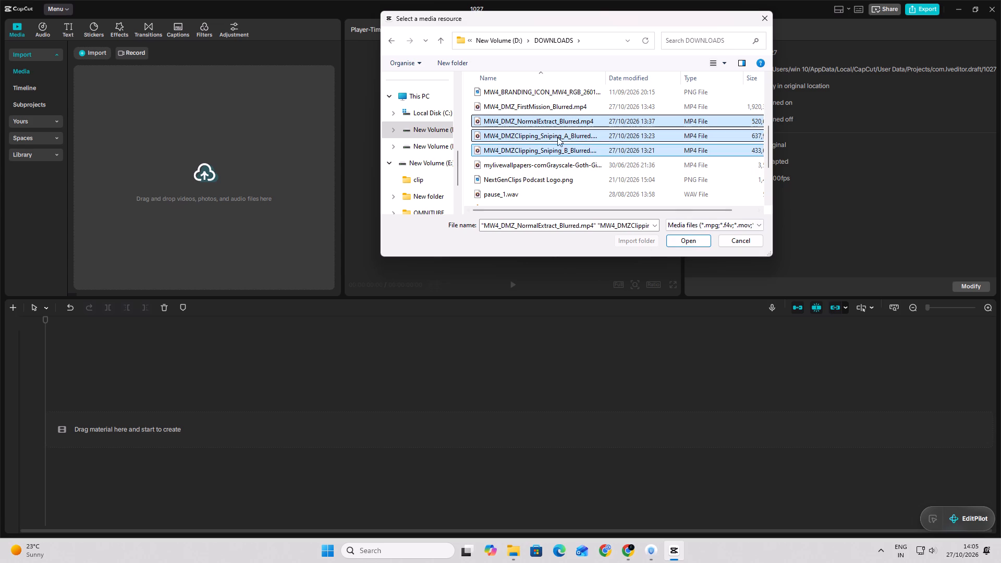
{"action": "left_click", "coordinate": [521, 148]}
{"action": "left_click_drag", "start_coordinate": [518, 151], "coordinate": [516, 118]}
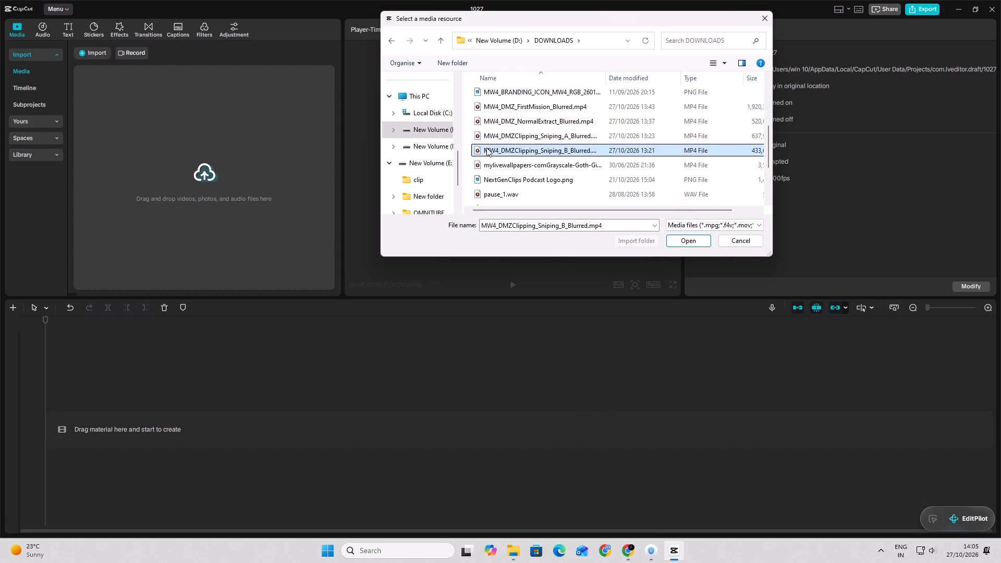
{"action": "left_click_drag", "start_coordinate": [469, 159], "coordinate": [482, 121]}
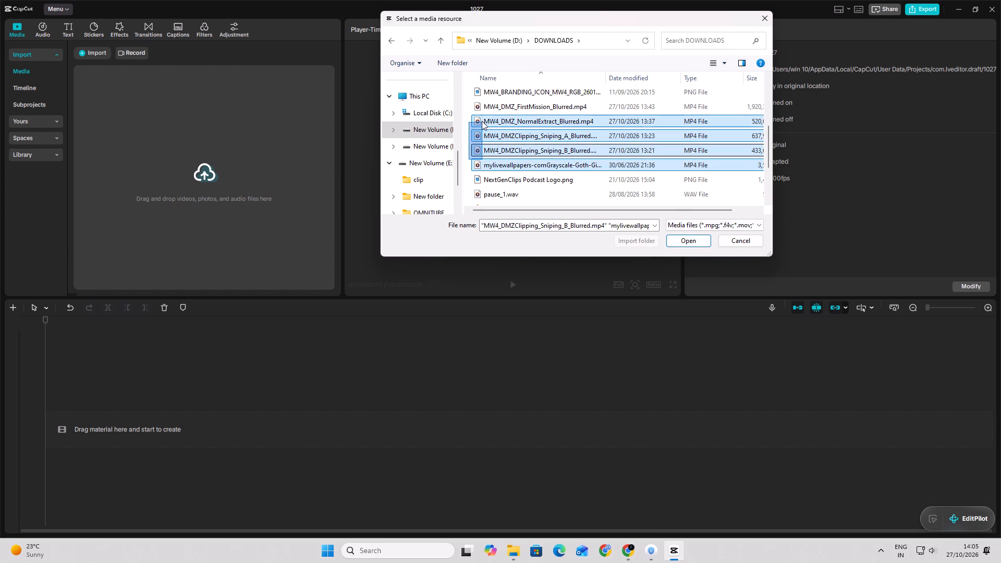
{"action": "left_click_drag", "start_coordinate": [482, 121], "coordinate": [485, 100]}
{"action": "left_click", "coordinate": [677, 239]}
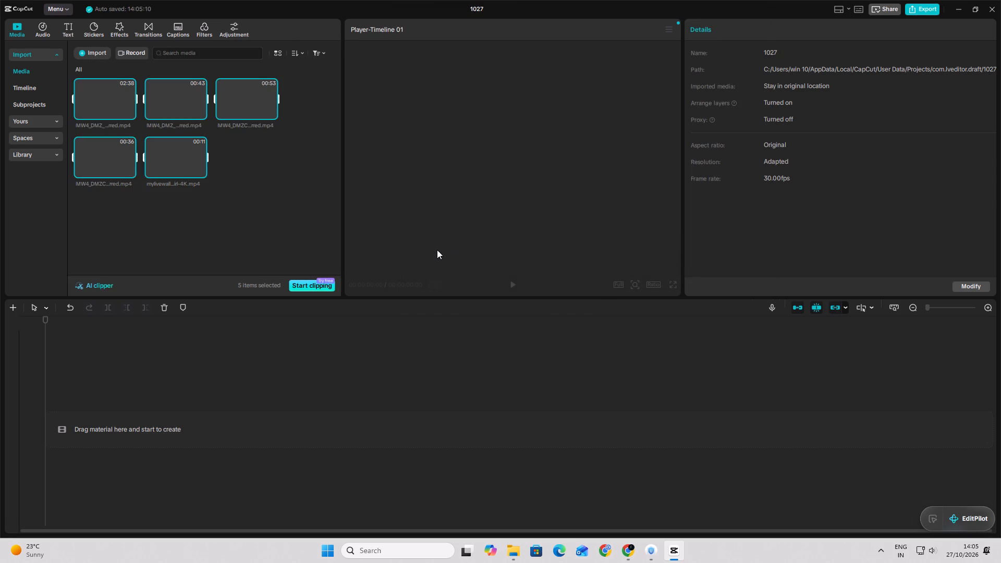
Delete the mylivewallpapers video from the project's media, leaving only the MW4 DMZ clips.
{"action": "left_click_drag", "start_coordinate": [193, 157], "coordinate": [198, 177]}
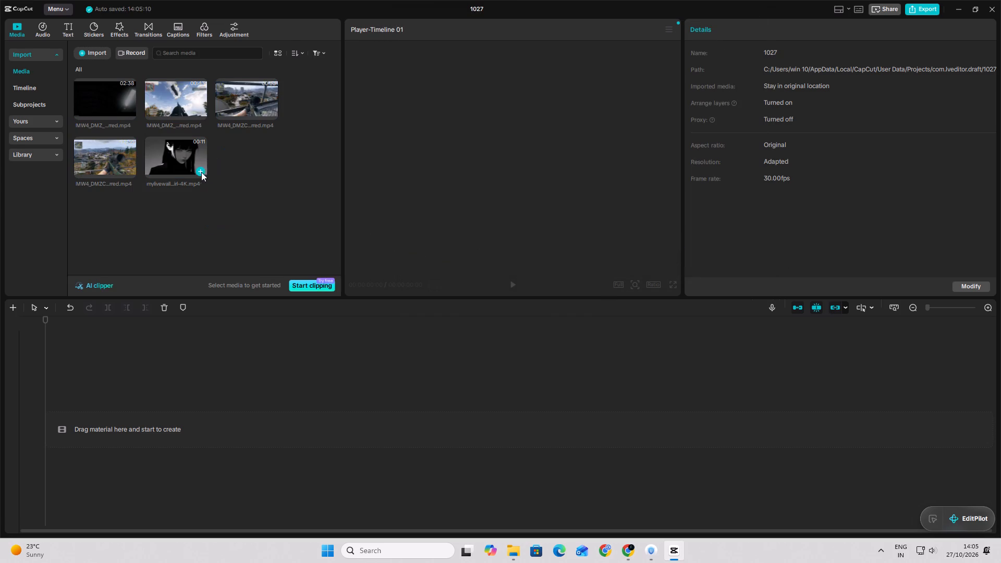
{"action": "right_click", "coordinate": [190, 156]}
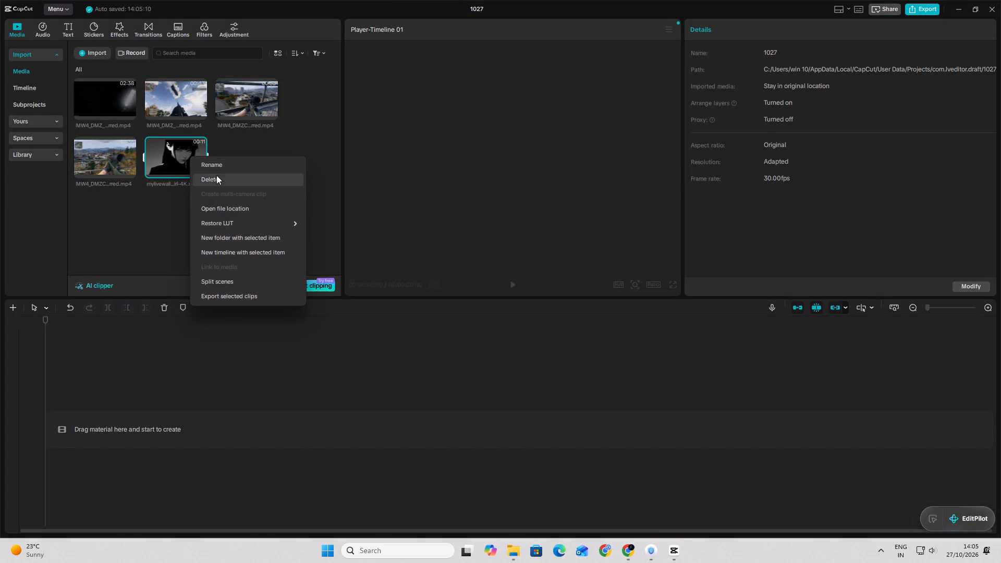
{"action": "left_click", "coordinate": [216, 175]}
Preview MW4_DMZ_FirstMission_Blurred.mp4 in the player and look through the zoom, playback quality and aspect ratio options.
{"action": "left_click", "coordinate": [110, 104]}
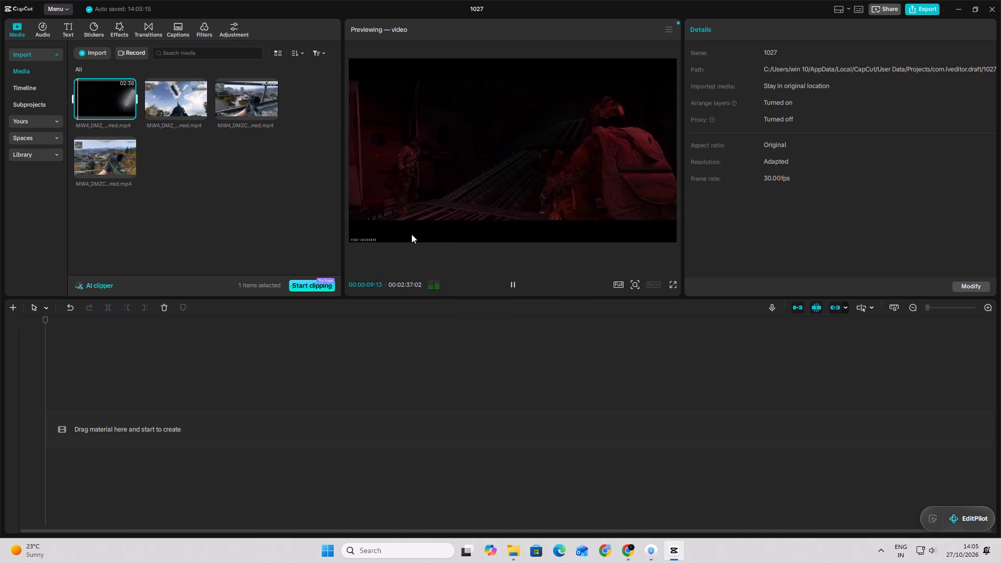
{"action": "left_click", "coordinate": [449, 203]}
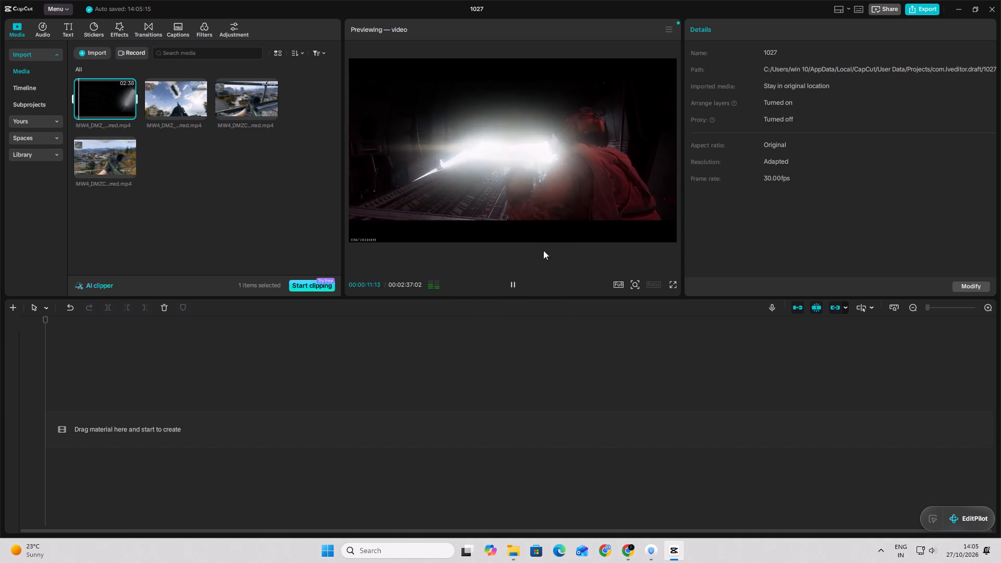
{"action": "left_click", "coordinate": [631, 280]}
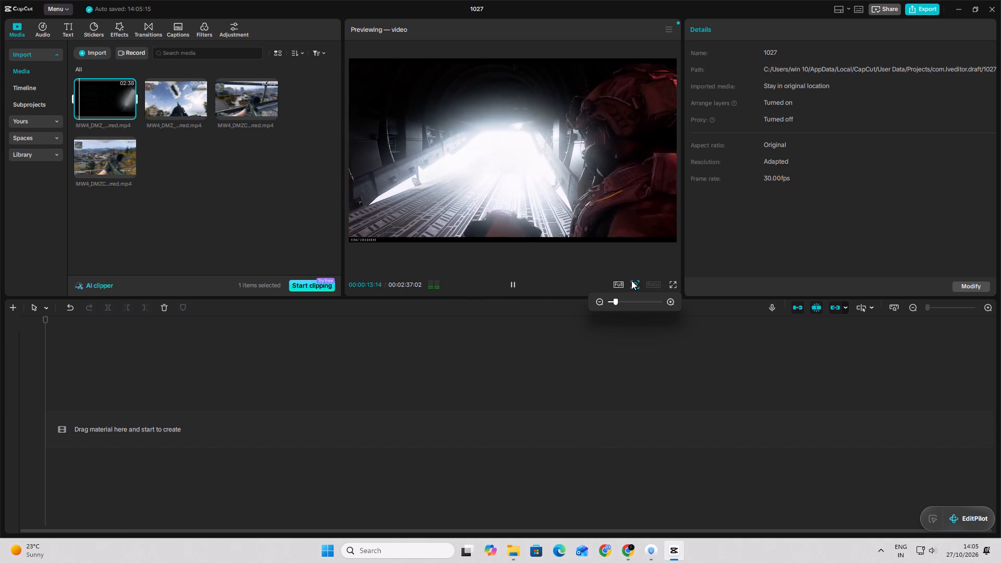
{"action": "left_click", "coordinate": [631, 280]}
{"action": "left_click", "coordinate": [616, 282]}
{"action": "left_click", "coordinate": [617, 282]}
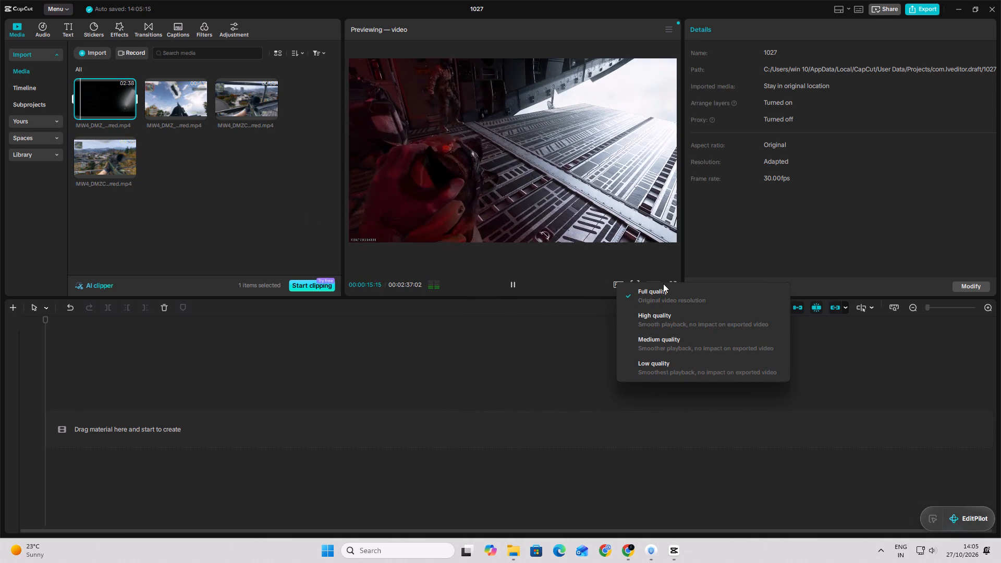
{"action": "left_click", "coordinate": [634, 253]}
{"action": "left_click", "coordinate": [655, 286]}
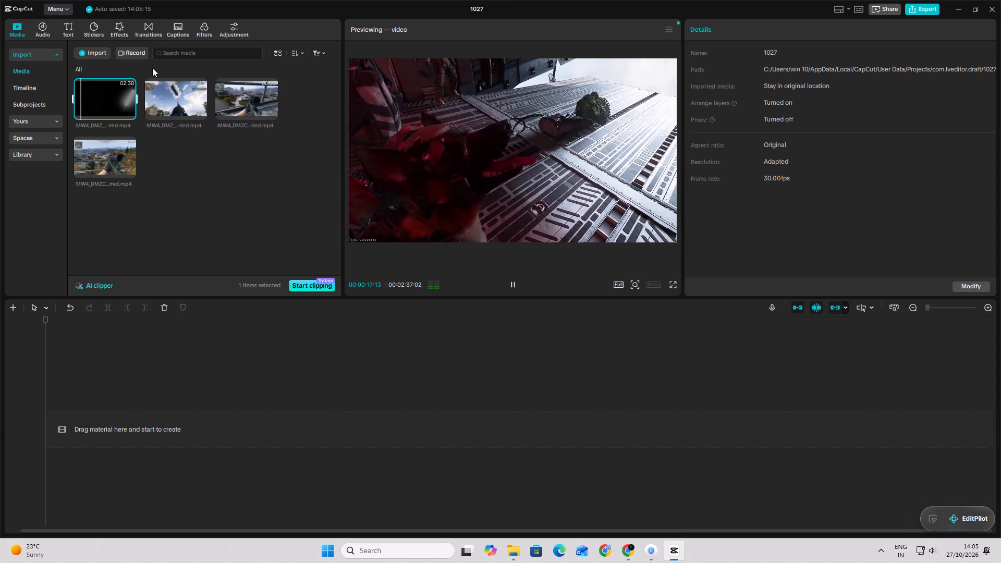
Place MW4_DMZ_FirstMission_Blurred.mp4 on the empty timeline, starting at 00:00.
{"action": "left_click_drag", "start_coordinate": [114, 97], "coordinate": [126, 390]}
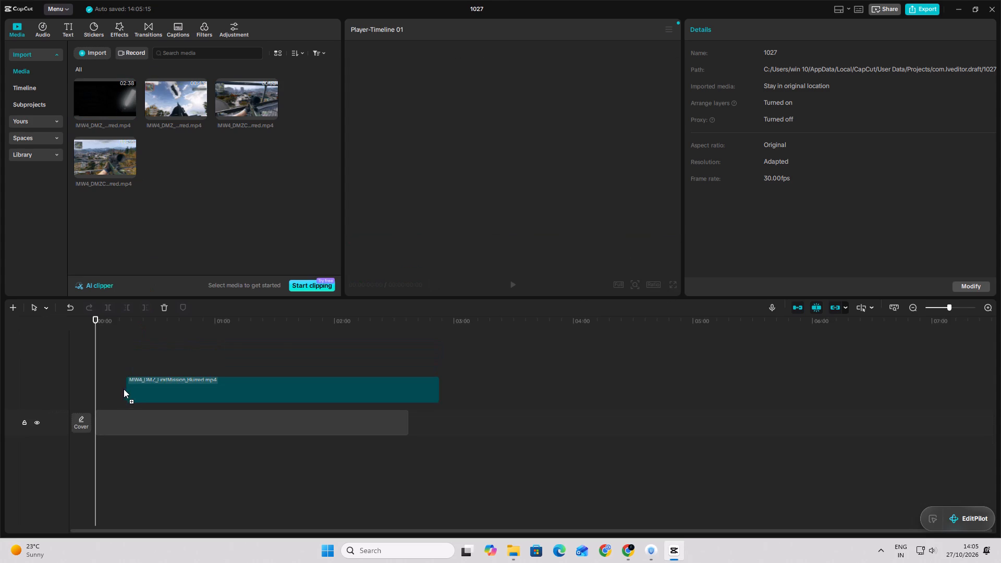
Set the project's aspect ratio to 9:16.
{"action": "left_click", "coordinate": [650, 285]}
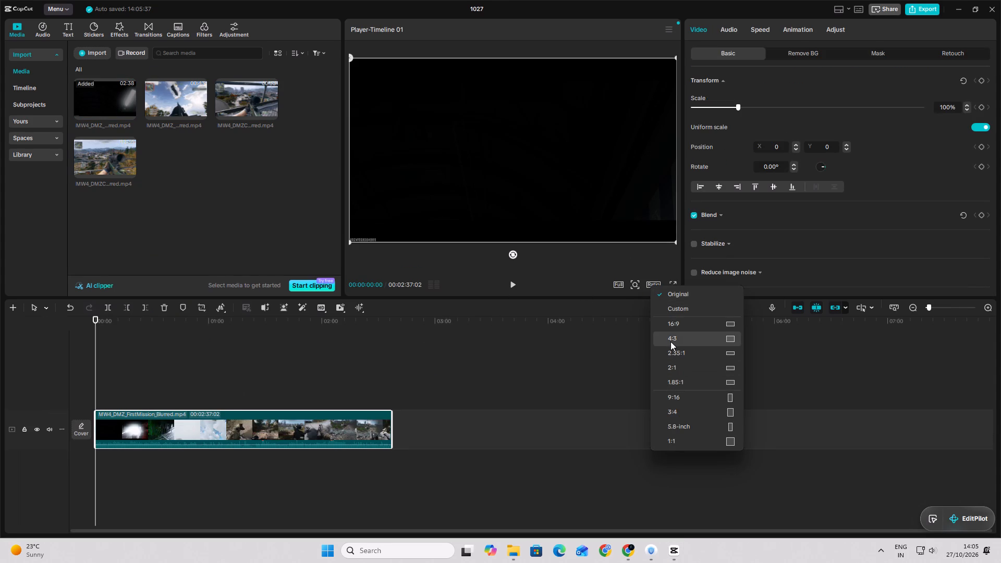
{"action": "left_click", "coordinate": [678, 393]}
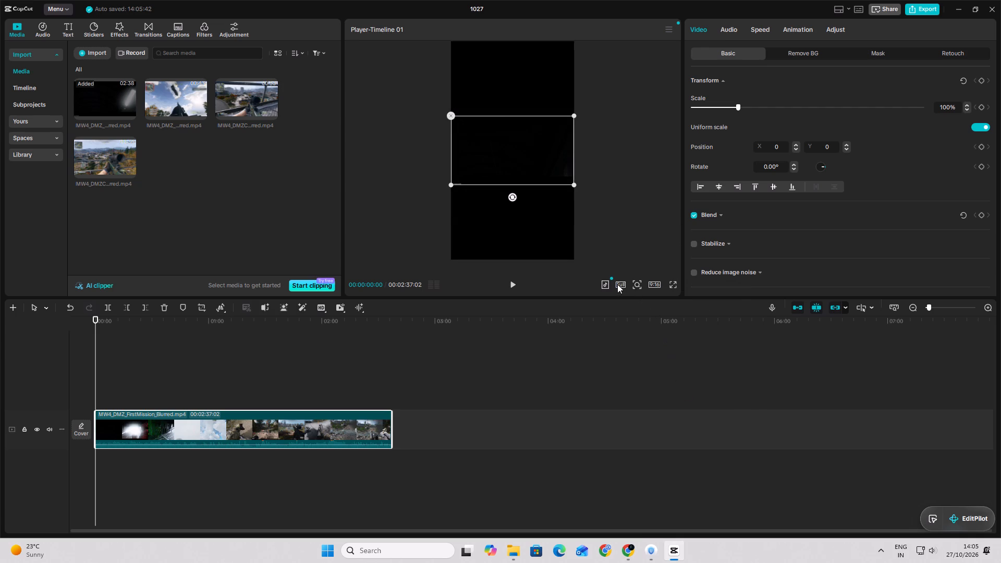
Set the project's aspect ratio to 16:9.
{"action": "left_click", "coordinate": [649, 285]}
{"action": "left_click", "coordinate": [667, 322]}
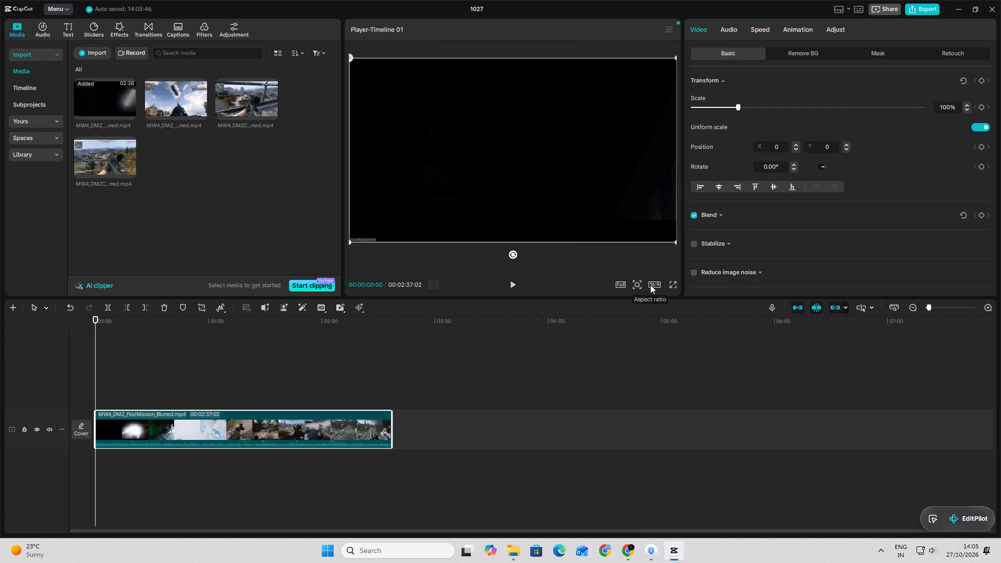
Switch to the Chrome window with the Whop Content Rewards page and the Modern Warfare 4 DMZ campaign tabs.
{"action": "left_click", "coordinate": [632, 558]}
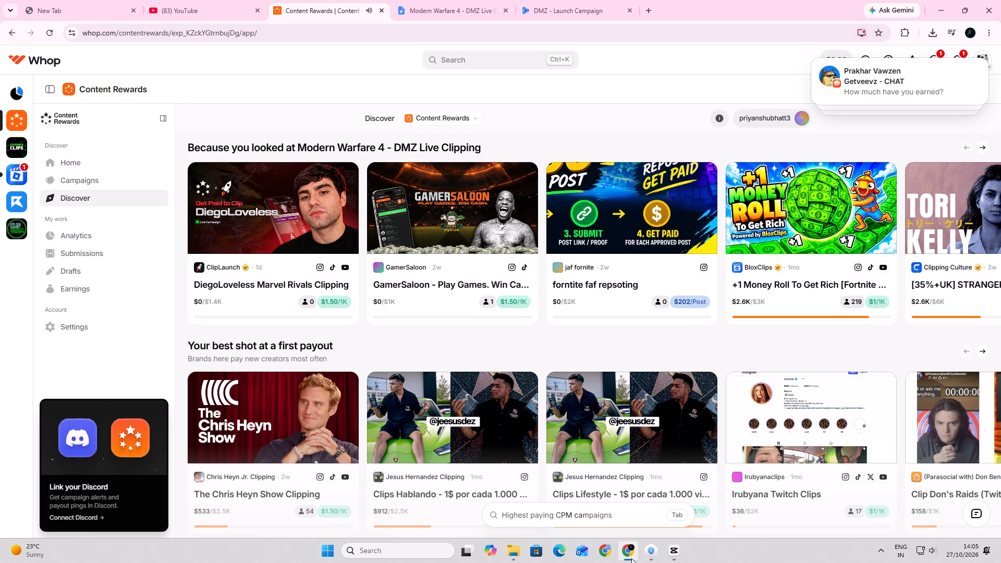
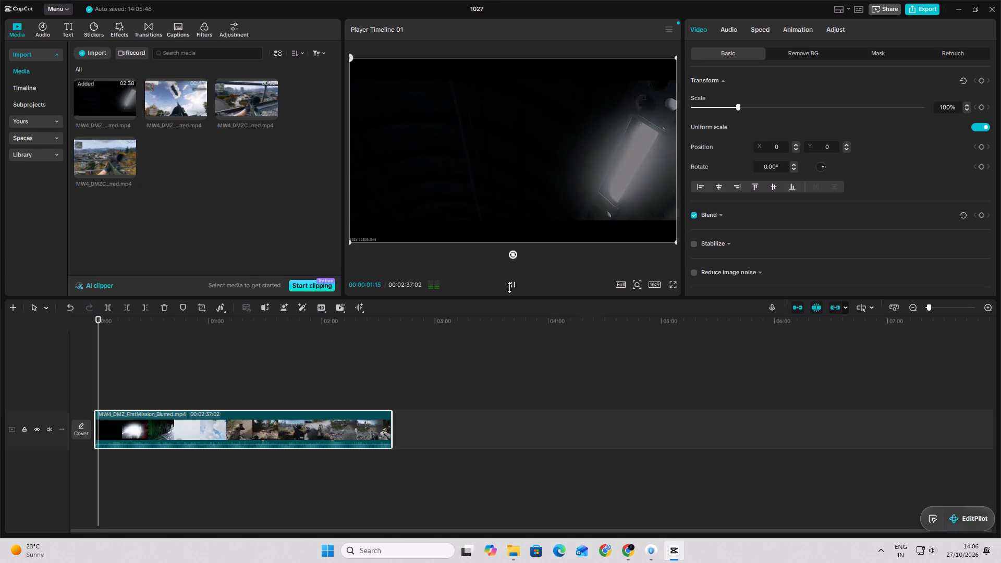
Preview the first-mission video in full screen, skimming from the aircraft scenes to the ground gameplay and back to the opening.
{"action": "left_click", "coordinate": [669, 278]}
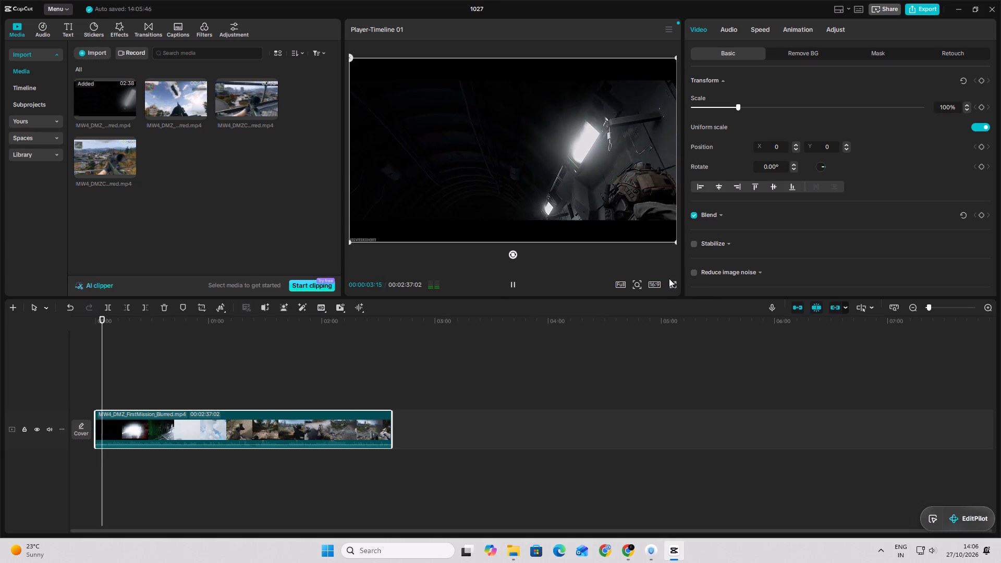
{"action": "left_click", "coordinate": [675, 285]}
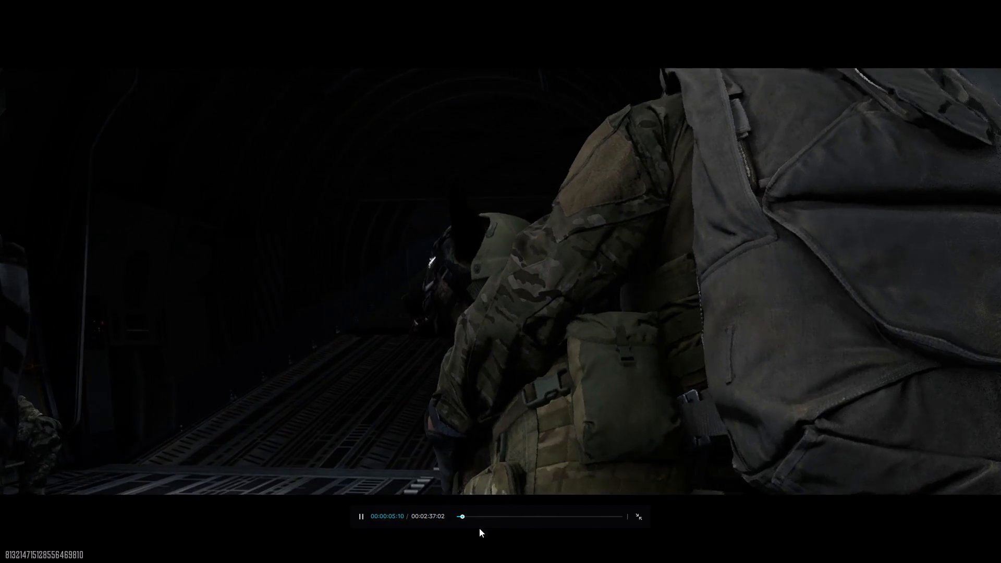
{"action": "left_click", "coordinate": [479, 516]}
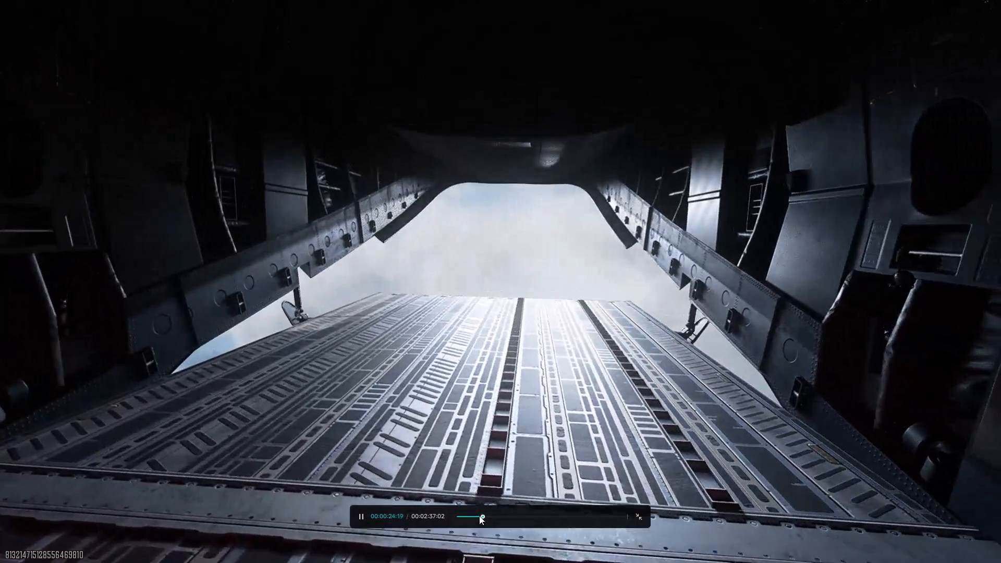
{"action": "left_click", "coordinate": [503, 516]}
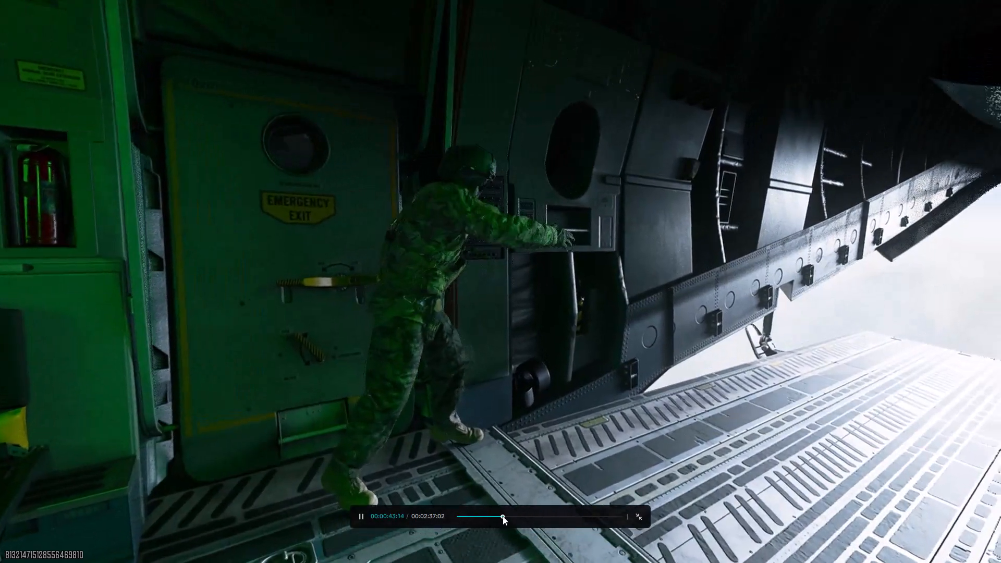
{"action": "left_click", "coordinate": [512, 517]}
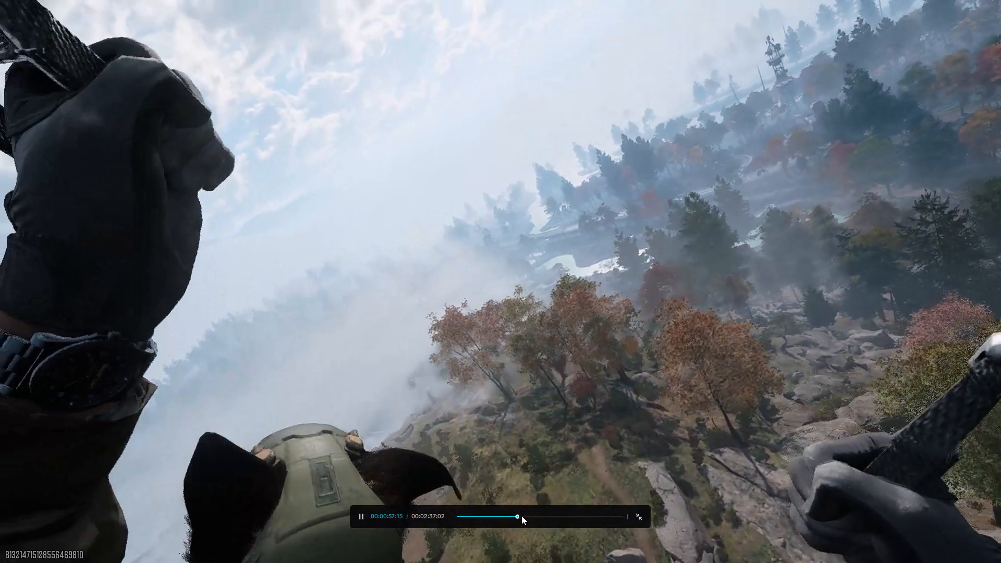
{"action": "left_click", "coordinate": [526, 516]}
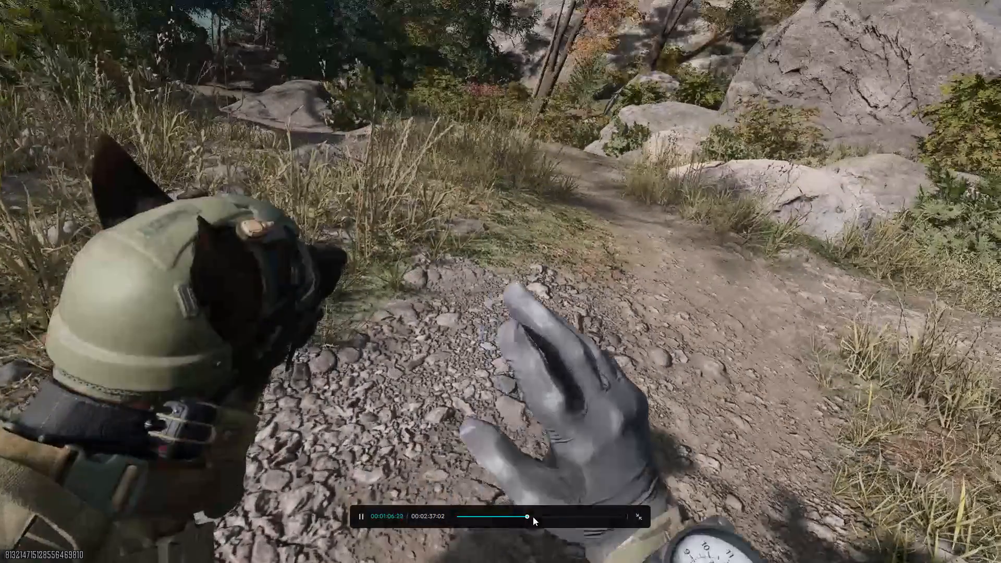
{"action": "left_click", "coordinate": [536, 516]}
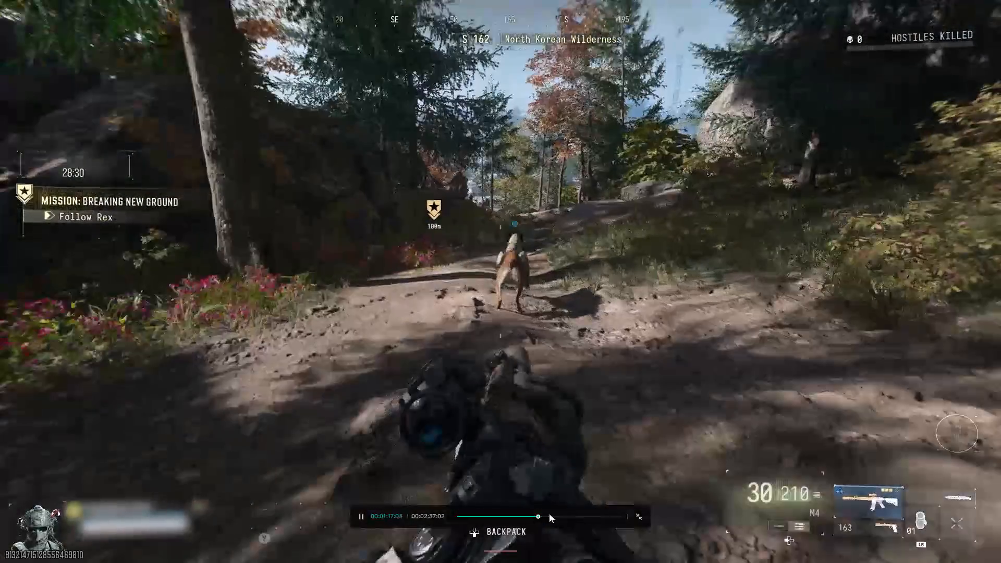
{"action": "left_click", "coordinate": [549, 513]}
{"action": "left_click", "coordinate": [552, 520]}
{"action": "left_click", "coordinate": [551, 518]}
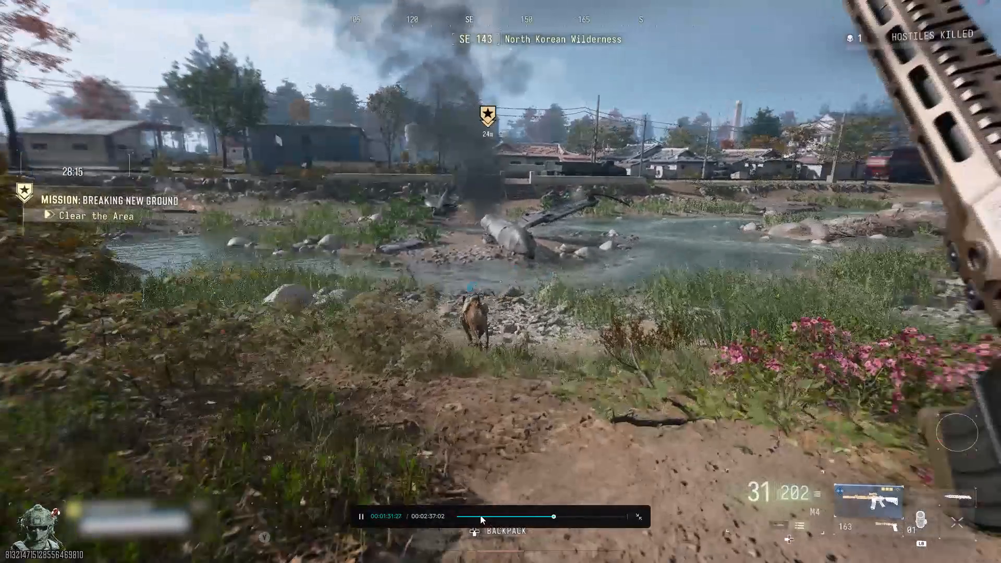
{"action": "left_click", "coordinate": [480, 515]}
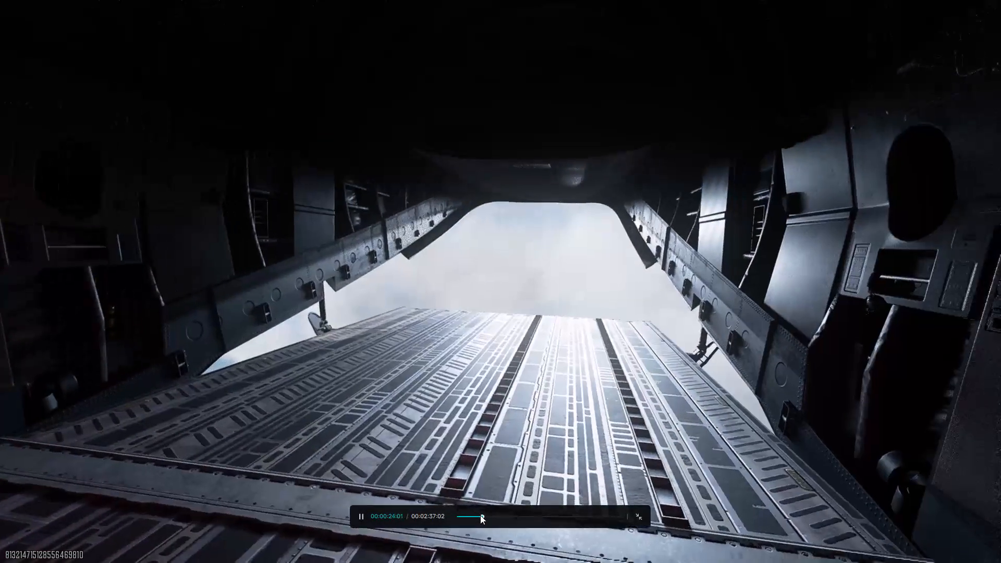
{"action": "left_click", "coordinate": [474, 515]}
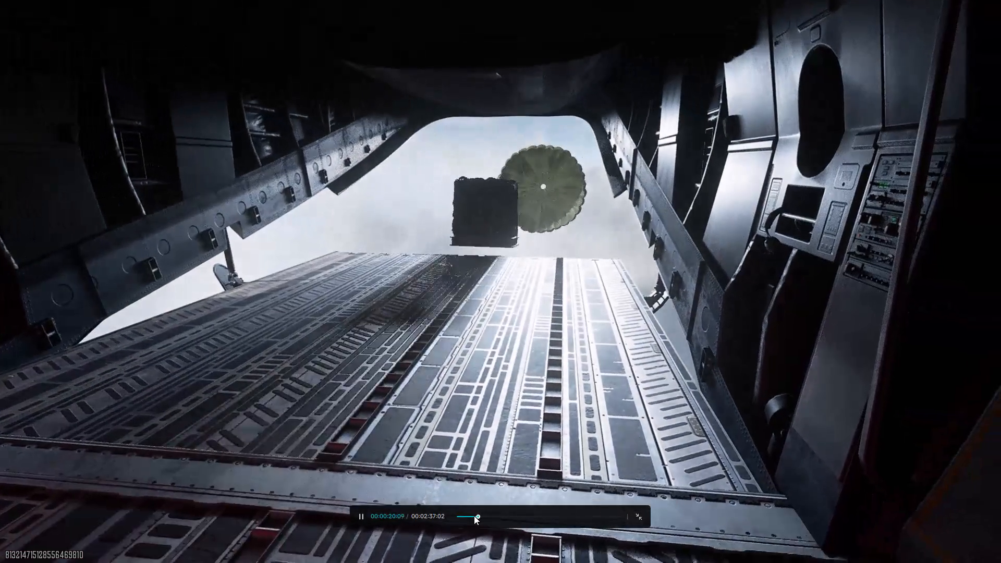
{"action": "left_click", "coordinate": [469, 517]}
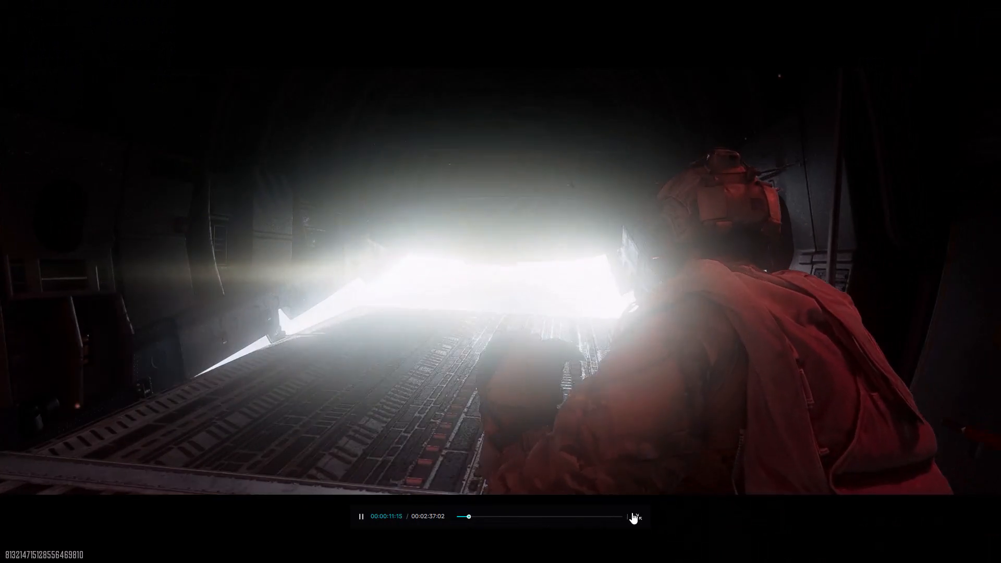
{"action": "left_click", "coordinate": [635, 512]}
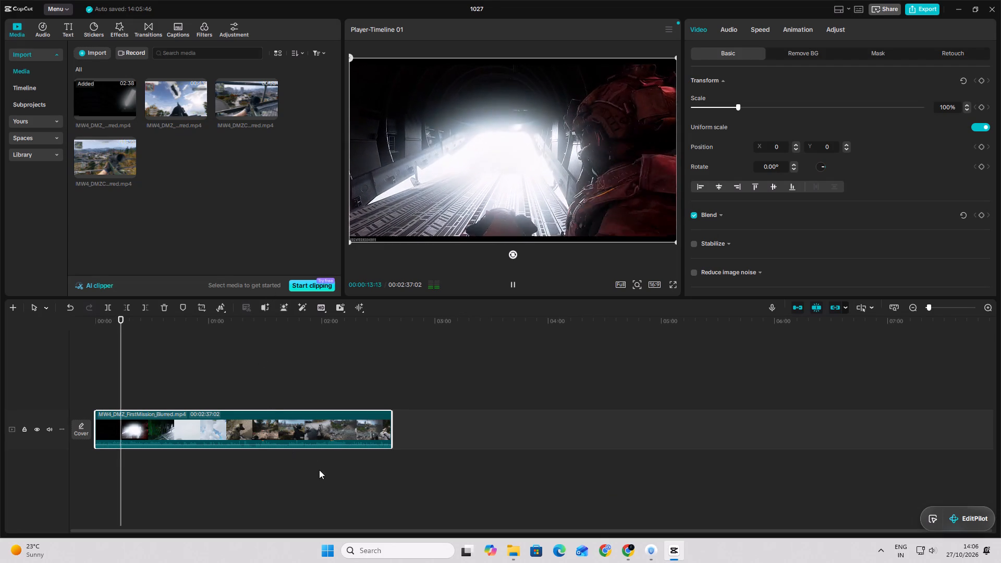
Delete the MW4_DMZ_FirstMission_Blurred.mp4 clip from the timeline.
{"action": "left_click", "coordinate": [284, 433]}
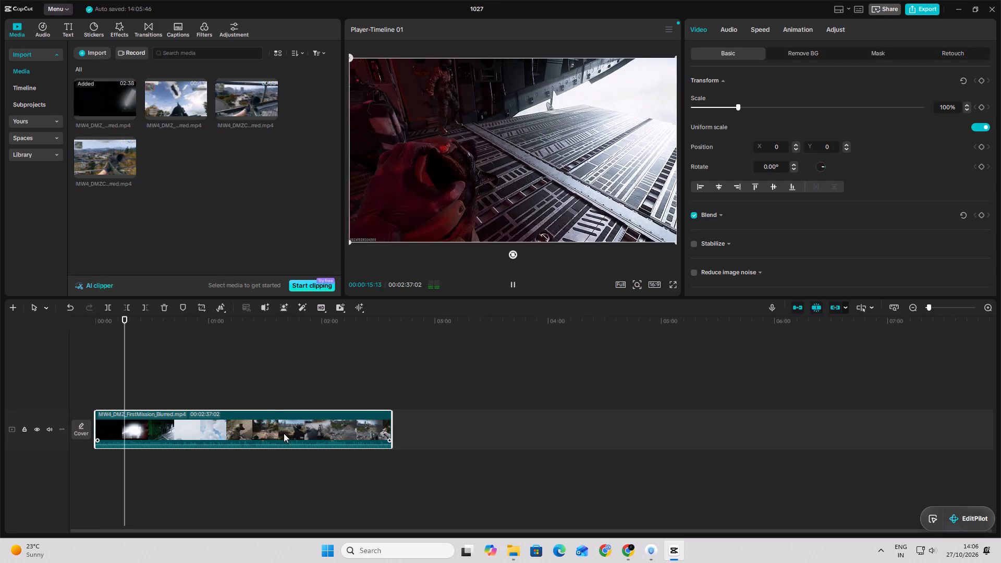
{"action": "key", "text": "BackSpace"}
Place the MW4_DMZC…red.mp4 video with the rooftop sniper view over the city on the empty timeline, starting at 00:00.
{"action": "left_click_drag", "start_coordinate": [233, 104], "coordinate": [108, 424]}
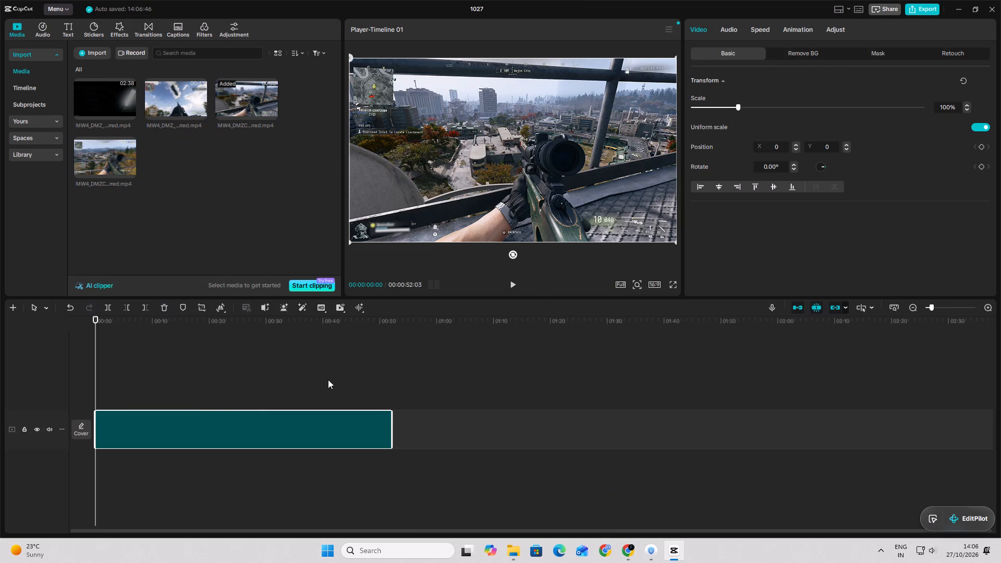
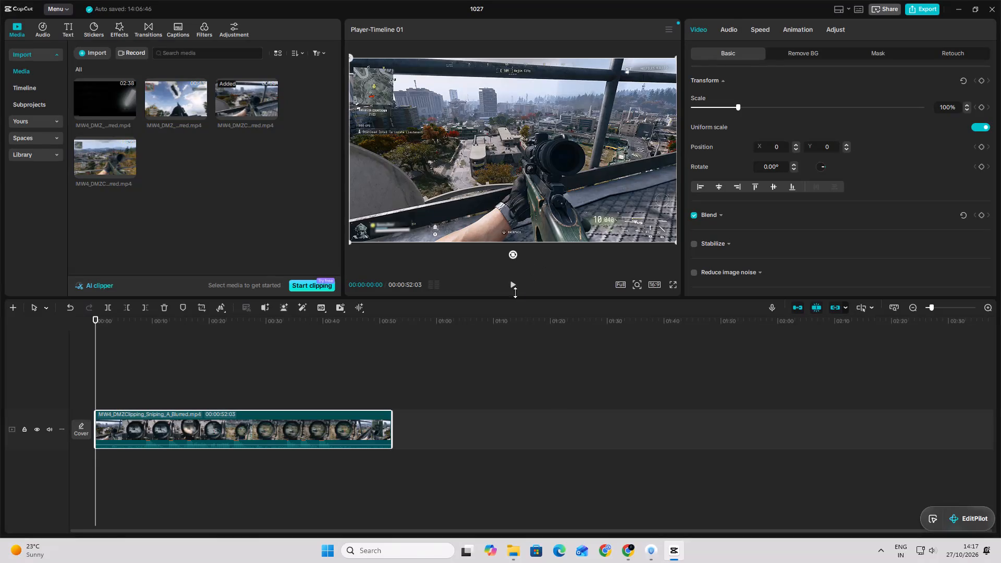
Play the rooftop sniping clip from its beginning to review the footage.
{"action": "left_click", "coordinate": [517, 292]}
{"action": "left_click", "coordinate": [506, 285]}
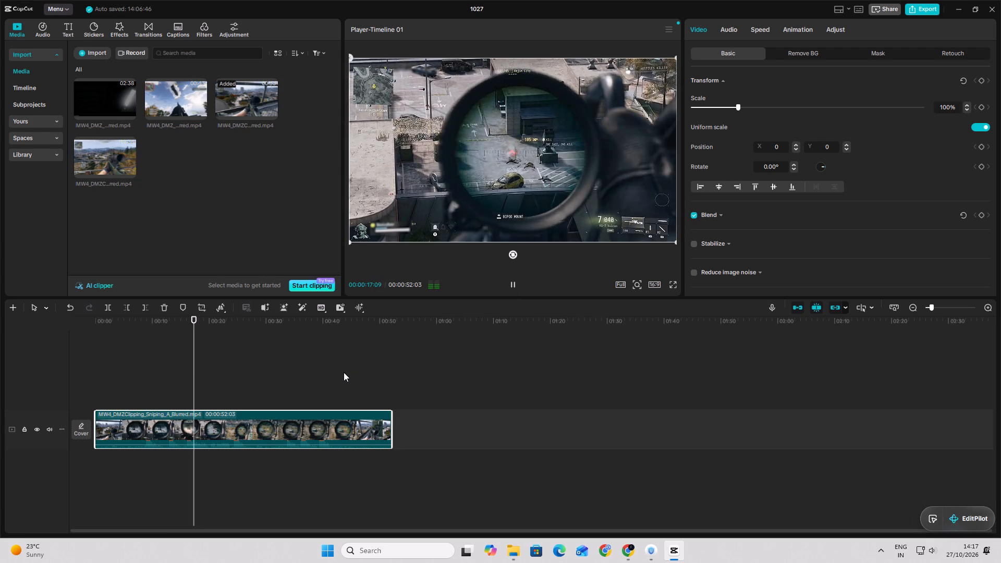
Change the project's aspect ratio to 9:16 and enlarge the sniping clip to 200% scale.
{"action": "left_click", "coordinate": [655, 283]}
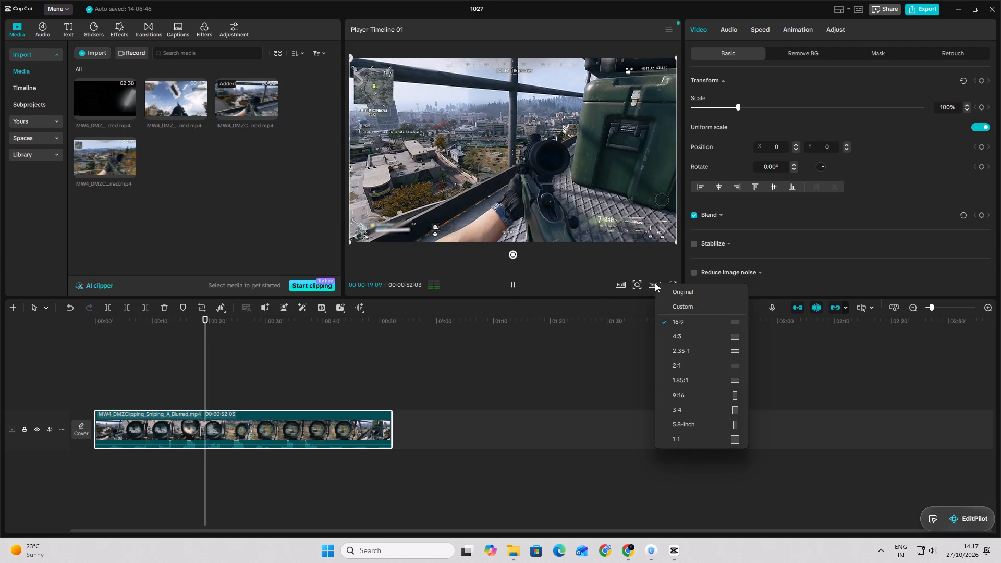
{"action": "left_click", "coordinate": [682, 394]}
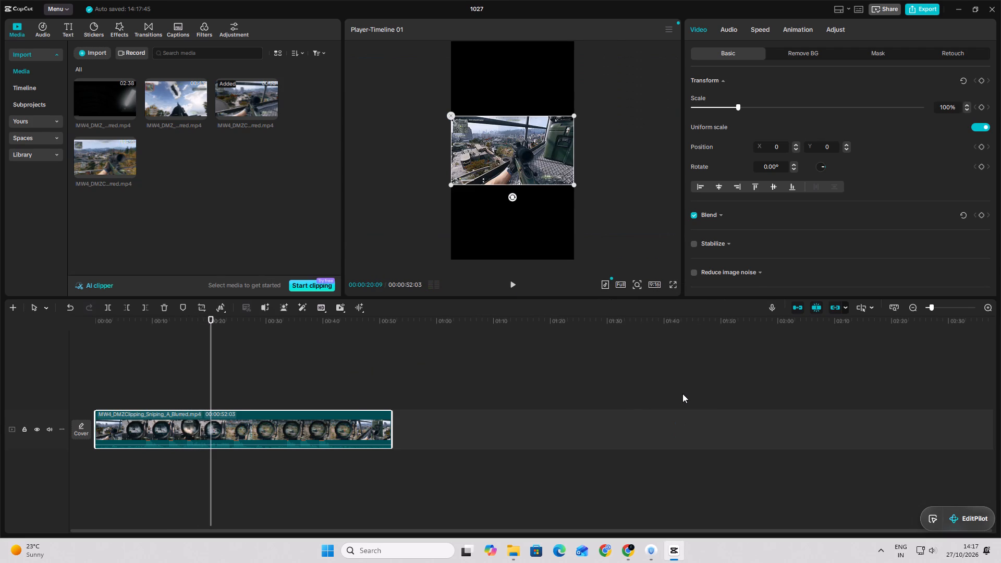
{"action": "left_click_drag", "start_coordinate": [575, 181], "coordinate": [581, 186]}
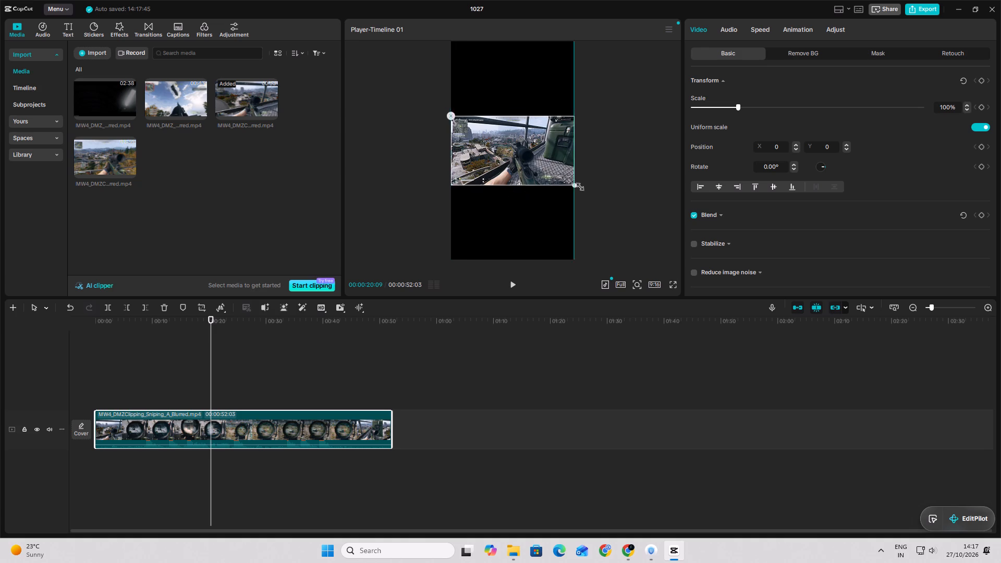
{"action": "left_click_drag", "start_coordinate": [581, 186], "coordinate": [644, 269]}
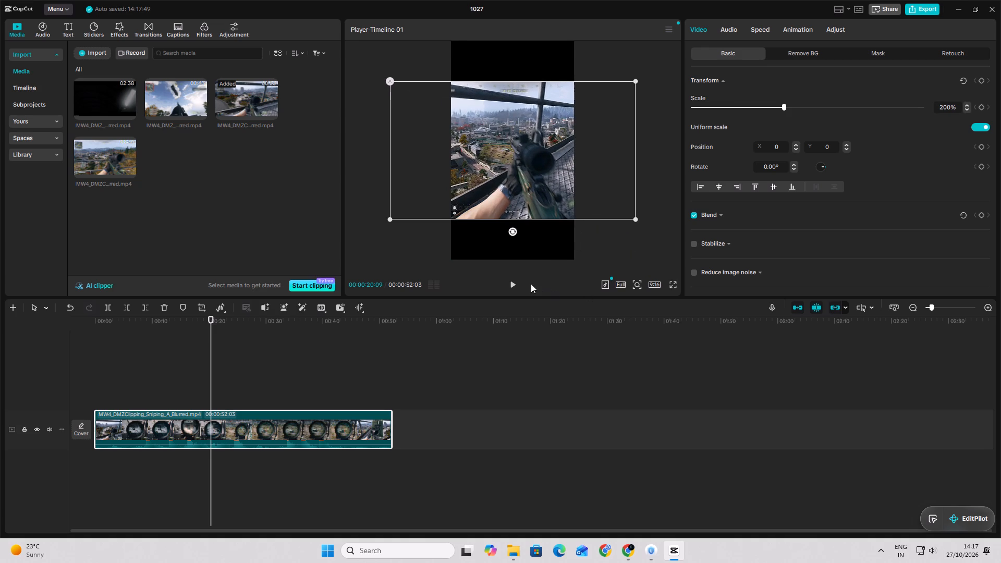
Preview the enlarged sniping clip in the vertical frame, then replay it from the start.
{"action": "left_click", "coordinate": [515, 284]}
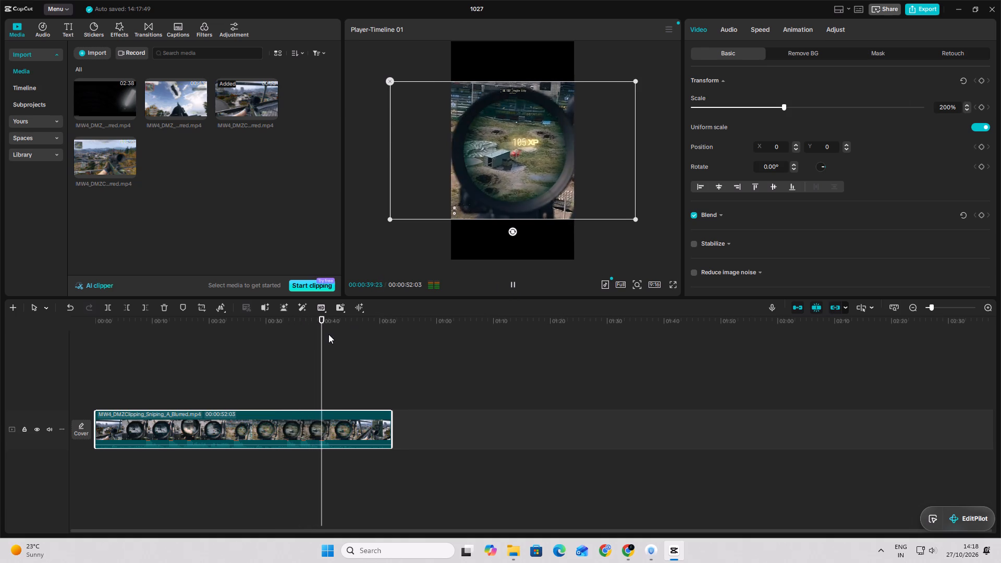
{"action": "left_click_drag", "start_coordinate": [324, 339], "coordinate": [0, 353]}
{"action": "left_click", "coordinate": [510, 283]}
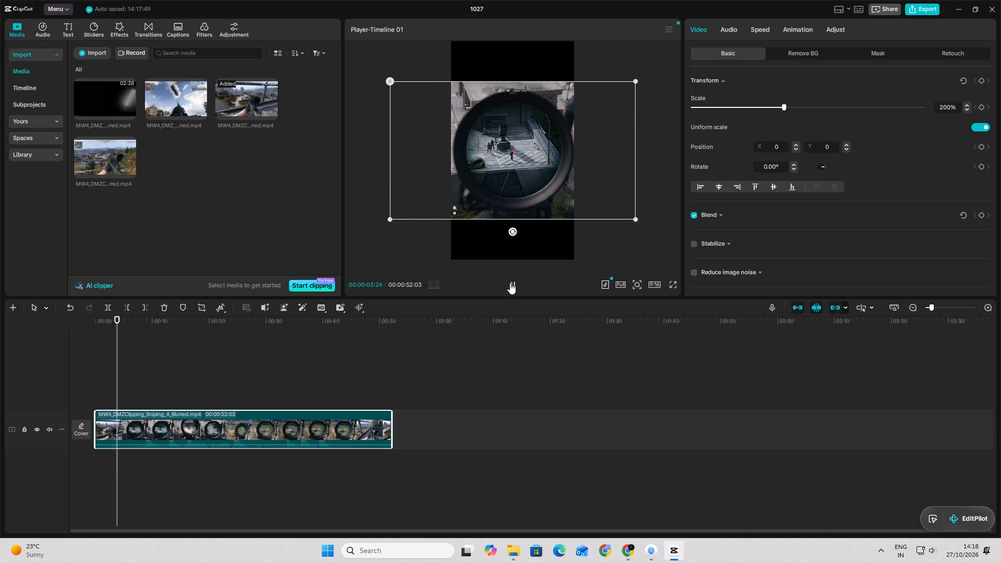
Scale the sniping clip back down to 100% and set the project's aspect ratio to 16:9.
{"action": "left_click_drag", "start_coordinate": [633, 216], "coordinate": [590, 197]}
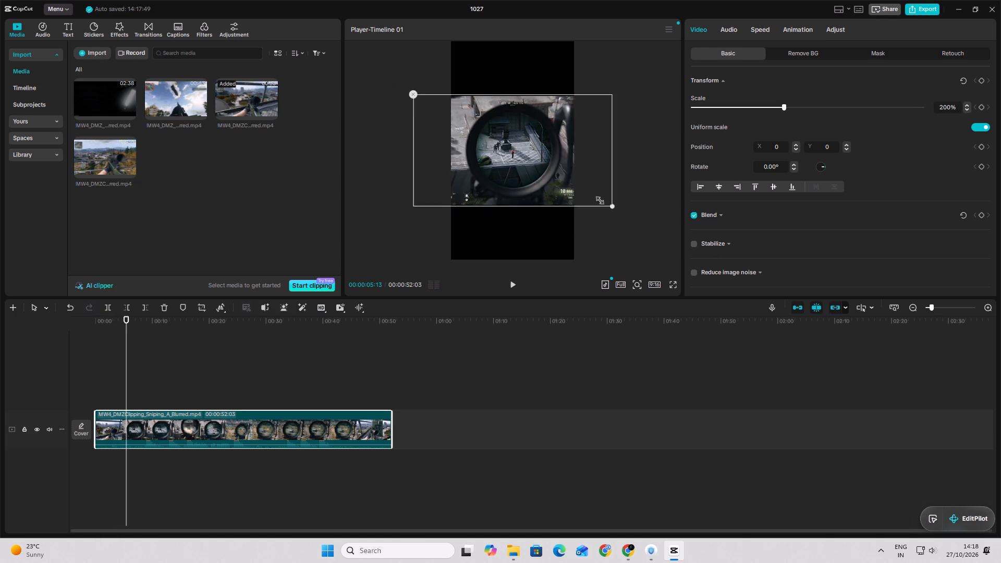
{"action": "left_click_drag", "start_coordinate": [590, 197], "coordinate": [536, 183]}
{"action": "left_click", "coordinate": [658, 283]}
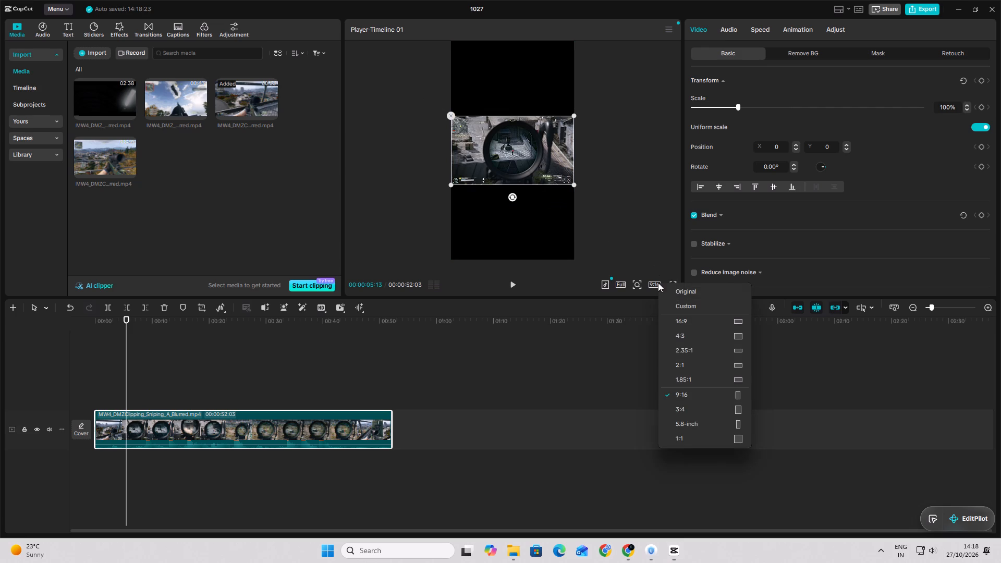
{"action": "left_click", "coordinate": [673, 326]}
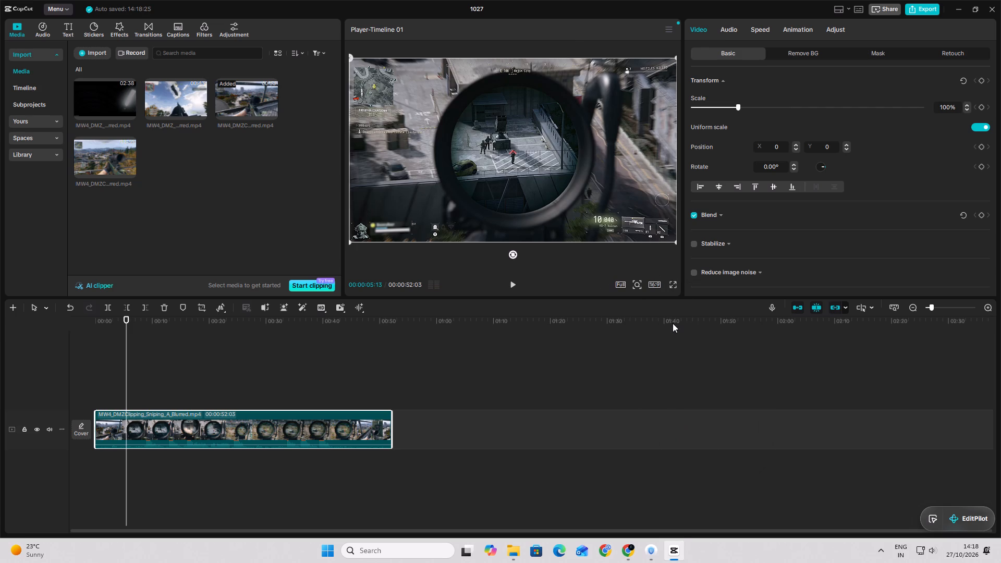
Preview the scoped sniper shots in full screen up to about 00:11, then return to the editor.
{"action": "left_click", "coordinate": [671, 286]}
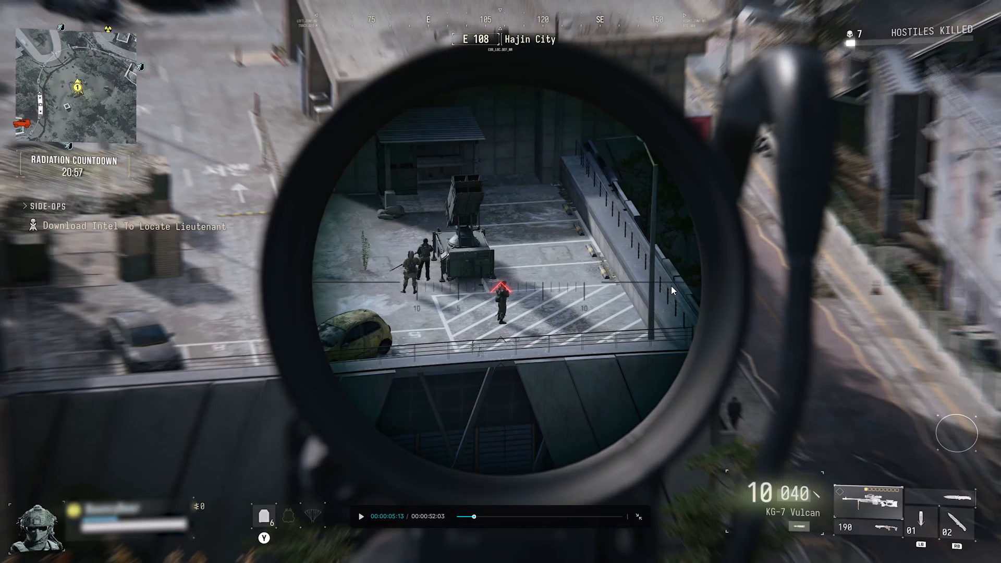
{"action": "left_click", "coordinate": [645, 285]}
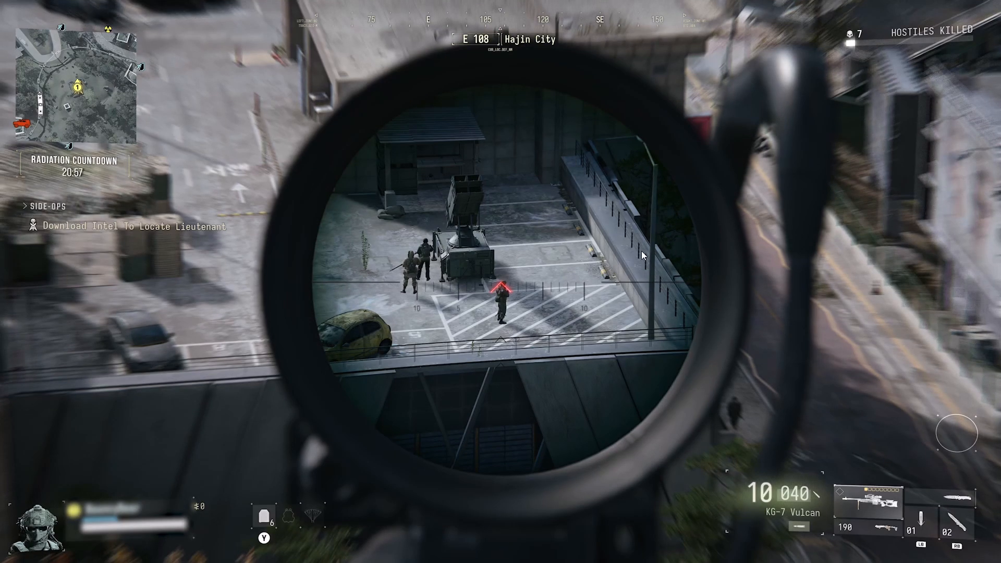
{"action": "left_click_drag", "start_coordinate": [633, 325], "coordinate": [633, 329]}
{"action": "left_click", "coordinate": [367, 512]}
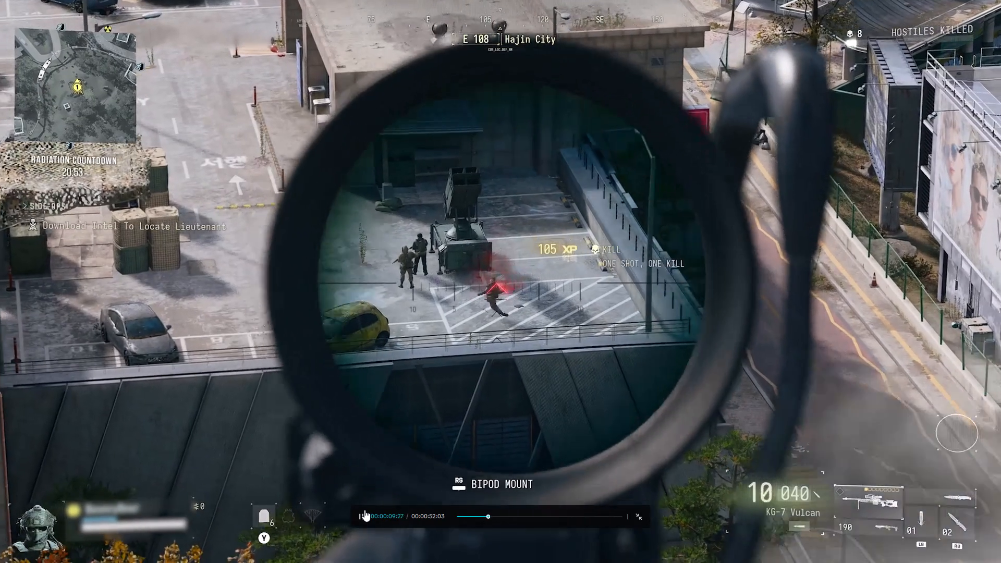
{"action": "left_click", "coordinate": [359, 515]}
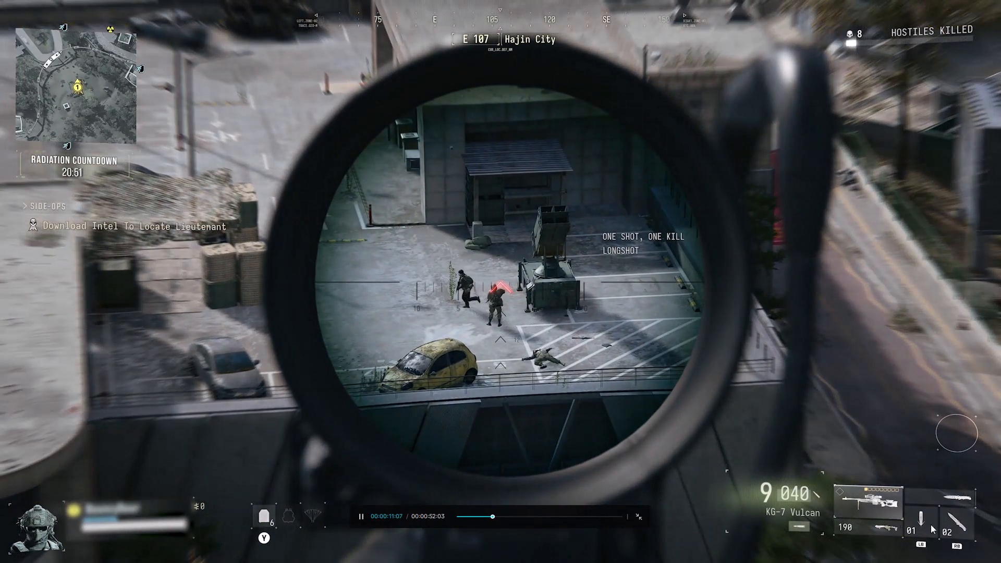
{"action": "double_click", "coordinate": [367, 383]}
{"action": "left_click", "coordinate": [926, 107]}
{"action": "left_click_drag", "start_coordinate": [371, 304], "coordinate": [365, 342]}
{"action": "key", "text": "Escape"}
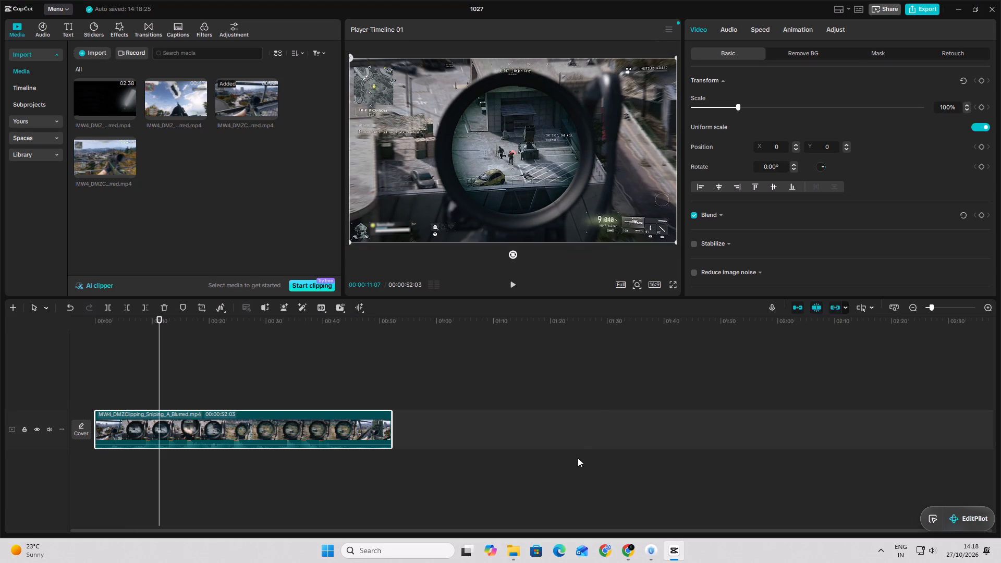
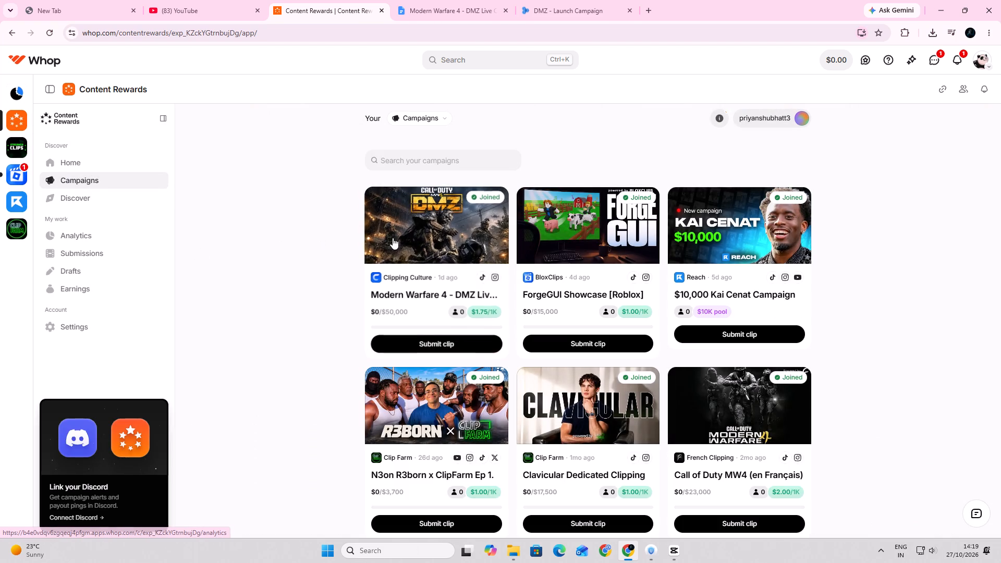
Open the Modern Warfare 4 - DMZ Live Clipping campaign and review its brief, top clippers and payout details.
{"action": "left_click", "coordinate": [427, 239]}
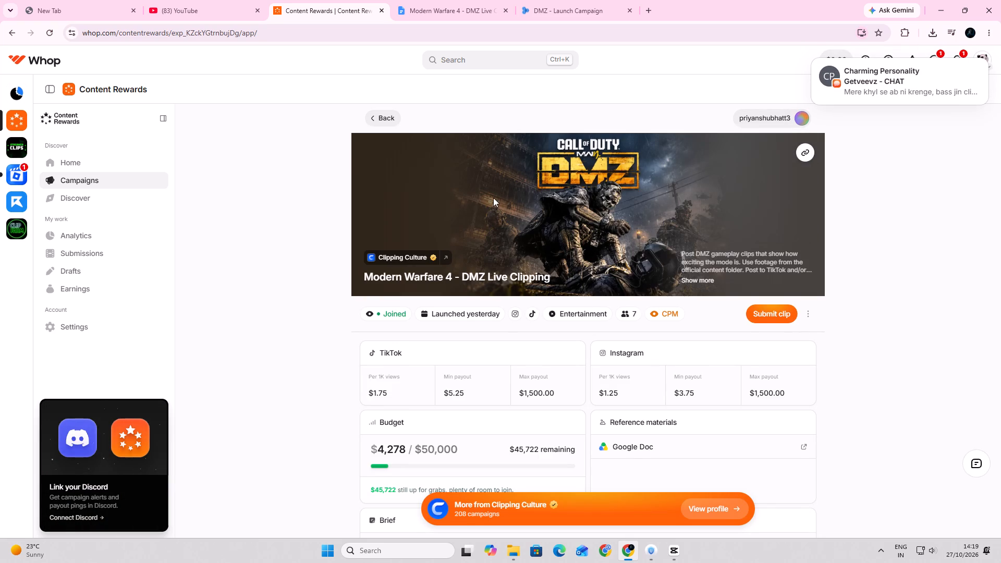
{"action": "scroll", "coordinate": [489, 198], "scroll_direction": "down", "scroll_amount": 2}
{"action": "scroll", "coordinate": [567, 315], "scroll_direction": "down", "scroll_amount": 5}
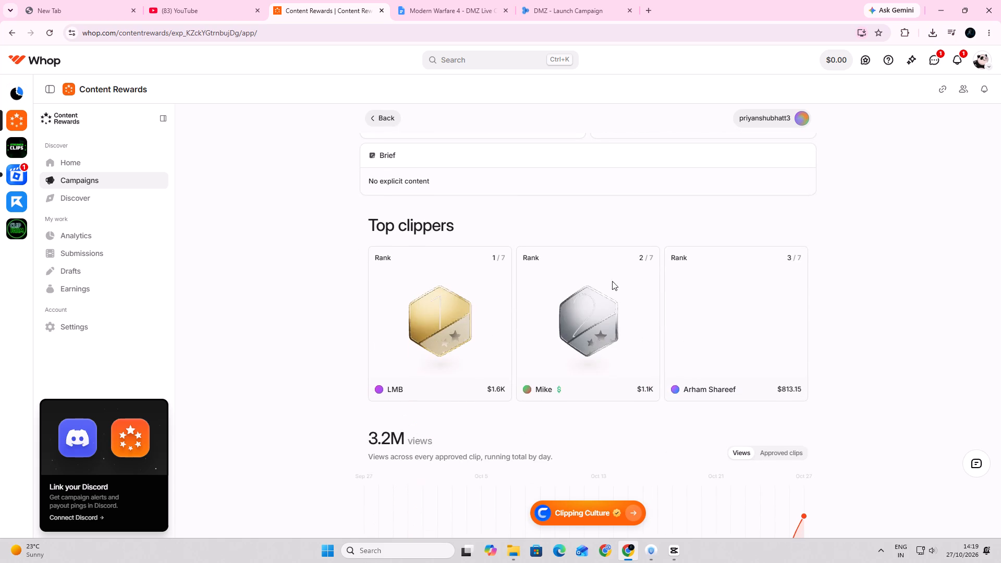
{"action": "left_click", "coordinate": [444, 329]}
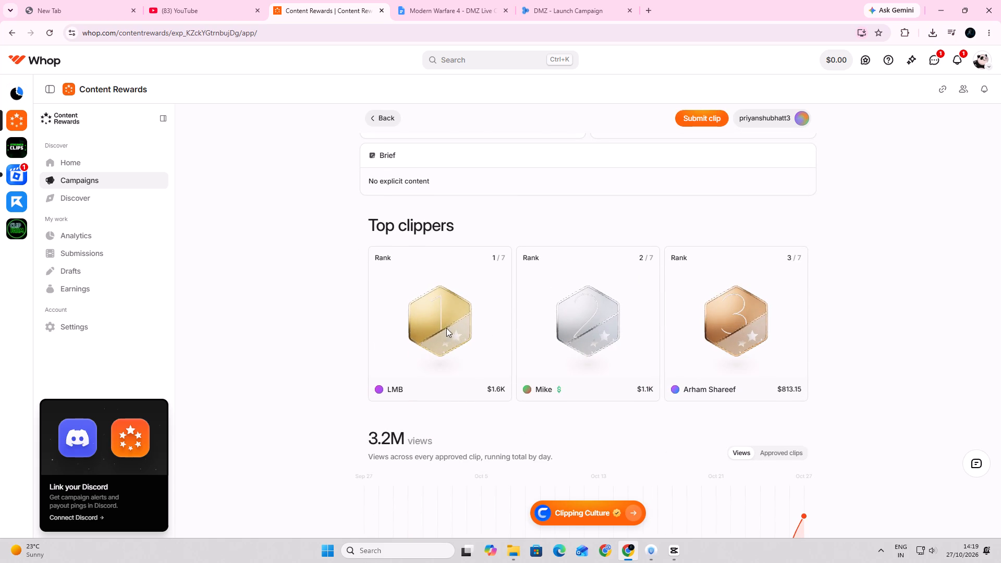
{"action": "double_click", "coordinate": [503, 270]}
{"action": "scroll", "coordinate": [503, 270], "scroll_direction": "up", "scroll_amount": 3}
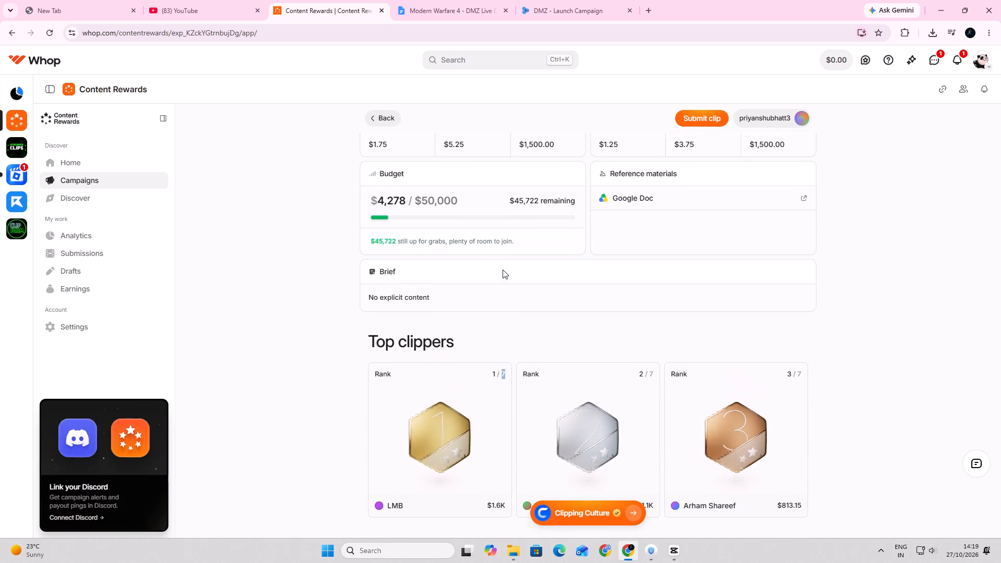
{"action": "scroll", "coordinate": [503, 270], "scroll_direction": "up", "scroll_amount": 1}
{"action": "scroll", "coordinate": [669, 244], "scroll_direction": "up", "scroll_amount": 3}
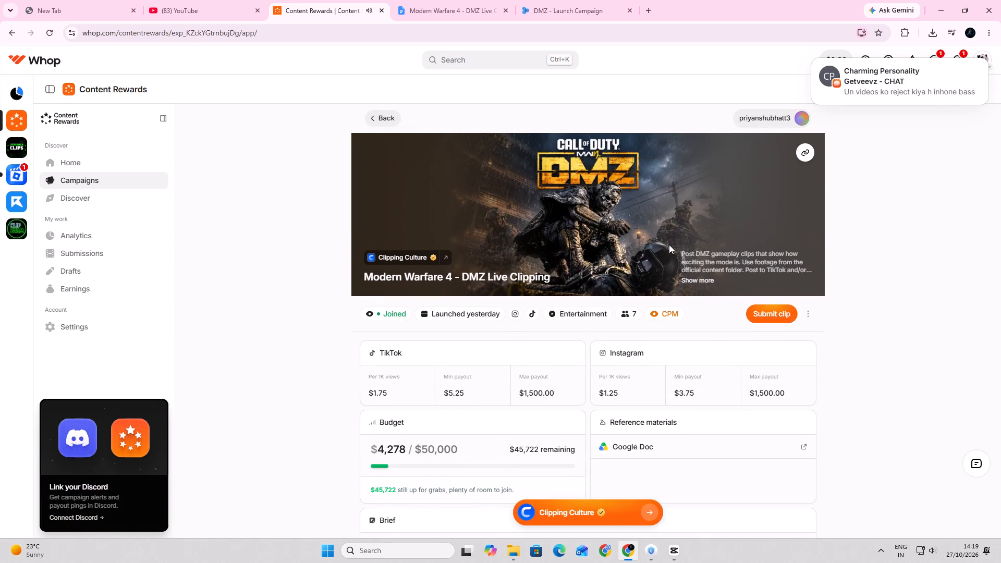
{"action": "left_click", "coordinate": [635, 315]}
{"action": "left_click", "coordinate": [667, 315]}
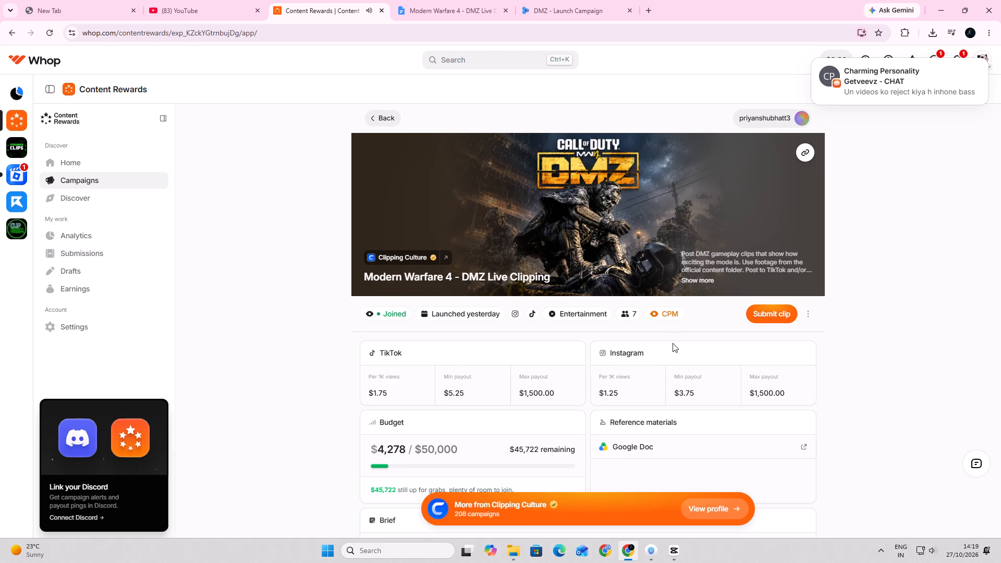
Open the campaign's reference Google Doc and read its caption, FTC disclosure, on-screen text and editing guidelines.
{"action": "scroll", "coordinate": [670, 345], "scroll_direction": "down", "scroll_amount": 2}
{"action": "left_click", "coordinate": [685, 338]}
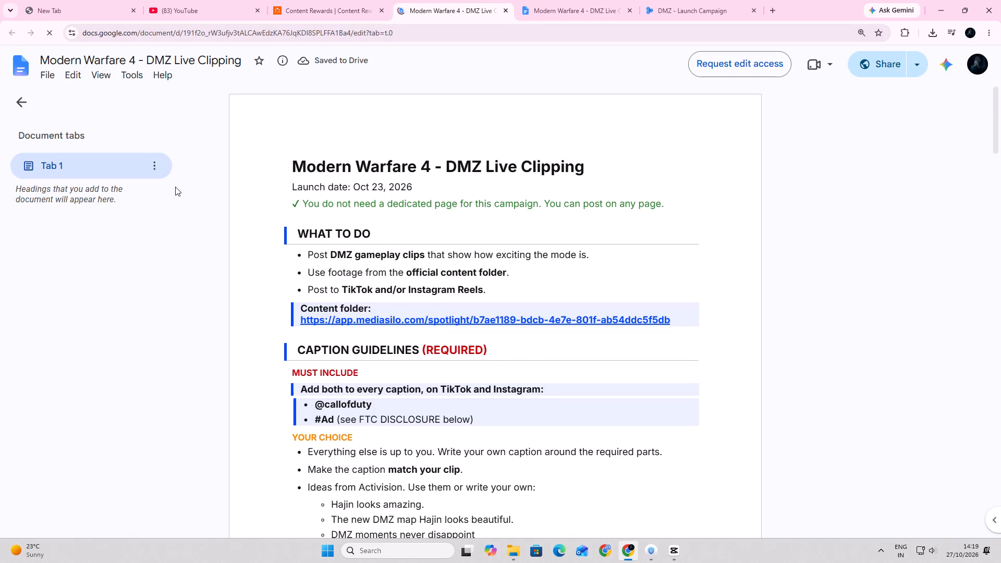
{"action": "scroll", "coordinate": [175, 187], "scroll_direction": "down", "scroll_amount": 2}
{"action": "scroll", "coordinate": [255, 225], "scroll_direction": "down", "scroll_amount": 1}
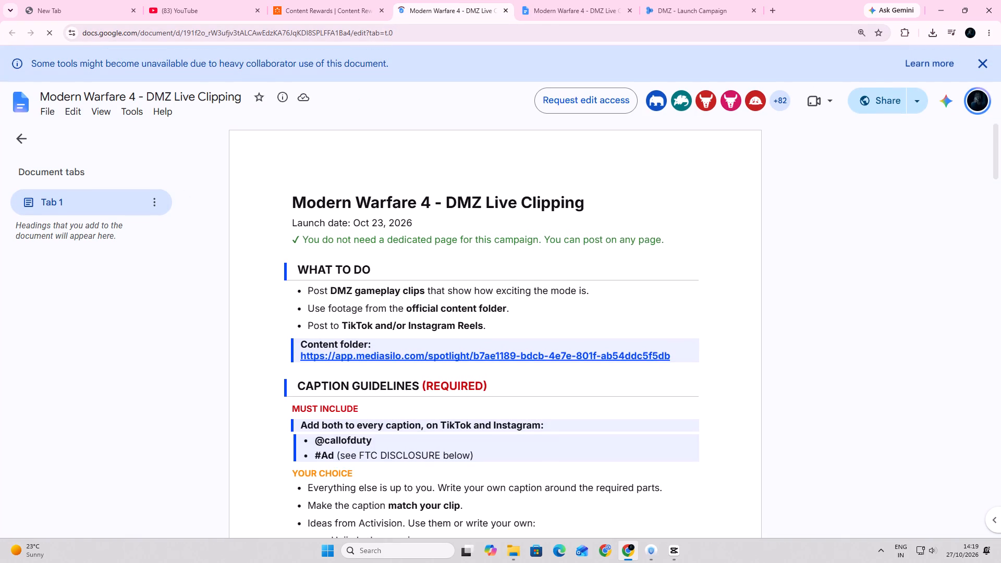
{"action": "scroll", "coordinate": [255, 225], "scroll_direction": "down", "scroll_amount": 1}
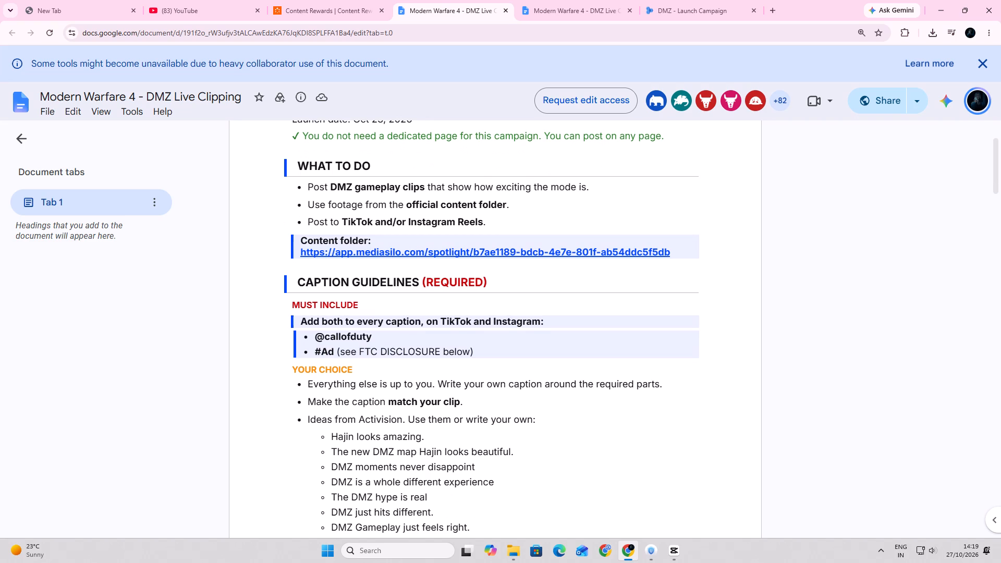
{"action": "scroll", "coordinate": [235, 219], "scroll_direction": "down", "scroll_amount": 5}
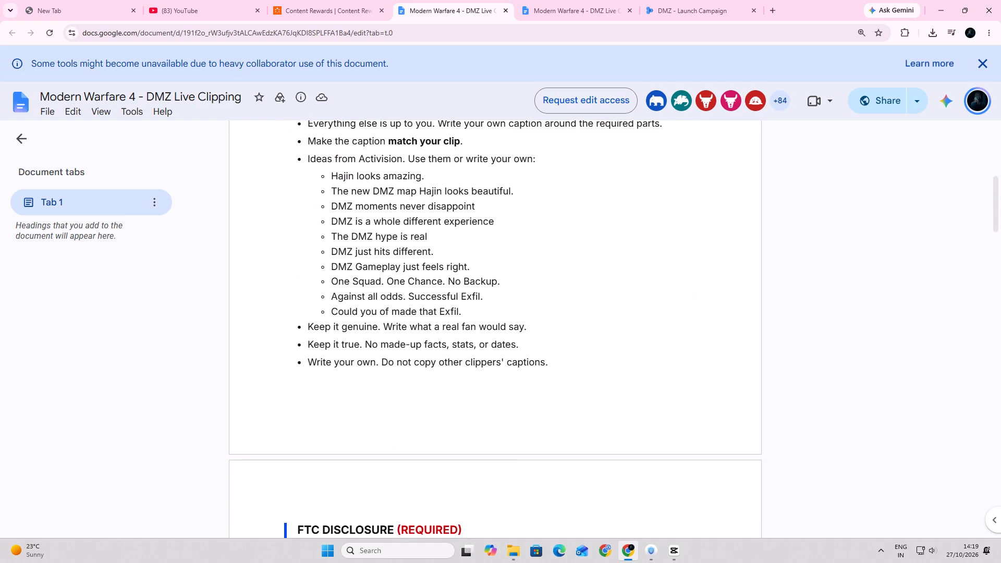
{"action": "scroll", "coordinate": [234, 214], "scroll_direction": "down", "scroll_amount": 5}
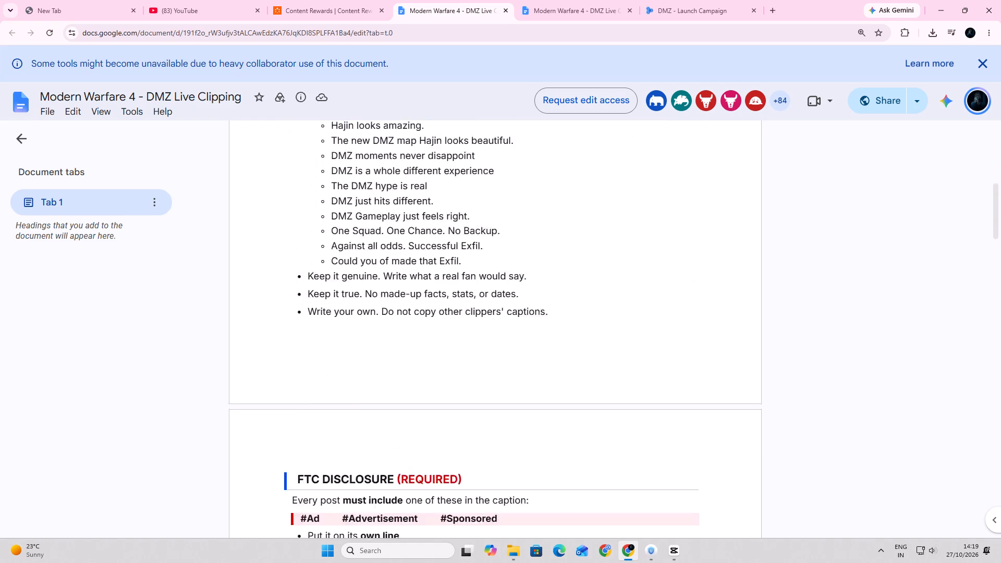
{"action": "scroll", "coordinate": [234, 214], "scroll_direction": "down", "scroll_amount": 5}
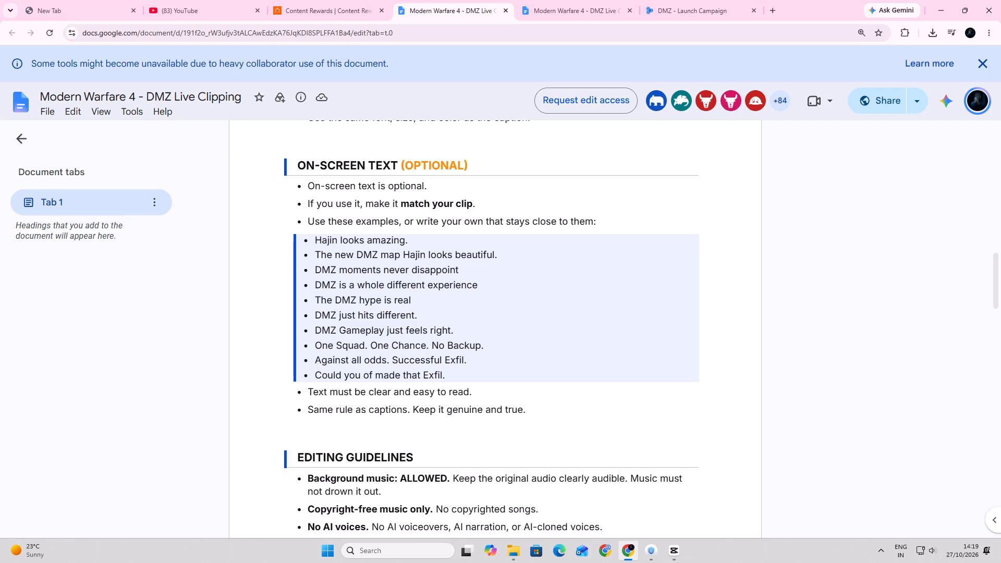
{"action": "scroll", "coordinate": [234, 214], "scroll_direction": "down", "scroll_amount": 3}
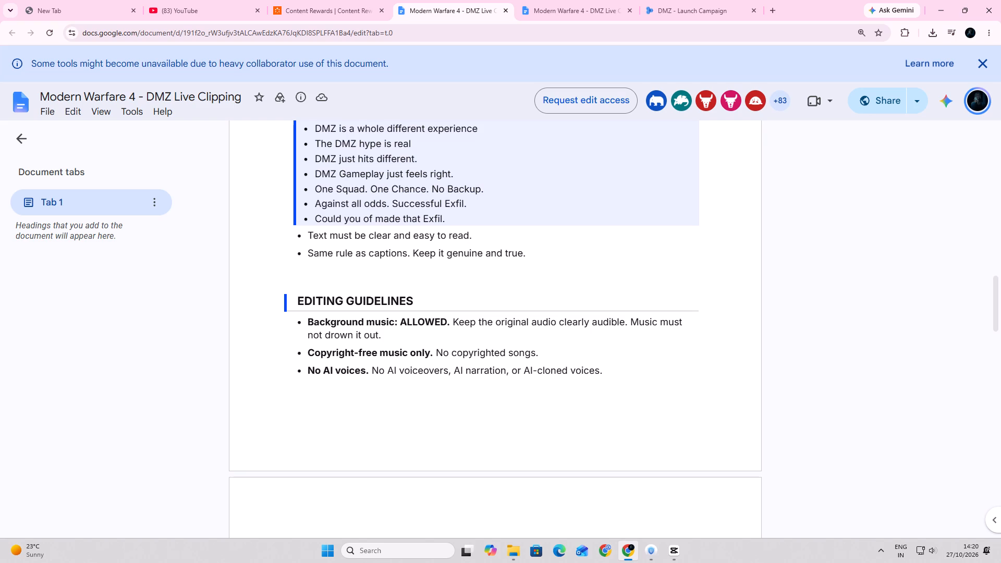
Switch to CapCut and play the sniping clip from about 00:11 to 00:13.
{"action": "left_click", "coordinate": [669, 553]}
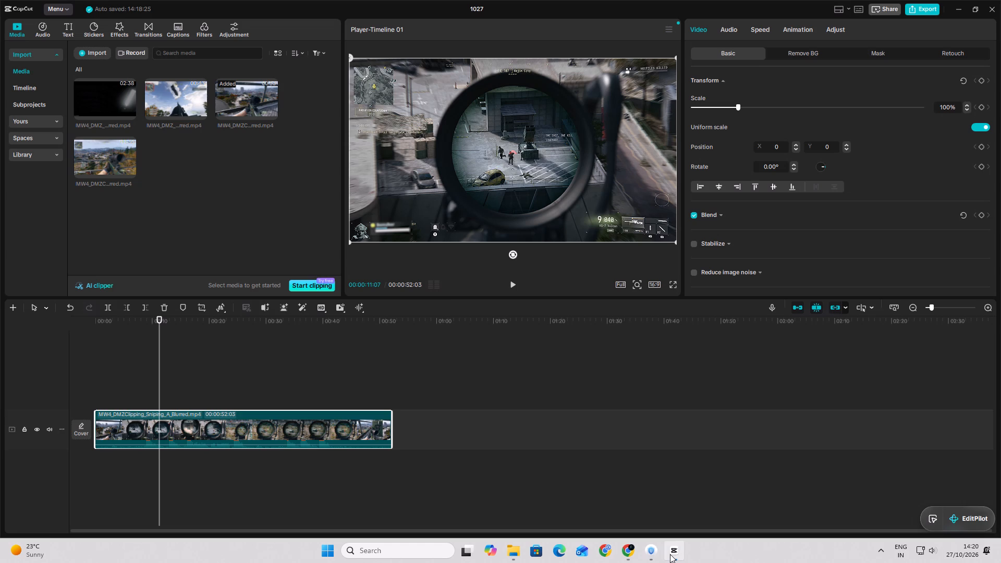
{"action": "left_click", "coordinate": [511, 292]}
{"action": "left_click", "coordinate": [514, 290]}
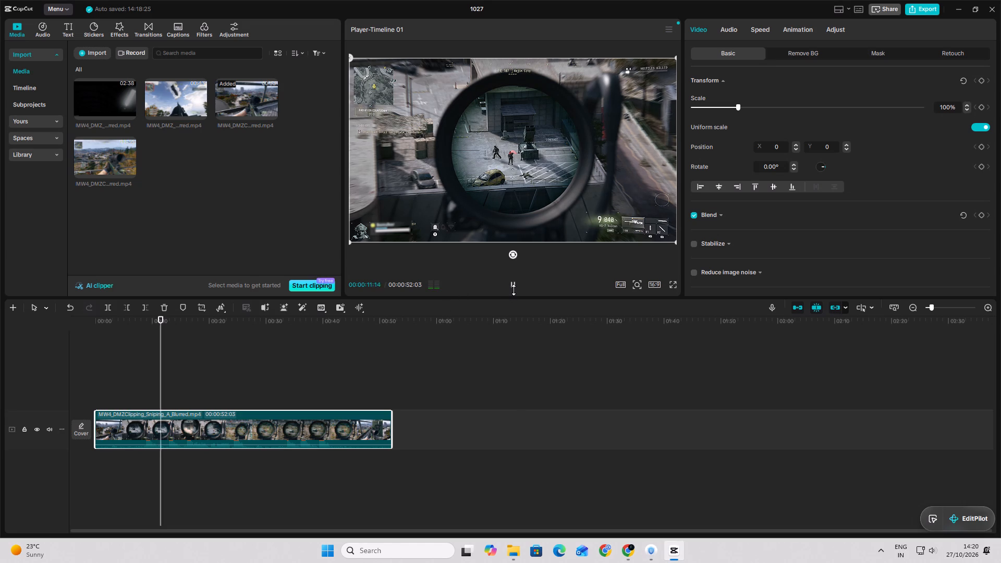
{"action": "left_click", "coordinate": [514, 289]}
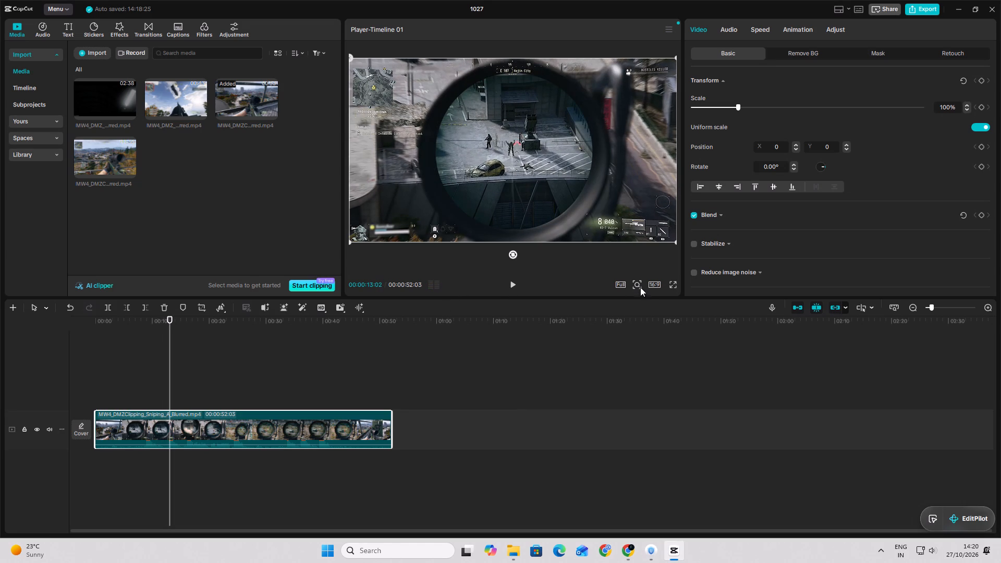
Set the project's aspect ratio to 9:16.
{"action": "left_click", "coordinate": [647, 284]}
{"action": "left_click", "coordinate": [656, 285]}
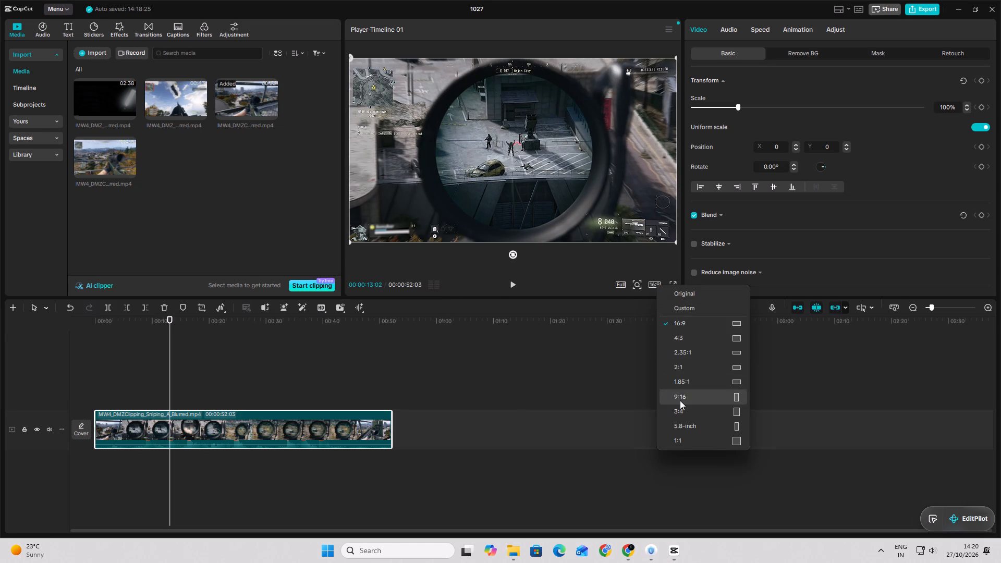
{"action": "left_click", "coordinate": [680, 400]}
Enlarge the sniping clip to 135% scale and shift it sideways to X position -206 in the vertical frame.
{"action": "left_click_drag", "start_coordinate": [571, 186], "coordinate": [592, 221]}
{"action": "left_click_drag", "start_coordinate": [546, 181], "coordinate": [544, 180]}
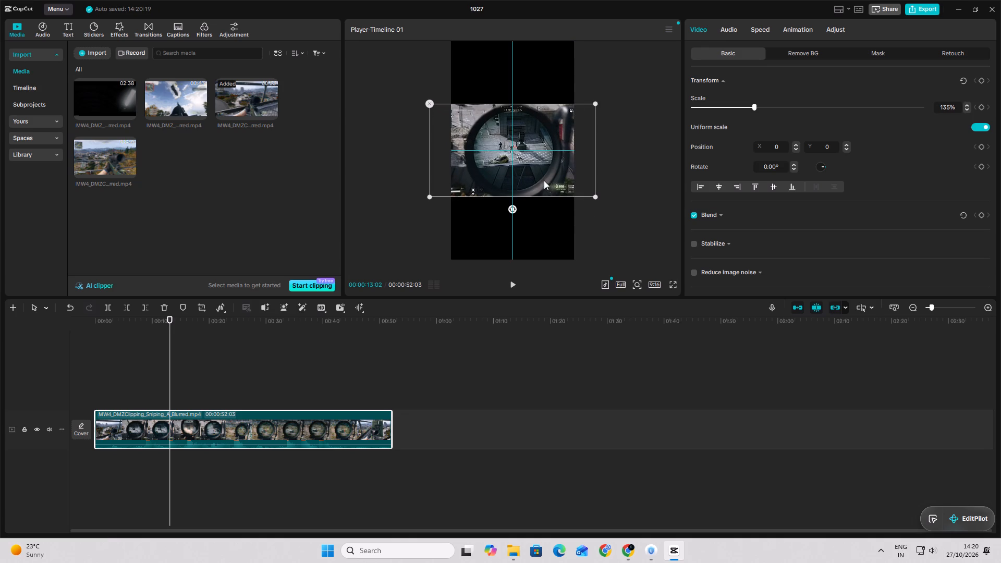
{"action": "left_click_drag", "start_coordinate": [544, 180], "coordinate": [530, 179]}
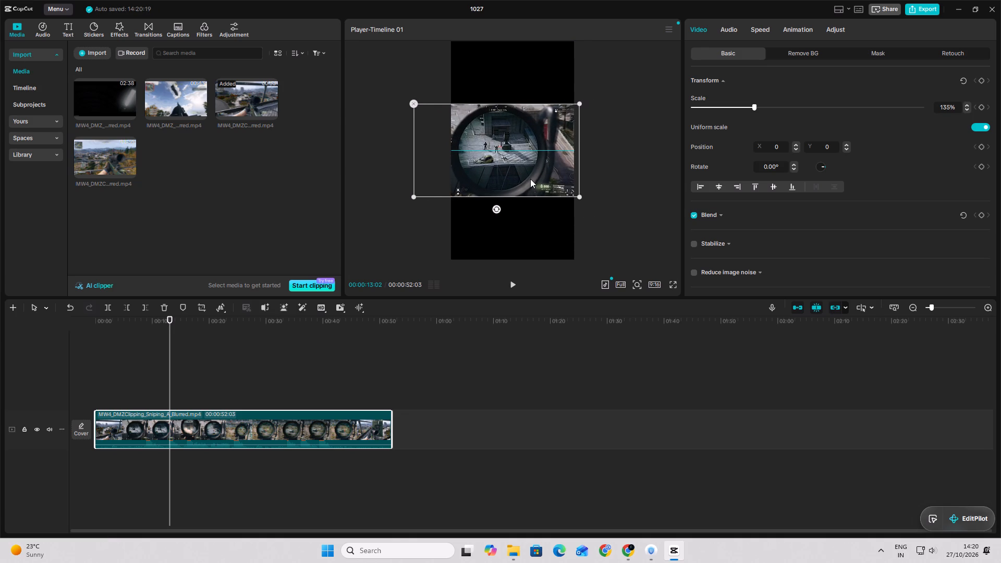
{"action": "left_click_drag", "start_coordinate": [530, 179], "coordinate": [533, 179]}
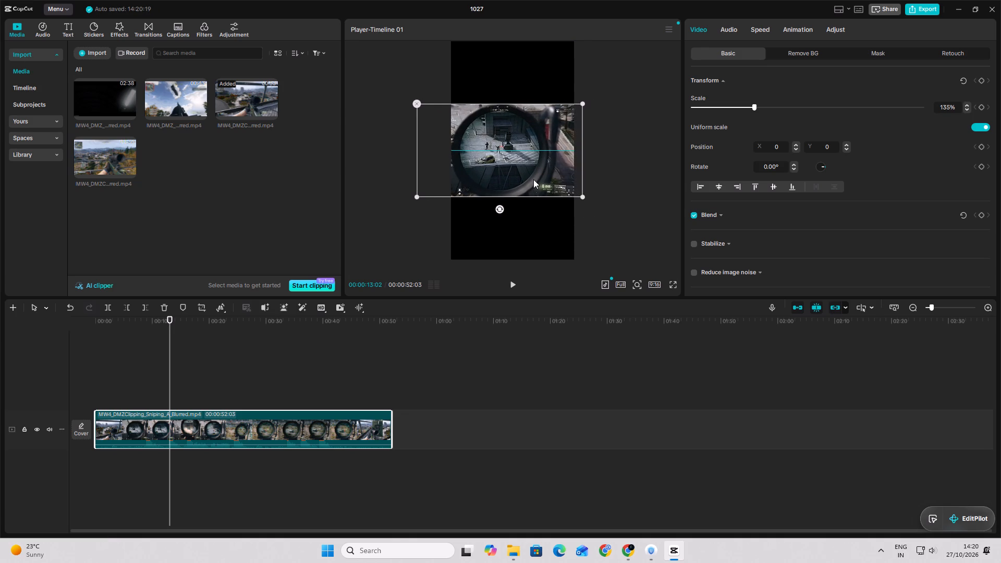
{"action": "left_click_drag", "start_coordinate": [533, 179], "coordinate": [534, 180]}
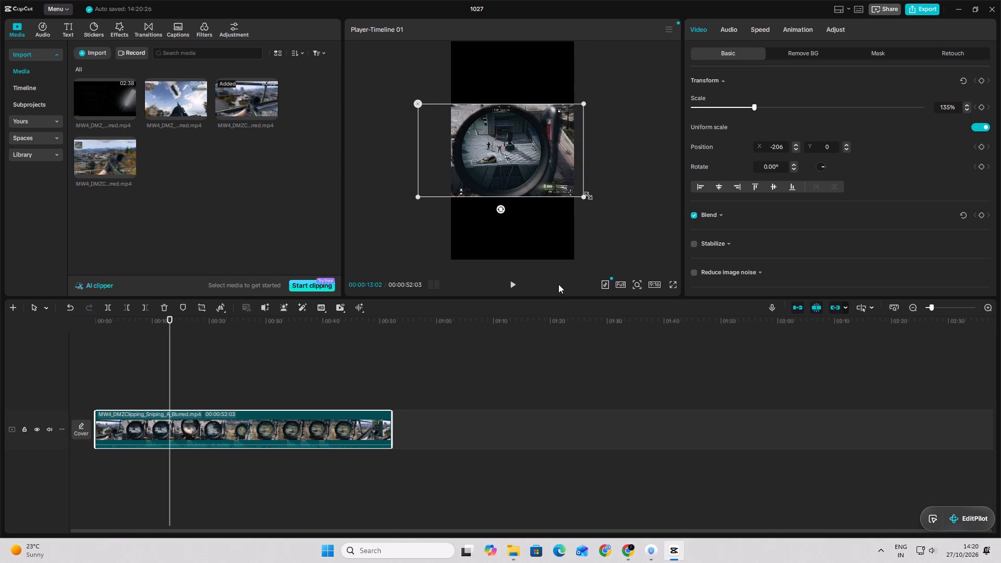
Preview the reframed sniping clip from about 00:13 to 00:16.
{"action": "left_click", "coordinate": [519, 292]}
{"action": "left_click", "coordinate": [511, 278]}
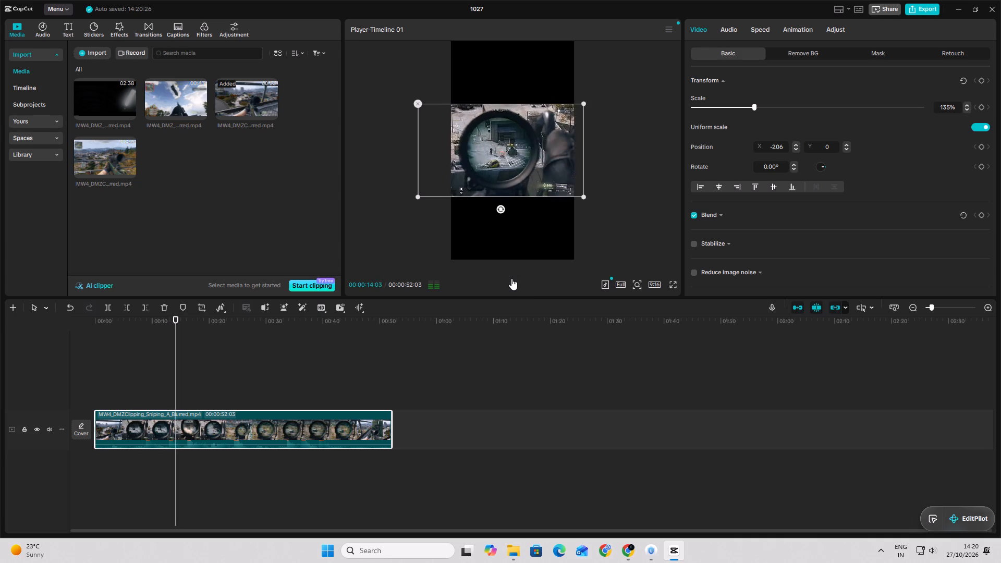
{"action": "left_click", "coordinate": [511, 278]}
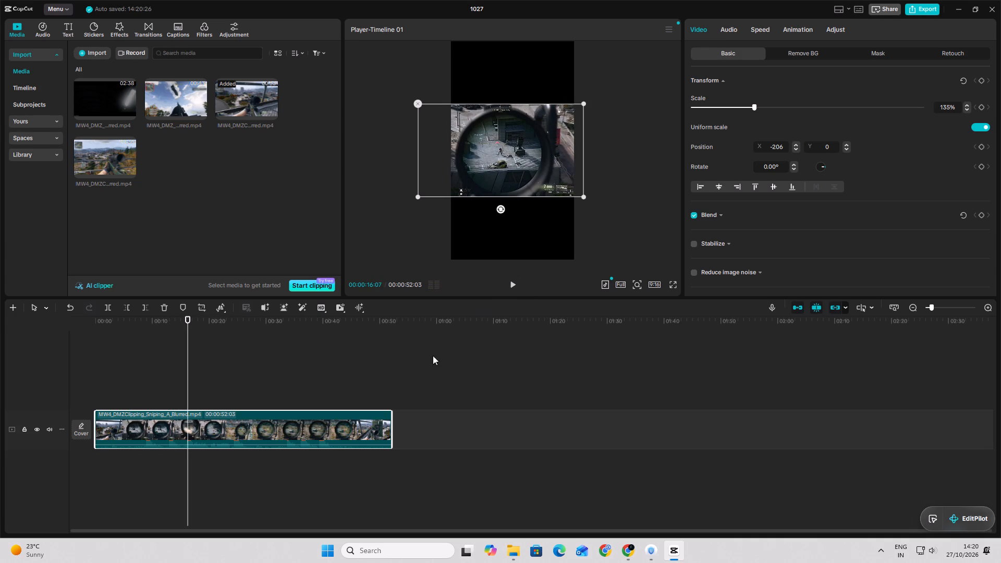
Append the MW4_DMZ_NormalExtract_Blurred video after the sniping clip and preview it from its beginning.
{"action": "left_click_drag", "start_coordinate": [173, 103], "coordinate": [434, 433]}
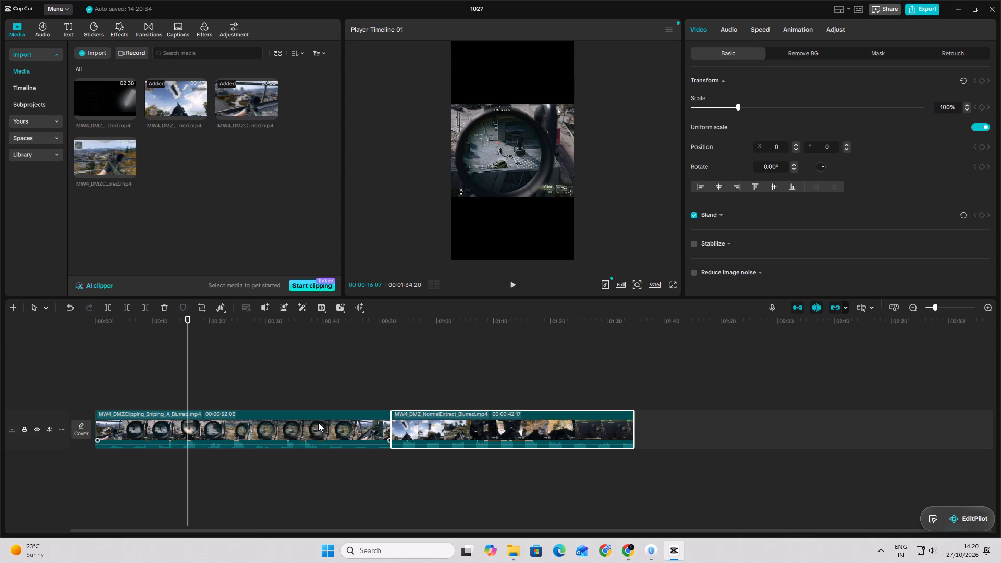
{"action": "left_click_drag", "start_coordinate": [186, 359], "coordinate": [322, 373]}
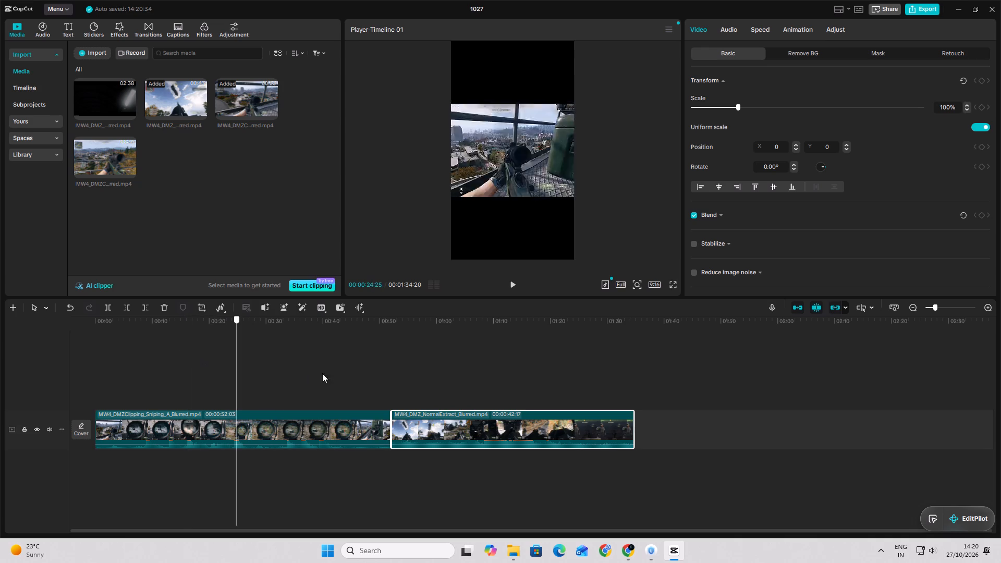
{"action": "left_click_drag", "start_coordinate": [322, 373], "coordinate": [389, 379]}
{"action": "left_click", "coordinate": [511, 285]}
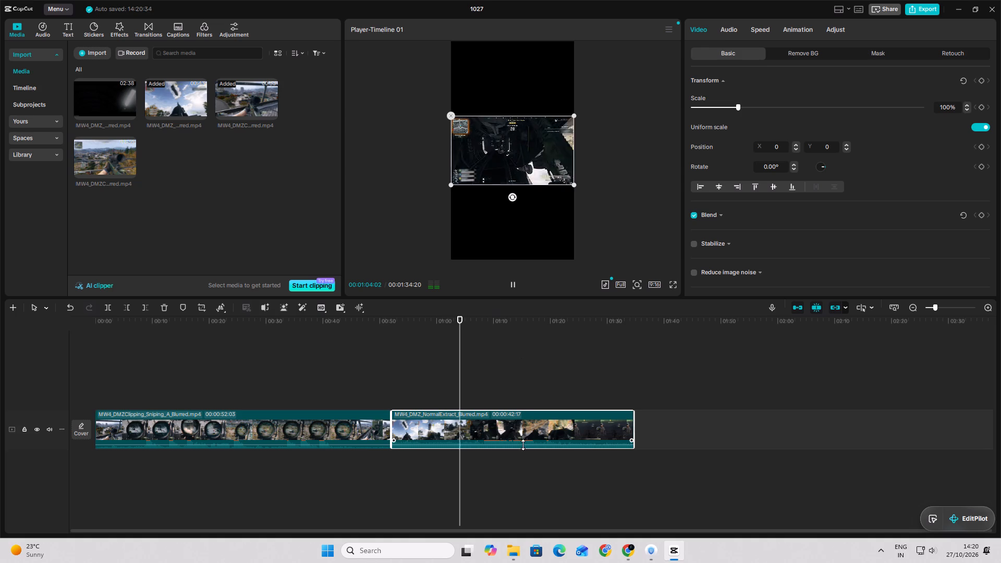
Delete the NormalExtract clip and the sniping clip from the timeline.
{"action": "left_click", "coordinate": [516, 431]}
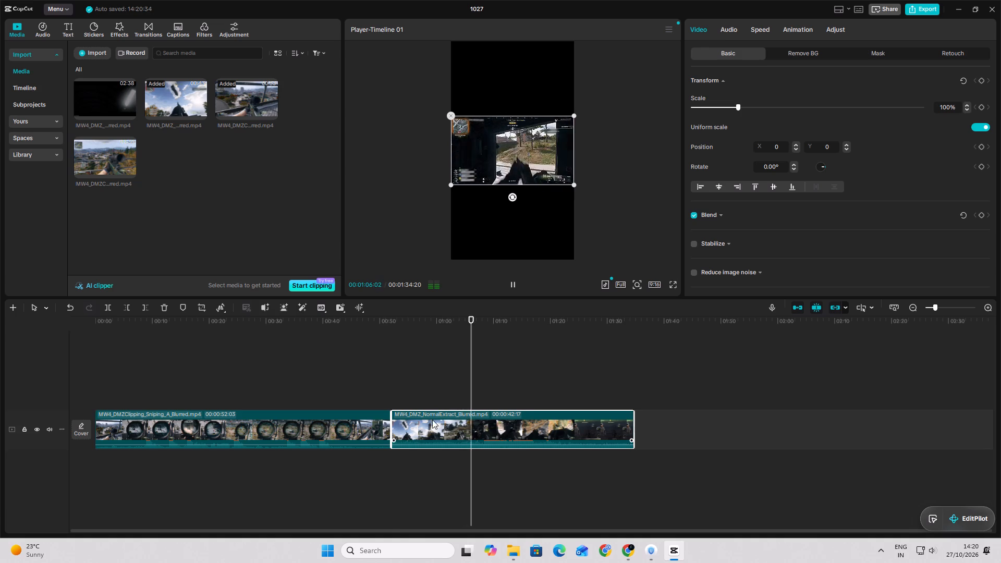
{"action": "key", "text": "BackSpace"}
{"action": "left_click", "coordinate": [309, 421]}
{"action": "key", "text": "BackSpace"}
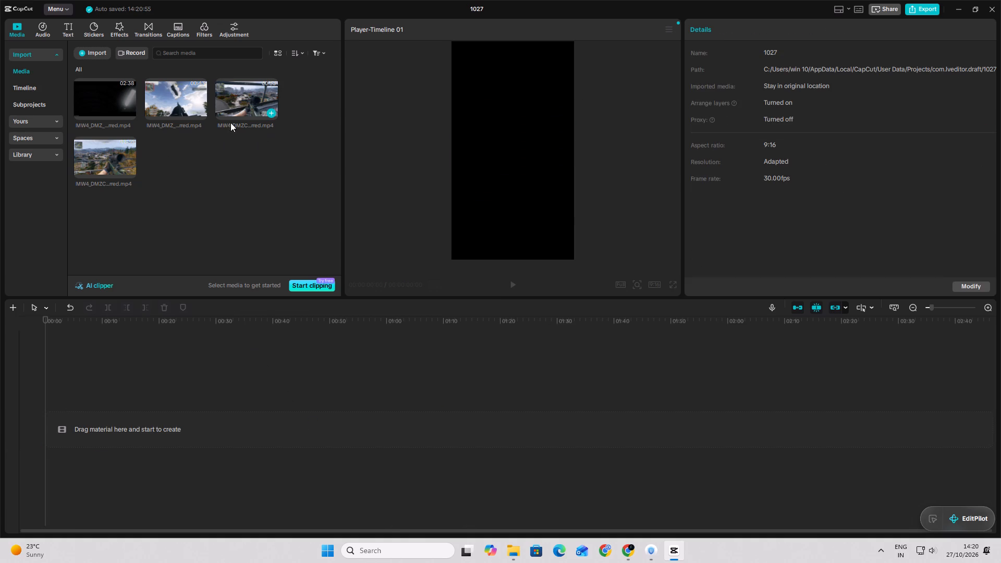
Add the 02:38 MW4_DMZ_FirstMission_Blurred video to the empty timeline.
{"action": "left_click", "coordinate": [117, 100]}
{"action": "left_click_drag", "start_coordinate": [117, 100], "coordinate": [133, 154]}
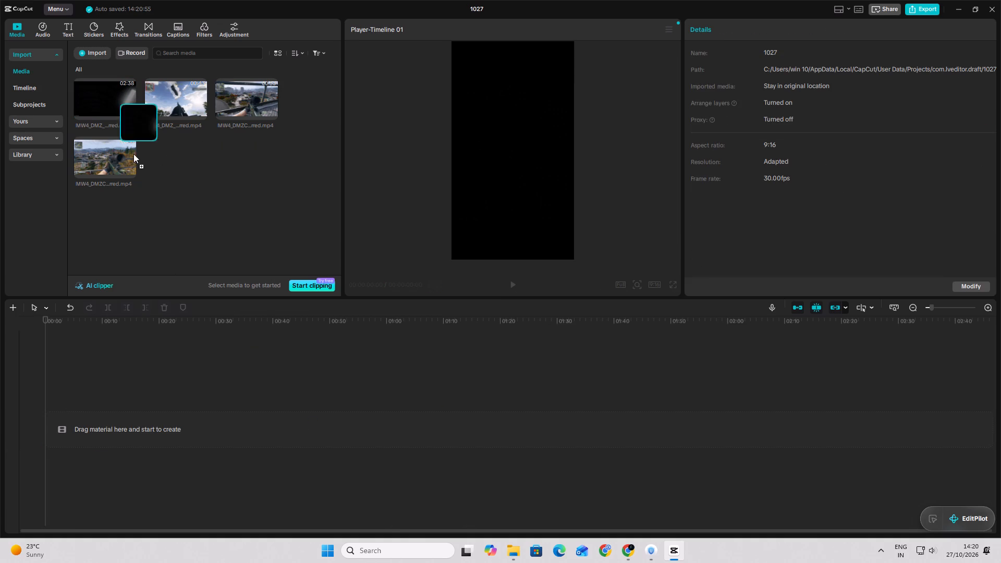
{"action": "left_click_drag", "start_coordinate": [133, 154], "coordinate": [164, 423]}
Play the first two seconds of the FirstMission clip, then enlarge it to 153% scale and lower it to Y position -229.
{"action": "left_click", "coordinate": [512, 279]}
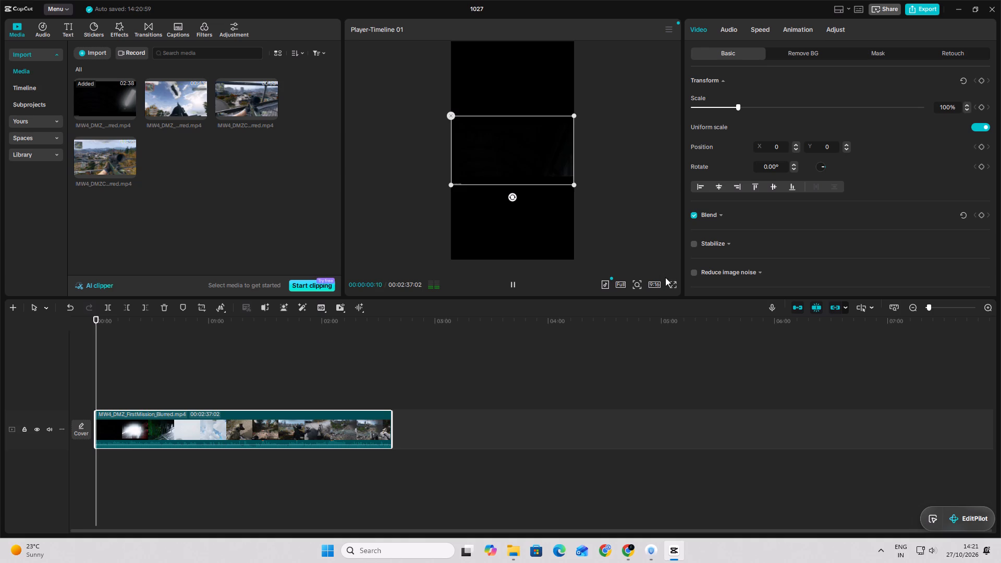
{"action": "left_click", "coordinate": [662, 285]}
{"action": "left_click_drag", "start_coordinate": [568, 184], "coordinate": [577, 201]}
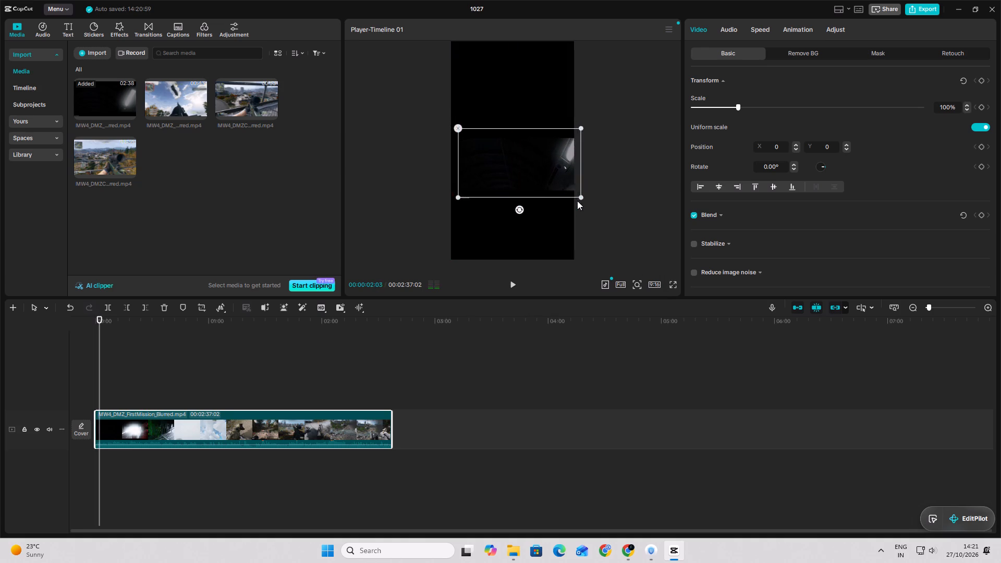
{"action": "left_click_drag", "start_coordinate": [577, 201], "coordinate": [561, 195]}
{"action": "left_click_drag", "start_coordinate": [545, 181], "coordinate": [551, 182]}
{"action": "left_click_drag", "start_coordinate": [572, 195], "coordinate": [596, 260]}
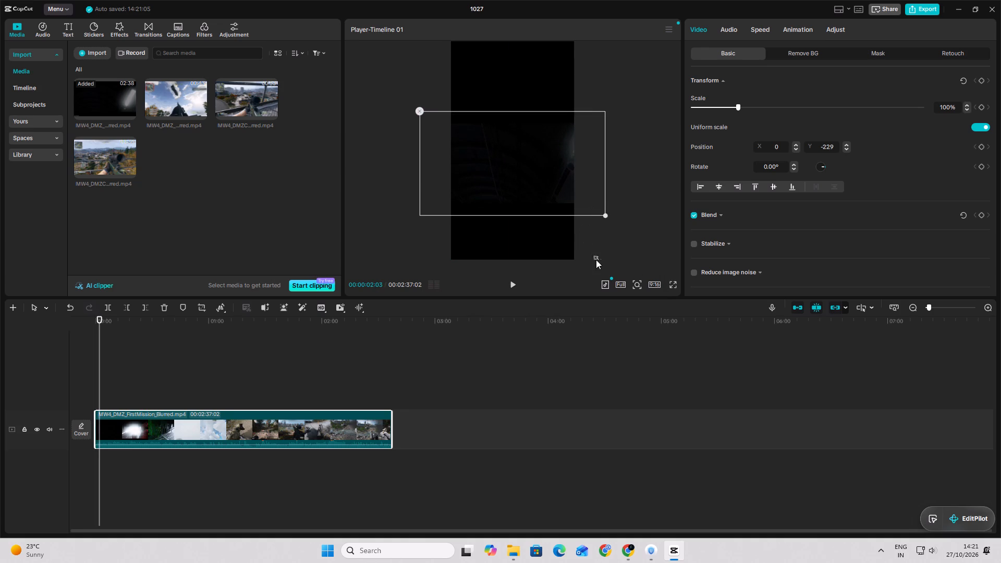
{"action": "left_click_drag", "start_coordinate": [596, 260], "coordinate": [597, 260]}
{"action": "left_click", "coordinate": [545, 194]}
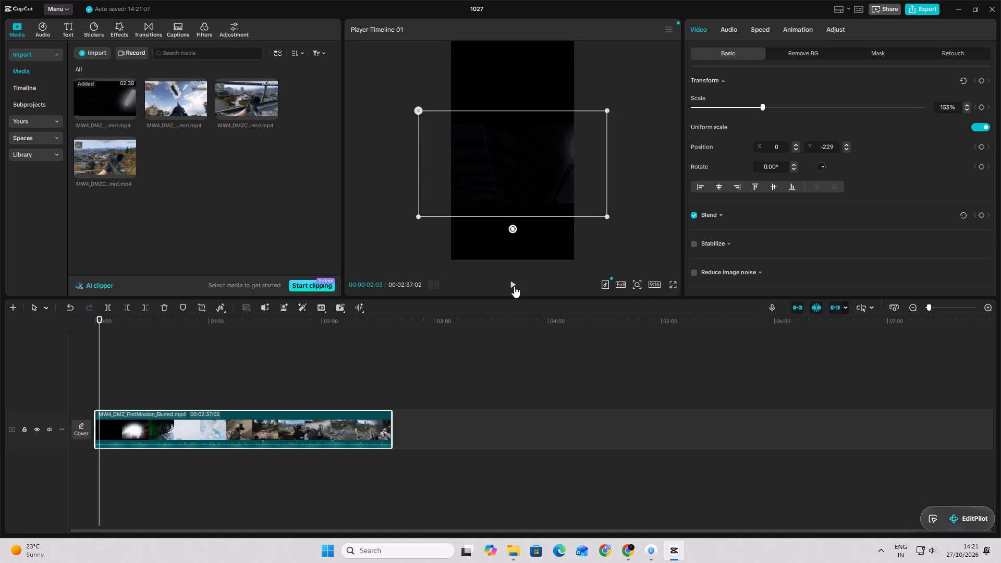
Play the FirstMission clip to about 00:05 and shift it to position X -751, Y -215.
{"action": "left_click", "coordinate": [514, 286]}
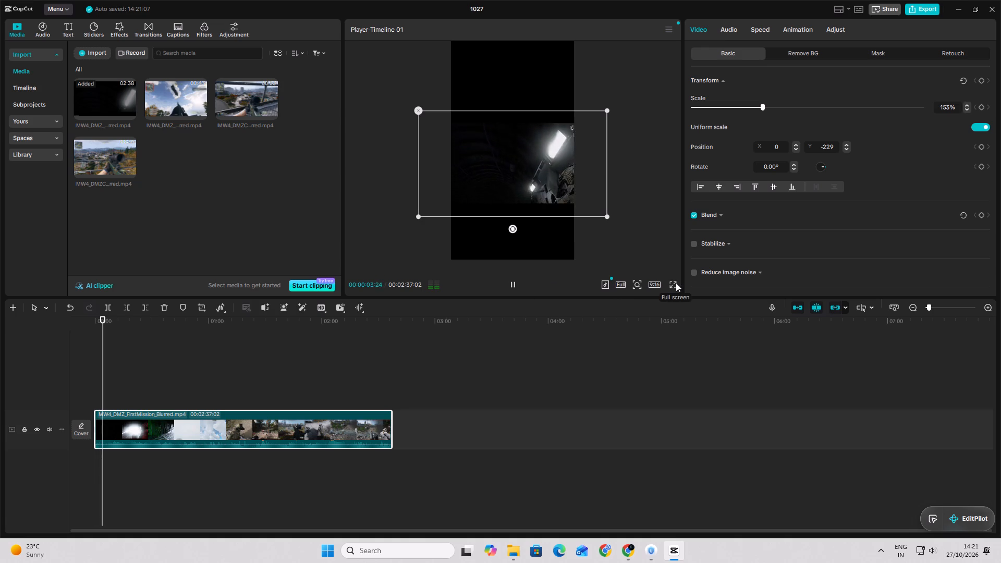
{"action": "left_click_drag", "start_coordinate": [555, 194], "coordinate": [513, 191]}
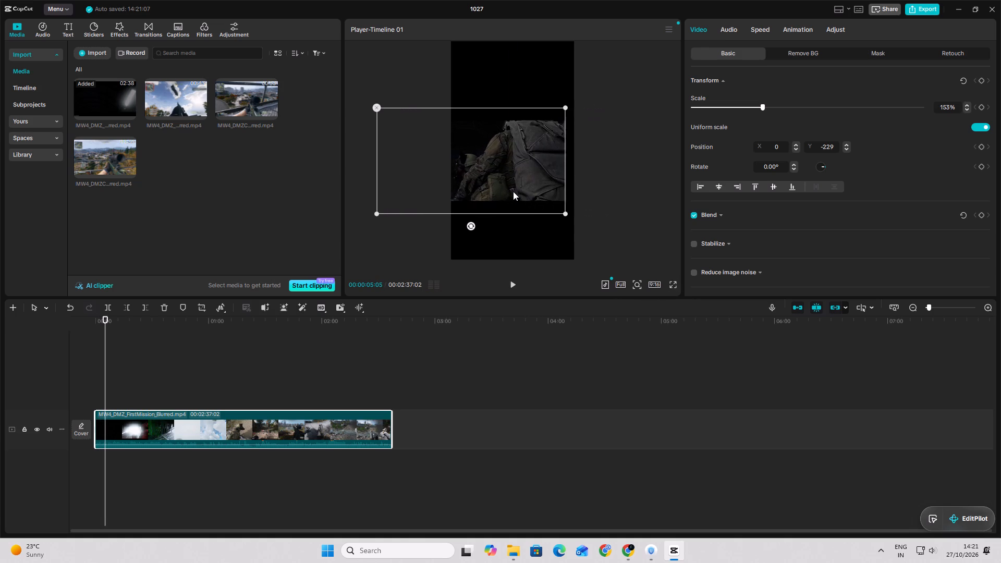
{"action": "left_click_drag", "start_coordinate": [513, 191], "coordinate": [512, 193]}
Play the FirstMission clip to about 00:10 and reposition it at X -576, Y -266.
{"action": "left_click", "coordinate": [510, 285]}
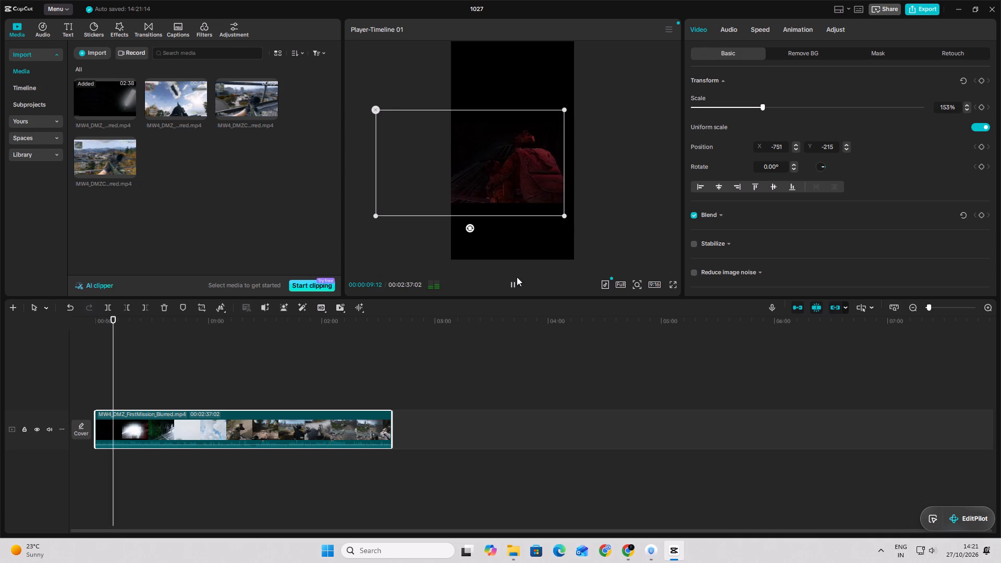
{"action": "left_click_drag", "start_coordinate": [513, 172], "coordinate": [522, 175]}
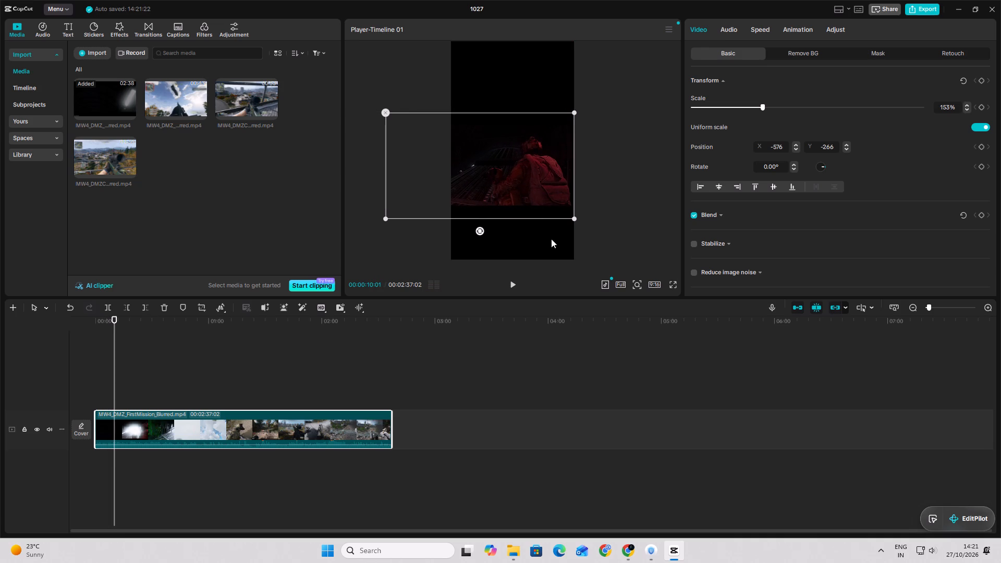
Preview the repositioned FirstMission clip from about 00:10.
{"action": "left_click", "coordinate": [512, 285]}
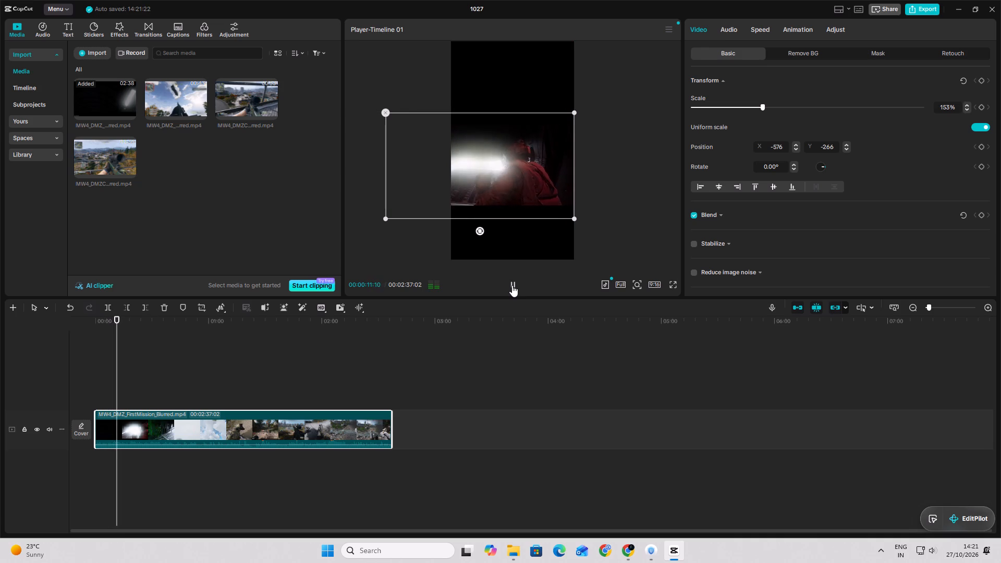
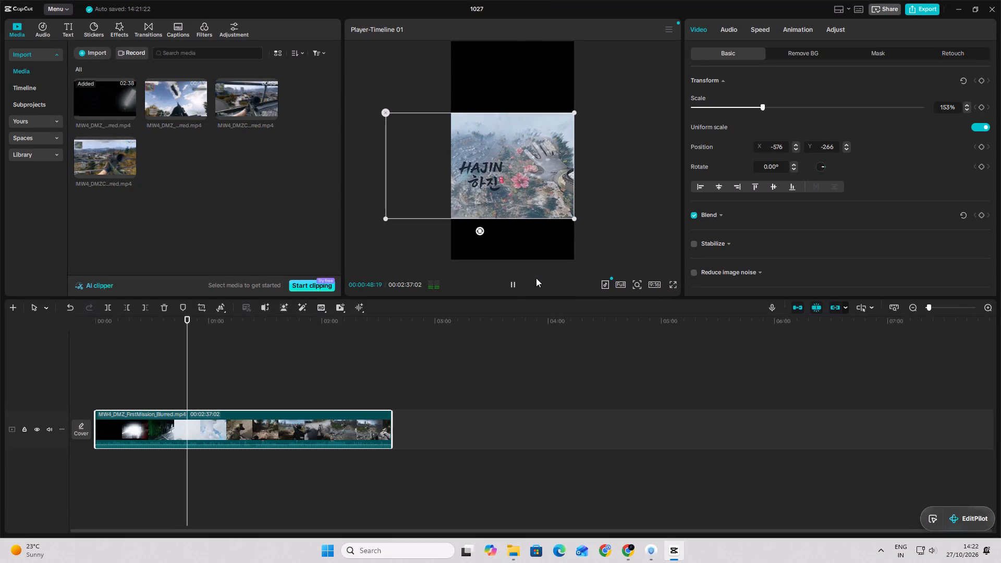
Play the FirstMission clip to 00:54:09, split it there and delete the remaining footage after the cut.
{"action": "left_click", "coordinate": [514, 280]}
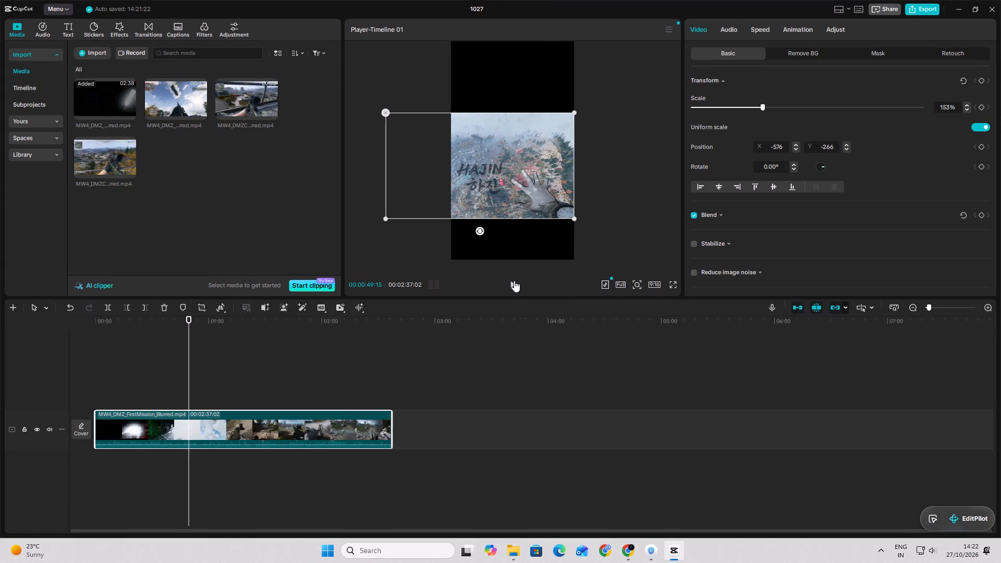
{"action": "left_click", "coordinate": [514, 280]}
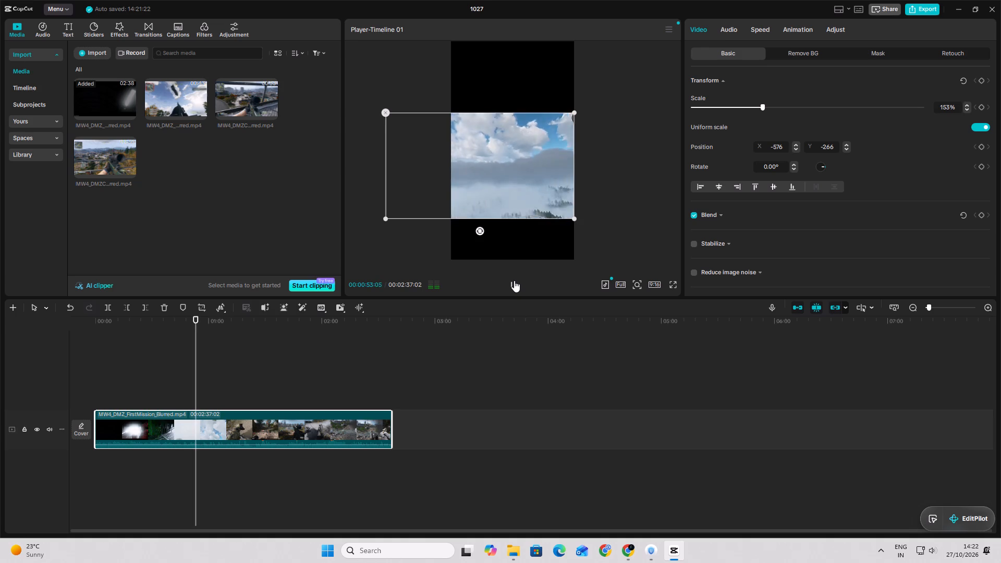
{"action": "left_click", "coordinate": [514, 280]}
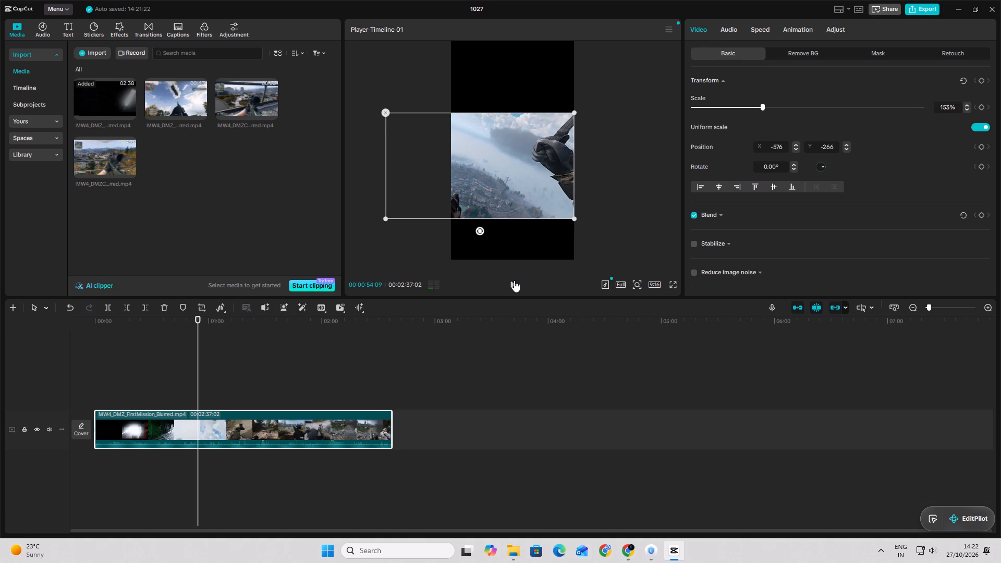
{"action": "left_click", "coordinate": [106, 308]}
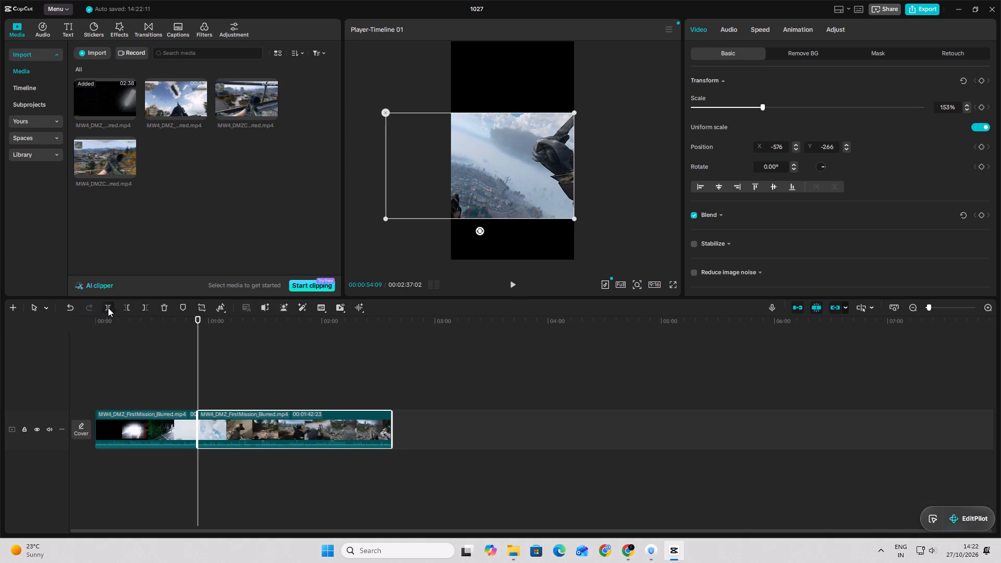
{"action": "left_click", "coordinate": [223, 427]}
{"action": "key", "text": "BackSpace"}
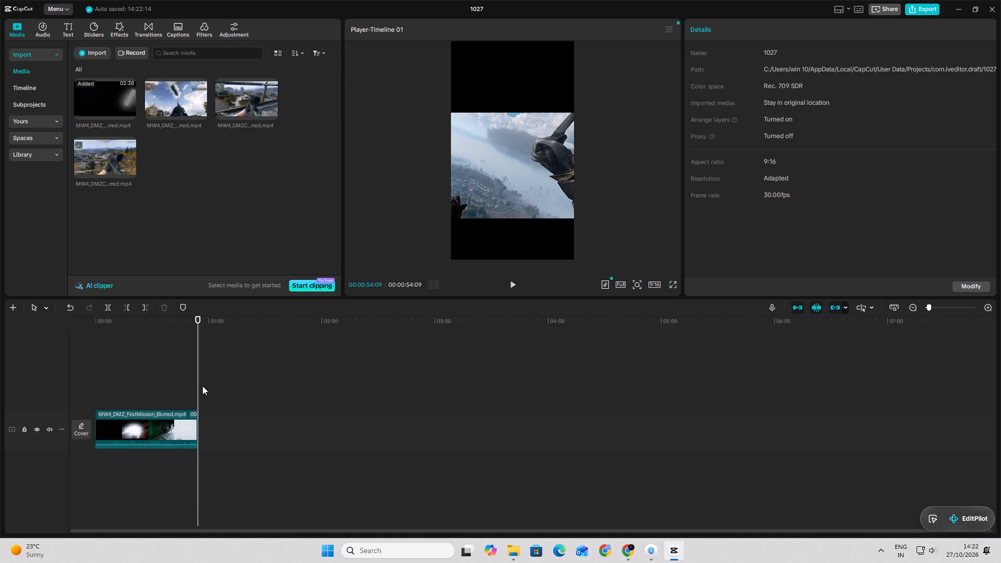
Switch to Chrome to view the Modern Warfare 4 DMZ campaign page on Content Rewards, and return to CapCut.
{"action": "left_click_drag", "start_coordinate": [202, 386], "coordinate": [100, 383]}
{"action": "left_click_drag", "start_coordinate": [448, 400], "coordinate": [467, 420]}
{"action": "left_click", "coordinate": [638, 545]}
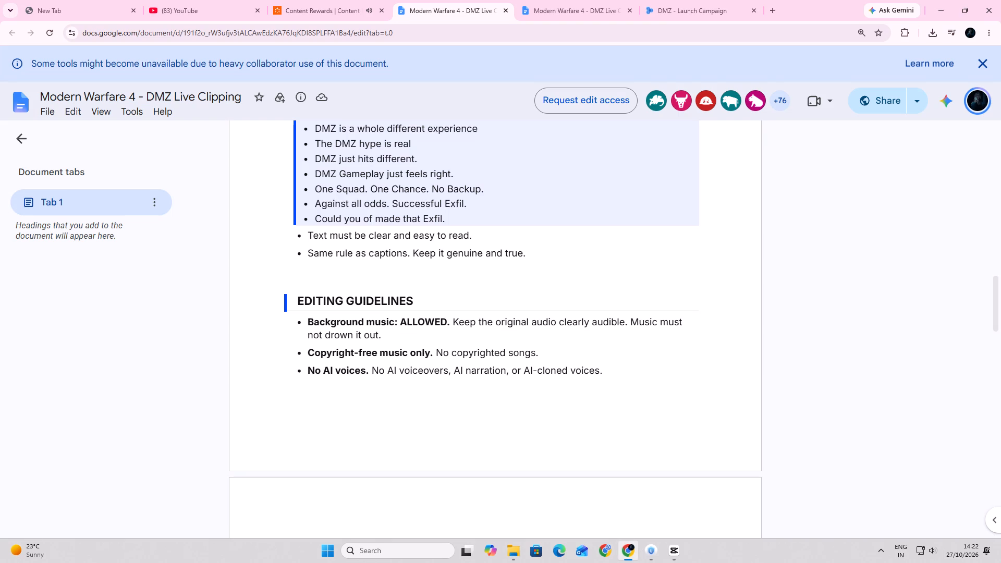
{"action": "left_click", "coordinate": [332, 8]}
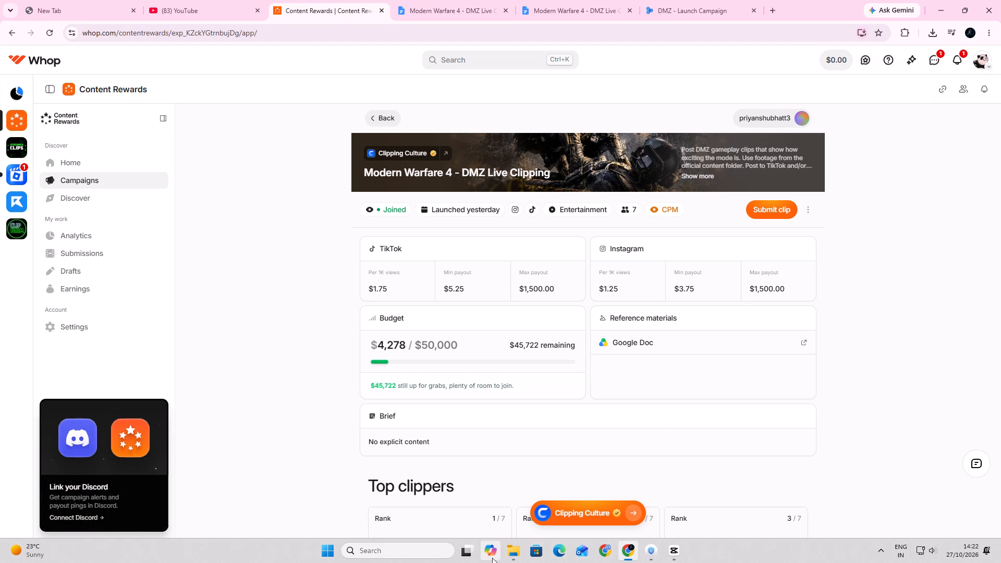
{"action": "left_click", "coordinate": [662, 549]}
{"action": "left_click", "coordinate": [668, 553]}
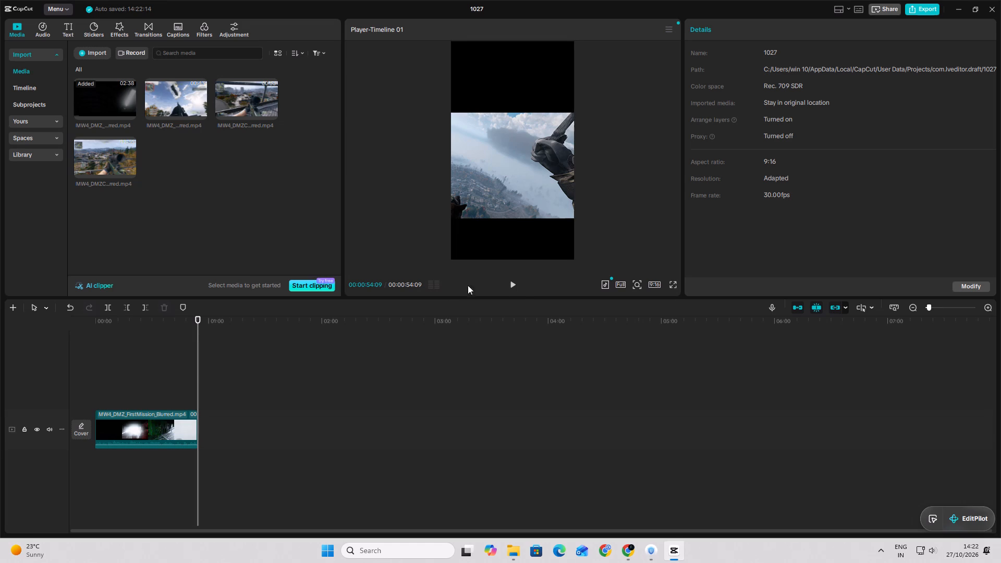
Preview the timeline full screen from the start to 00:12:12, split the clip there and delete the opening section.
{"action": "left_click_drag", "start_coordinate": [201, 370], "coordinate": [63, 399]}
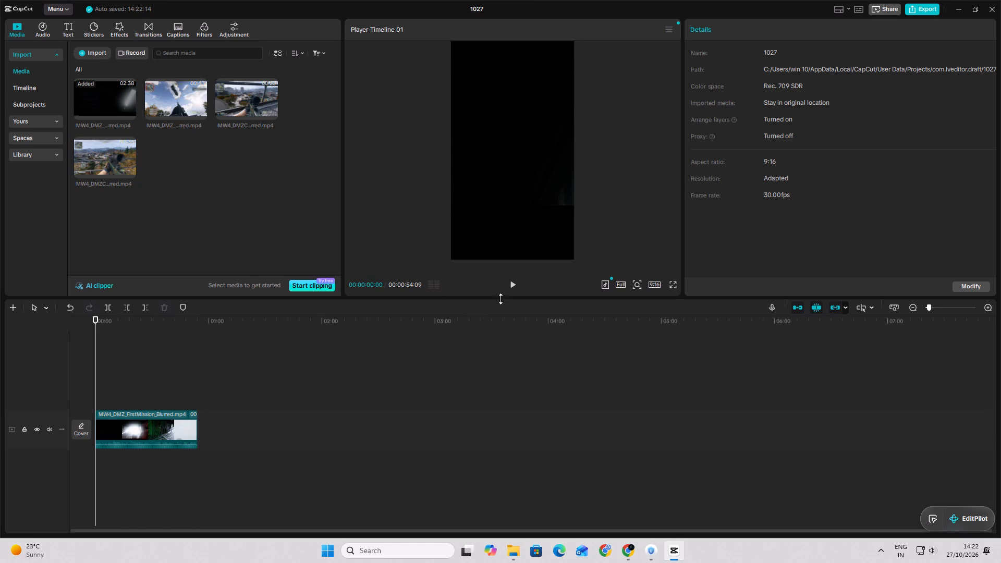
{"action": "double_click", "coordinate": [678, 284]}
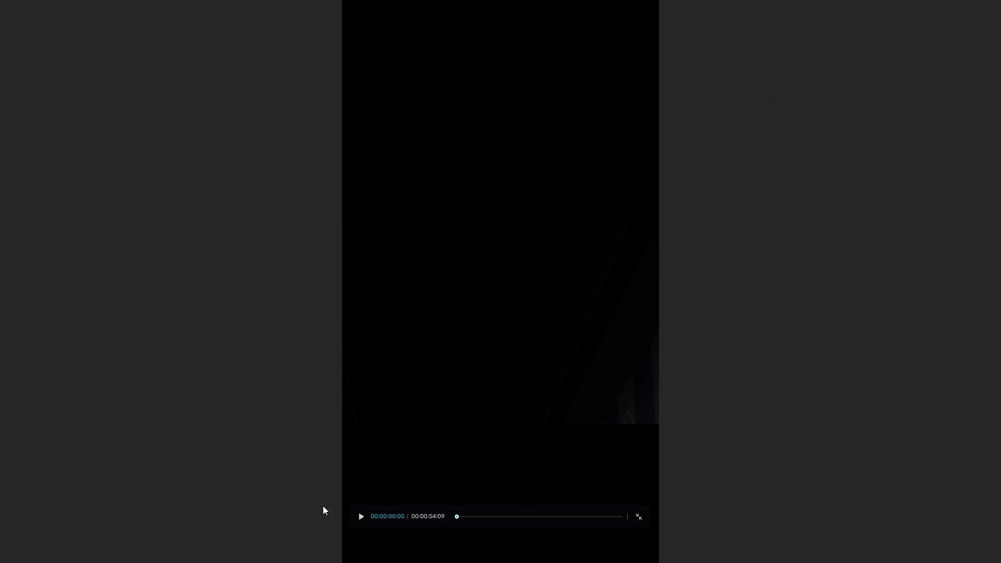
{"action": "double_click", "coordinate": [351, 516]}
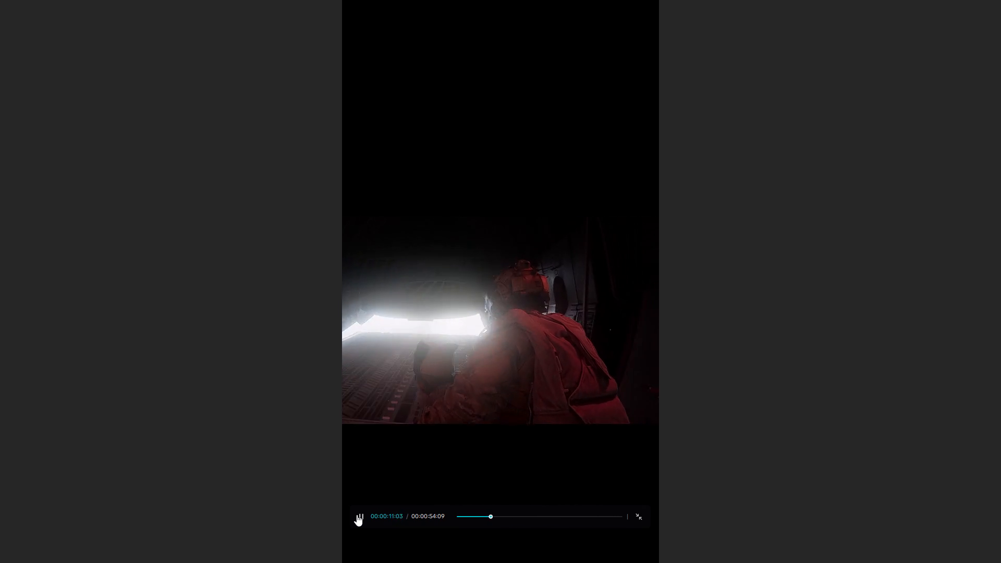
{"action": "left_click", "coordinate": [357, 515]}
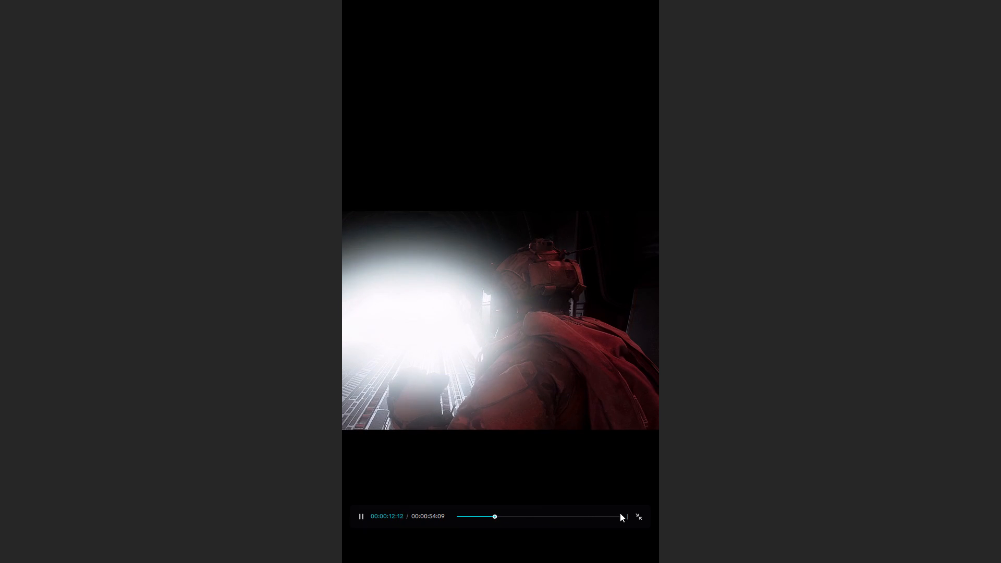
{"action": "left_click", "coordinate": [634, 515]}
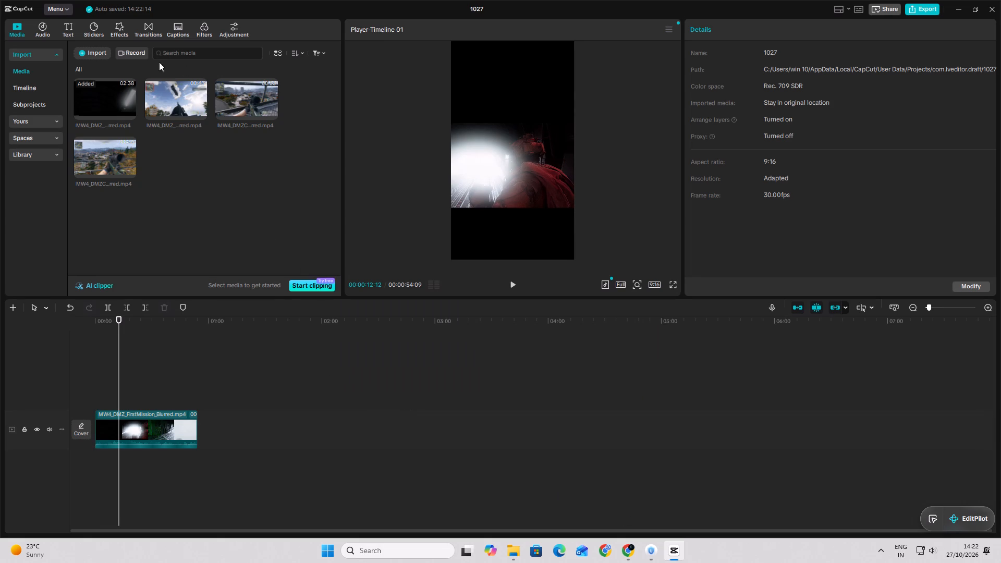
{"action": "left_click", "coordinate": [103, 310]}
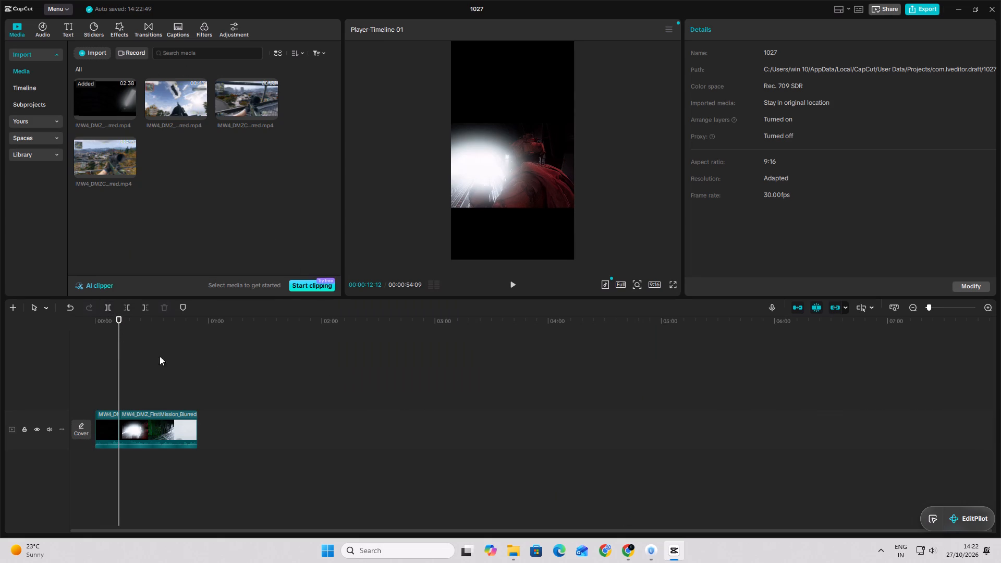
{"action": "left_click", "coordinate": [101, 432]}
{"action": "key", "text": "BackSpace"}
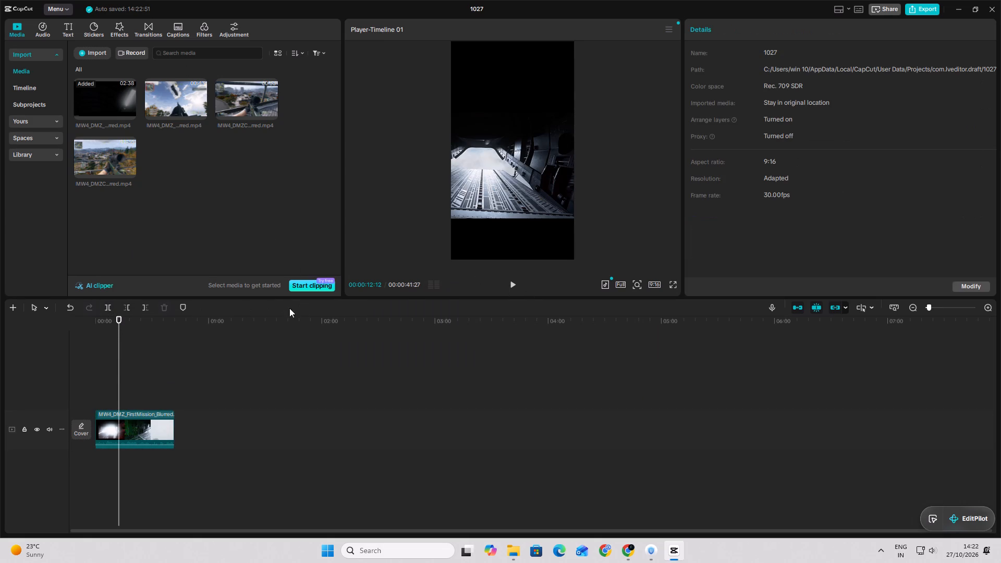
Review the shortened clip from the start, split it at 00:12:05 before the cargo ramp shot and delete the part before the cut.
{"action": "left_click_drag", "start_coordinate": [121, 370], "coordinate": [51, 369]}
{"action": "left_click", "coordinate": [510, 279]}
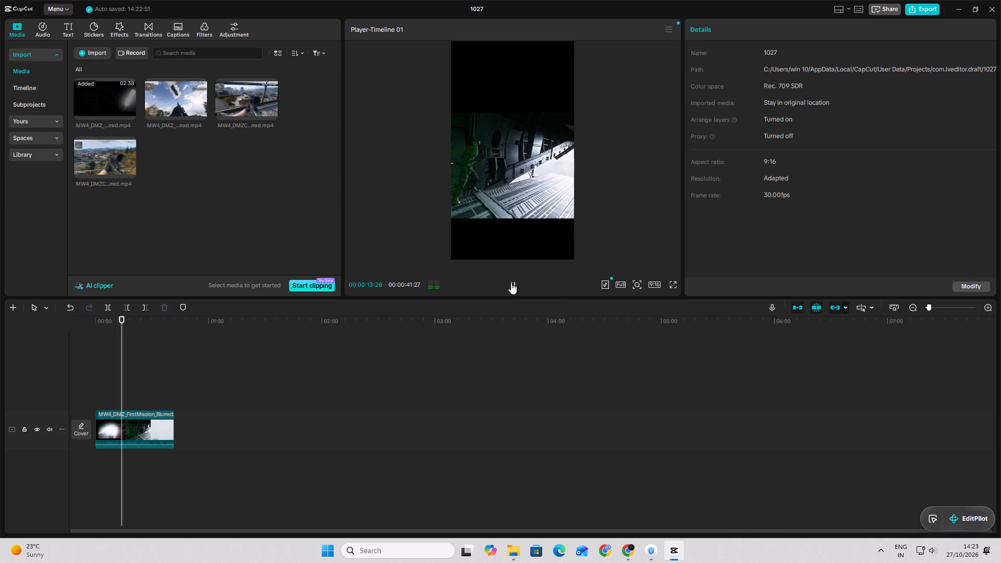
{"action": "left_click", "coordinate": [511, 283]}
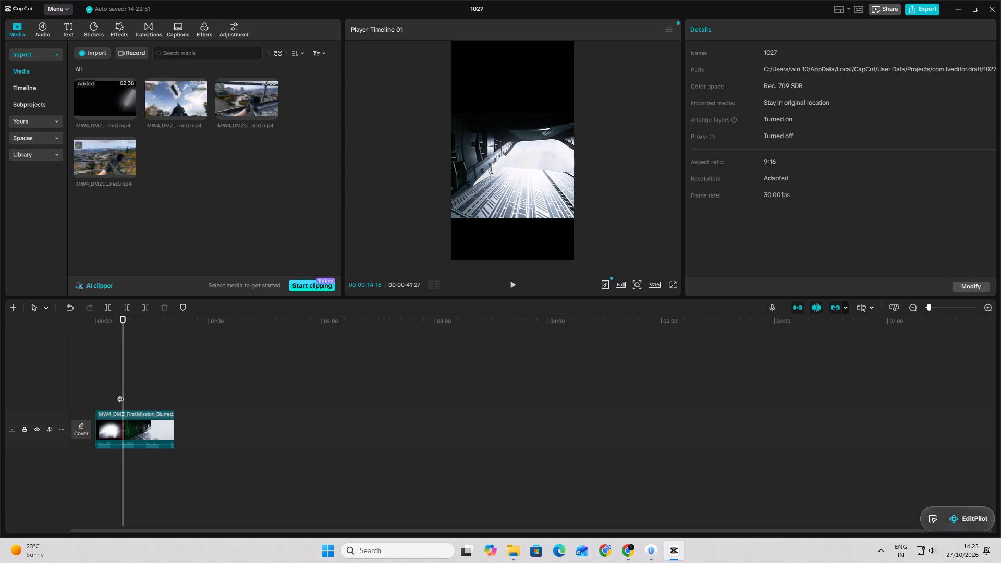
{"action": "left_click_drag", "start_coordinate": [123, 393], "coordinate": [120, 391]}
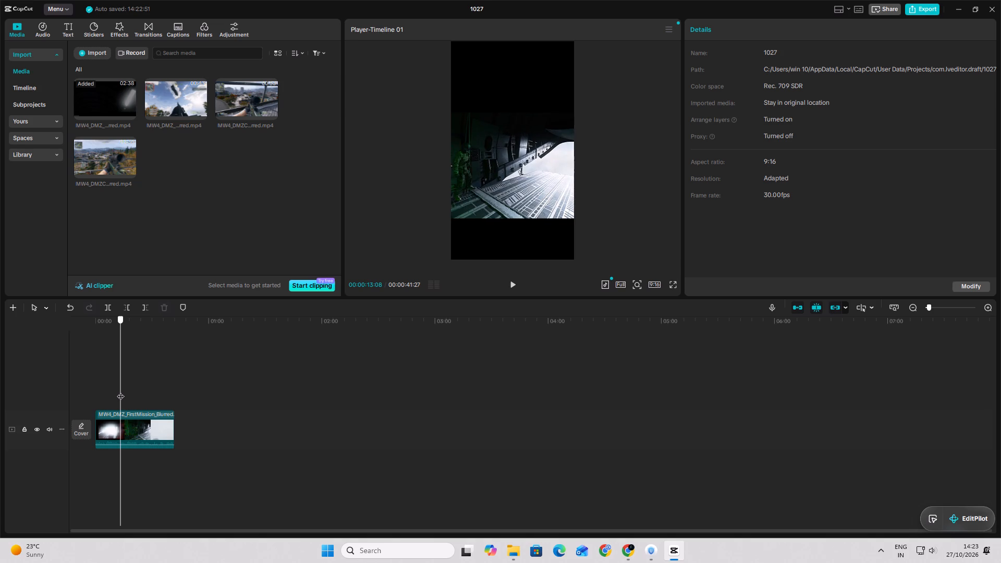
{"action": "left_click_drag", "start_coordinate": [120, 391], "coordinate": [118, 390]}
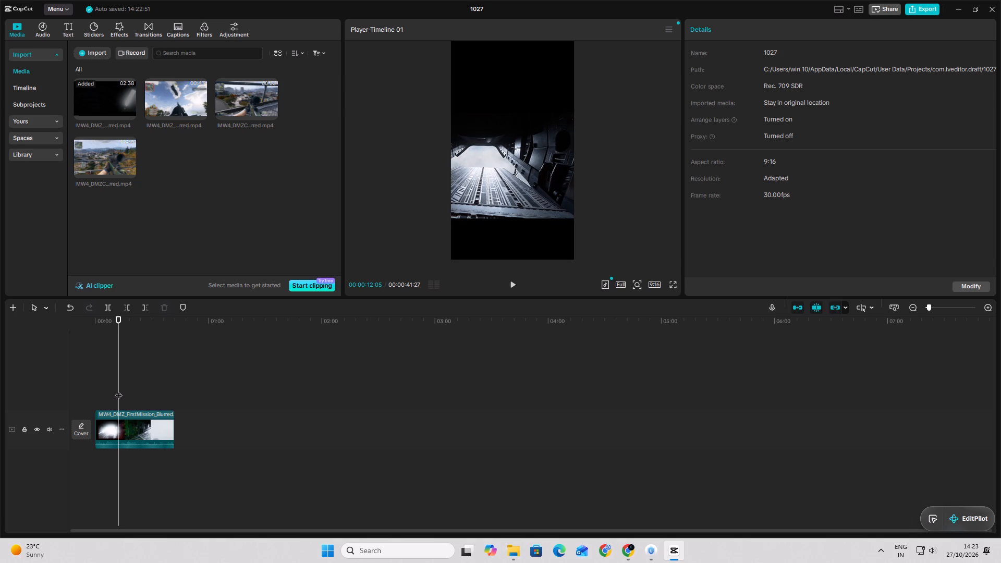
{"action": "left_click", "coordinate": [112, 305]}
{"action": "left_click", "coordinate": [115, 339]}
{"action": "left_click", "coordinate": [519, 282]}
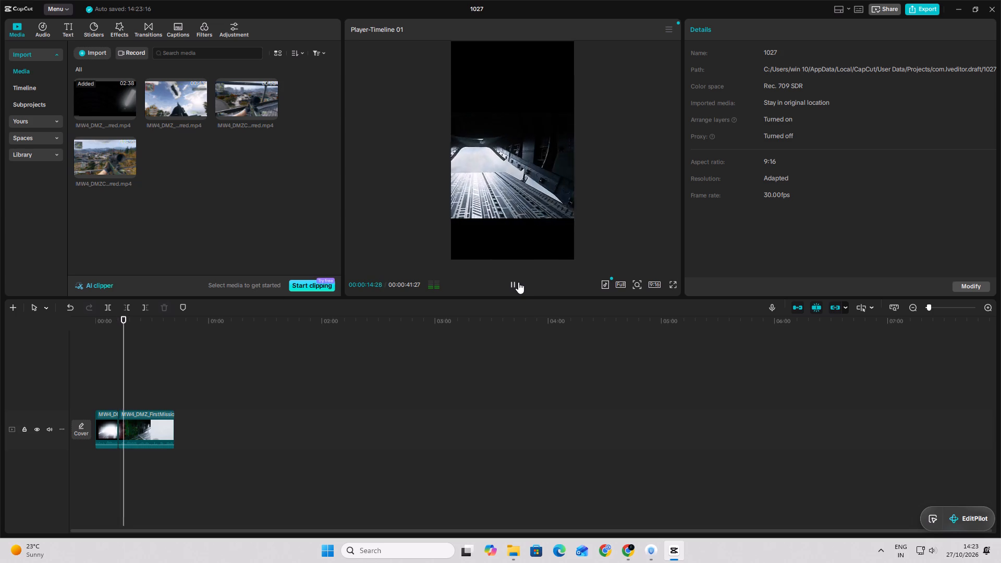
{"action": "left_click", "coordinate": [518, 282]}
{"action": "left_click", "coordinate": [115, 431]}
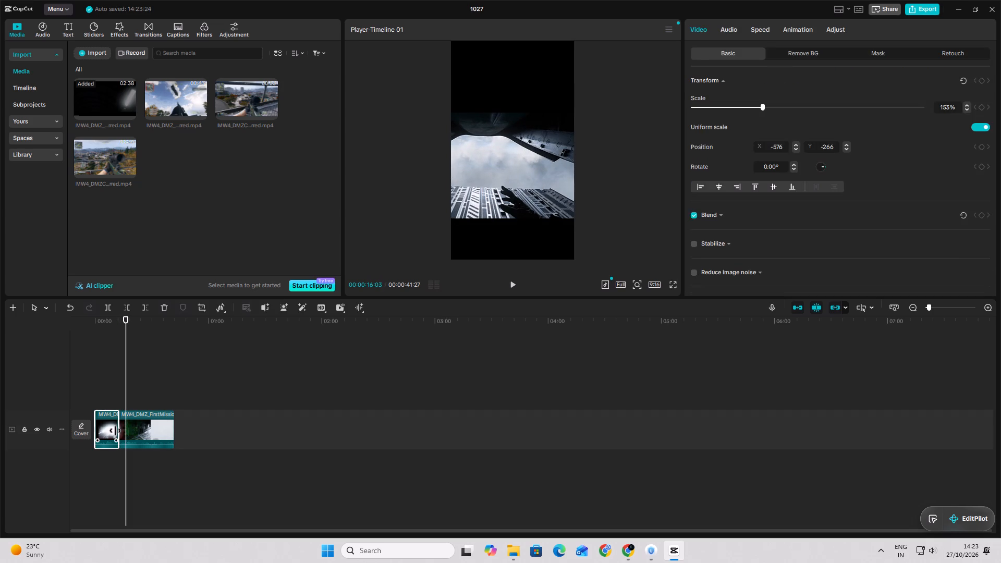
{"action": "key", "text": "BackSpace"}
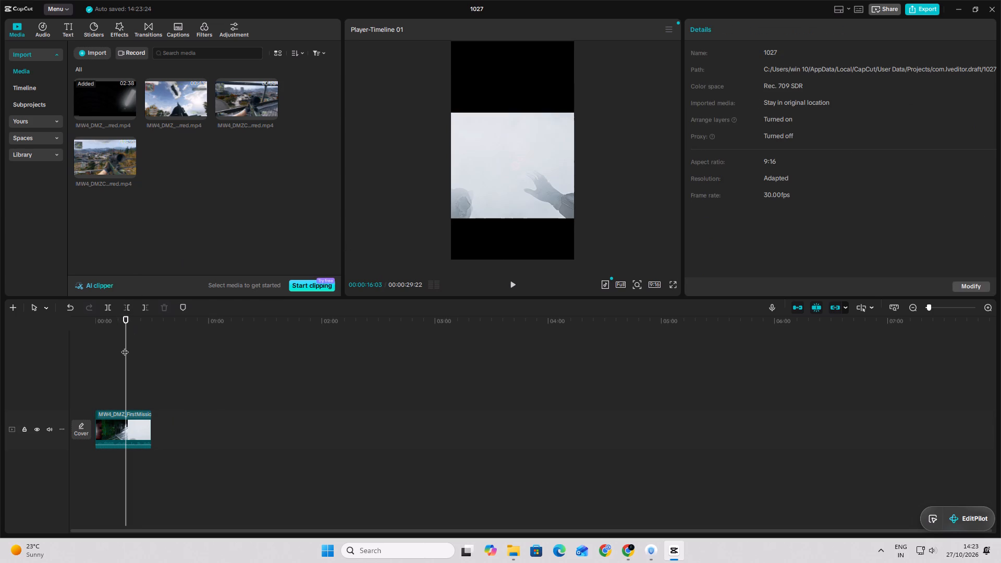
Preview the trimmed FirstMission clip full screen from the start to about 00:24.
{"action": "left_click_drag", "start_coordinate": [127, 347], "coordinate": [86, 338]}
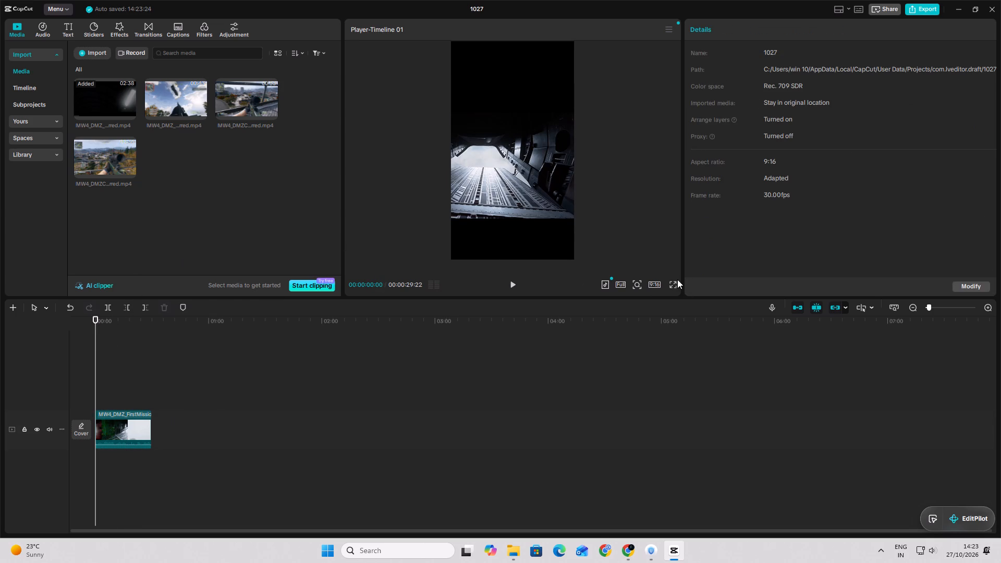
{"action": "left_click", "coordinate": [674, 280]}
{"action": "left_click", "coordinate": [674, 285]}
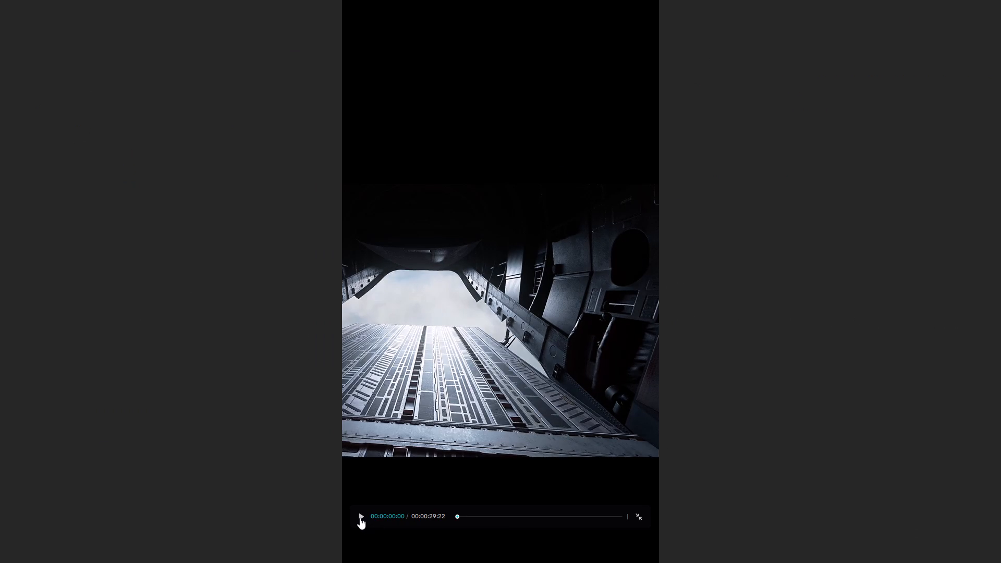
{"action": "left_click", "coordinate": [360, 518]}
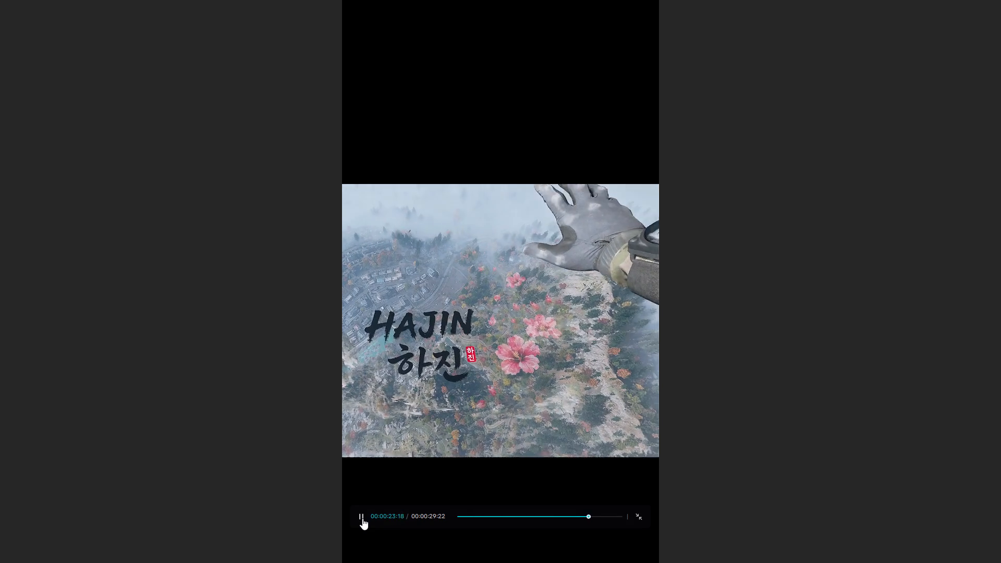
{"action": "left_click", "coordinate": [362, 518]}
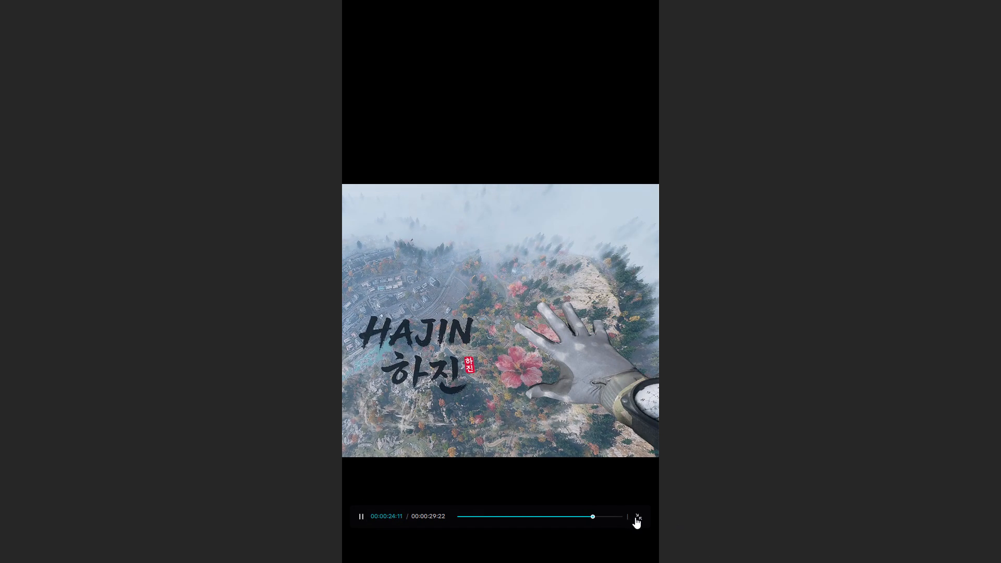
{"action": "left_click", "coordinate": [635, 517]}
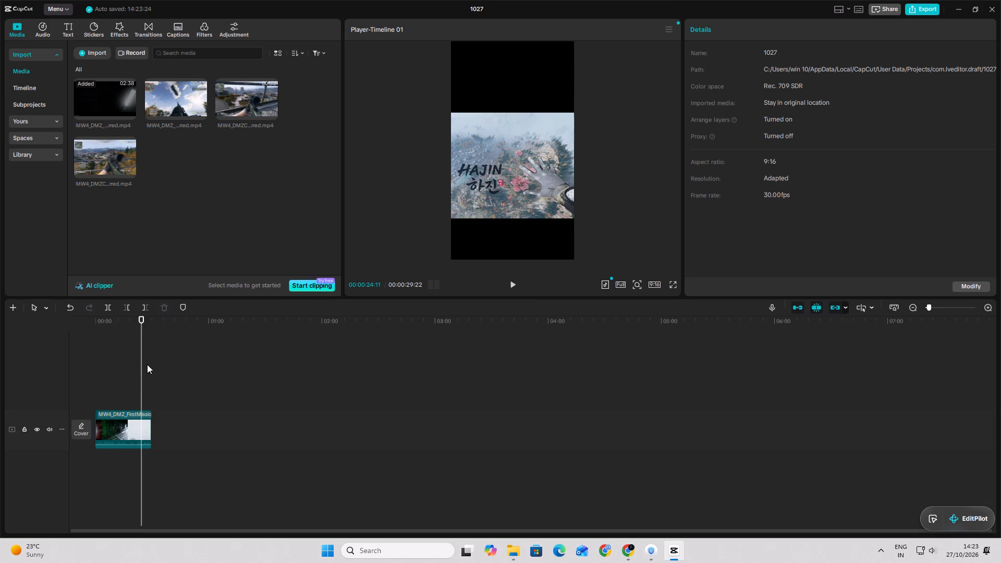
Split the FirstMission clip at 00:07:10 and 00:14:19 and delete the section between the two cuts.
{"action": "left_click_drag", "start_coordinate": [142, 384], "coordinate": [131, 384]}
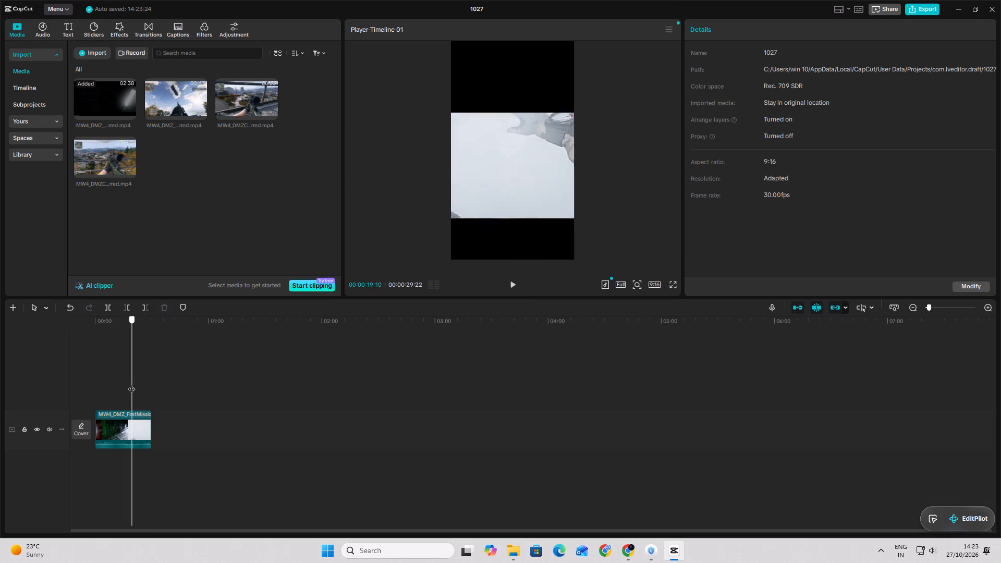
{"action": "left_click_drag", "start_coordinate": [131, 384], "coordinate": [113, 380]}
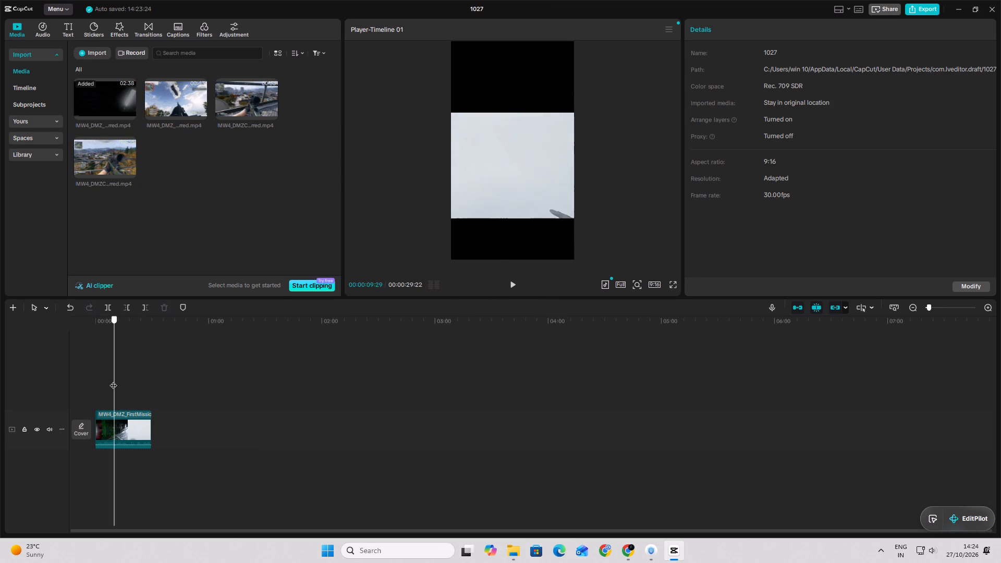
{"action": "left_click_drag", "start_coordinate": [113, 380], "coordinate": [107, 382]}
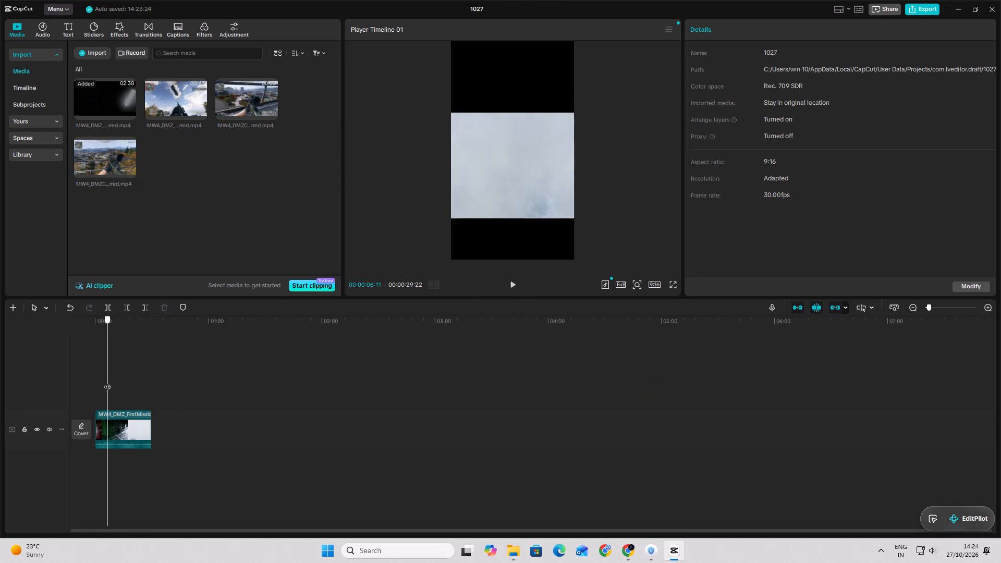
{"action": "left_click_drag", "start_coordinate": [107, 382], "coordinate": [107, 382]}
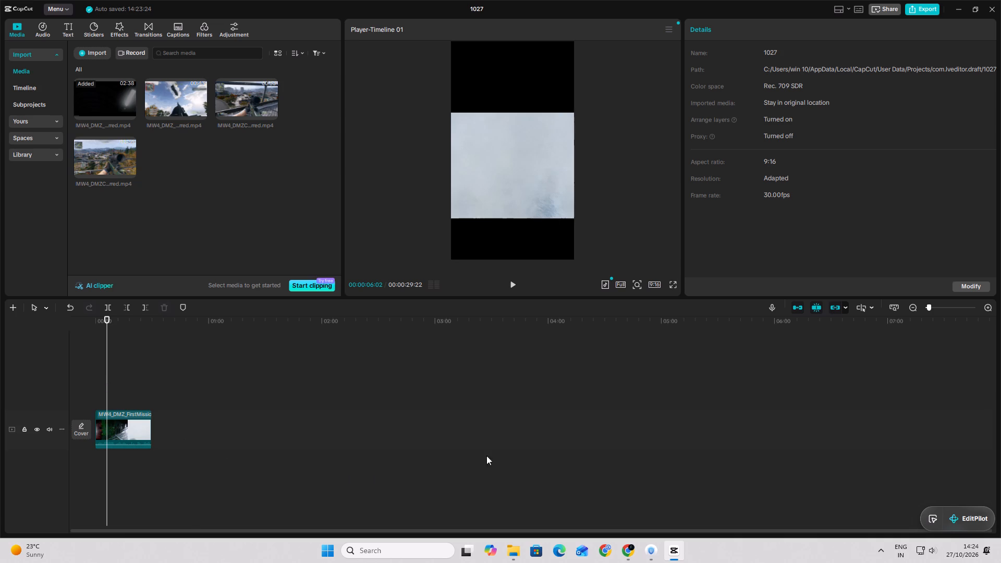
{"action": "scroll", "coordinate": [498, 453], "scroll_direction": "up", "scroll_amount": 7, "text": "ctrl"}
{"action": "left_click", "coordinate": [512, 288]}
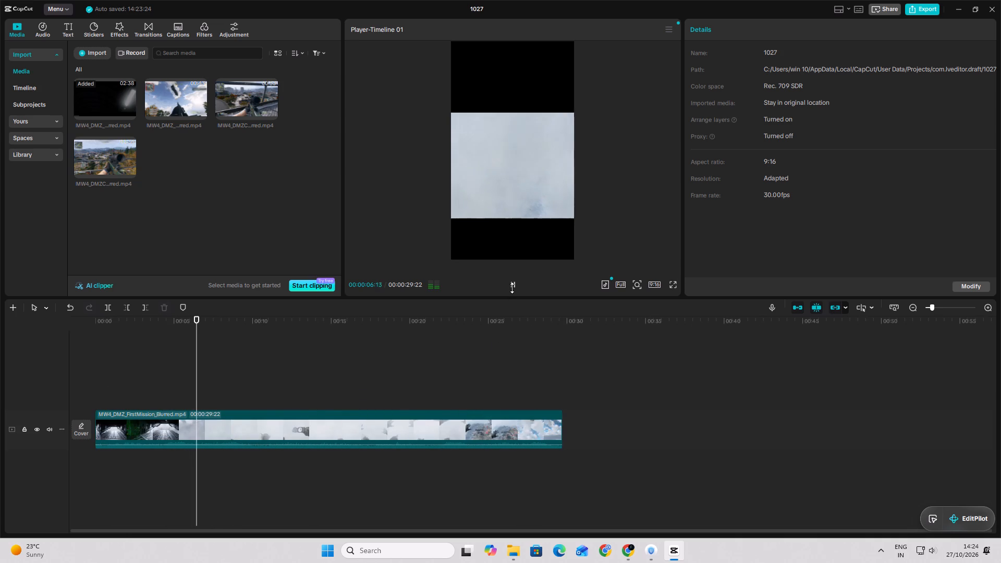
{"action": "left_click", "coordinate": [512, 288]}
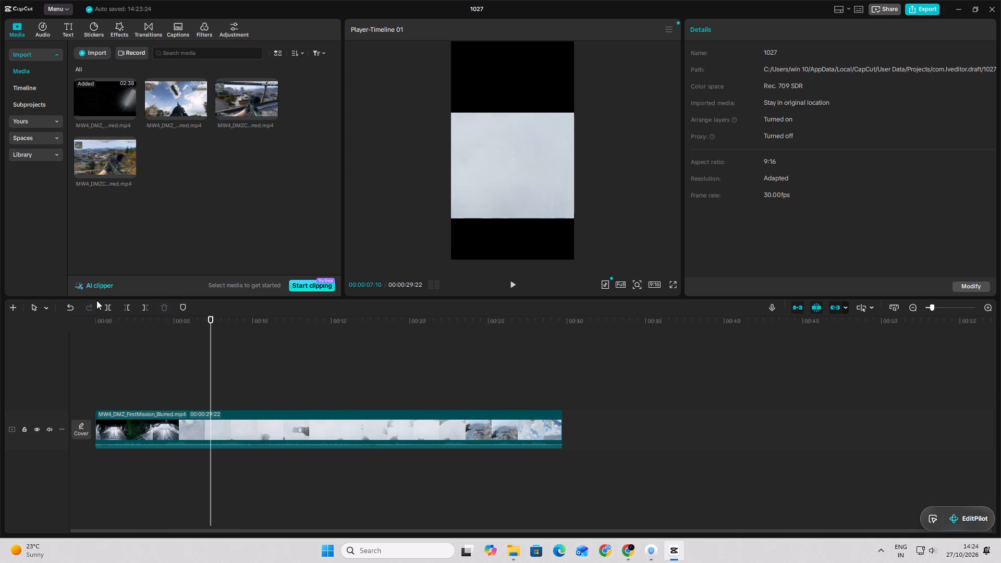
{"action": "left_click", "coordinate": [106, 311]}
{"action": "left_click", "coordinate": [515, 289]}
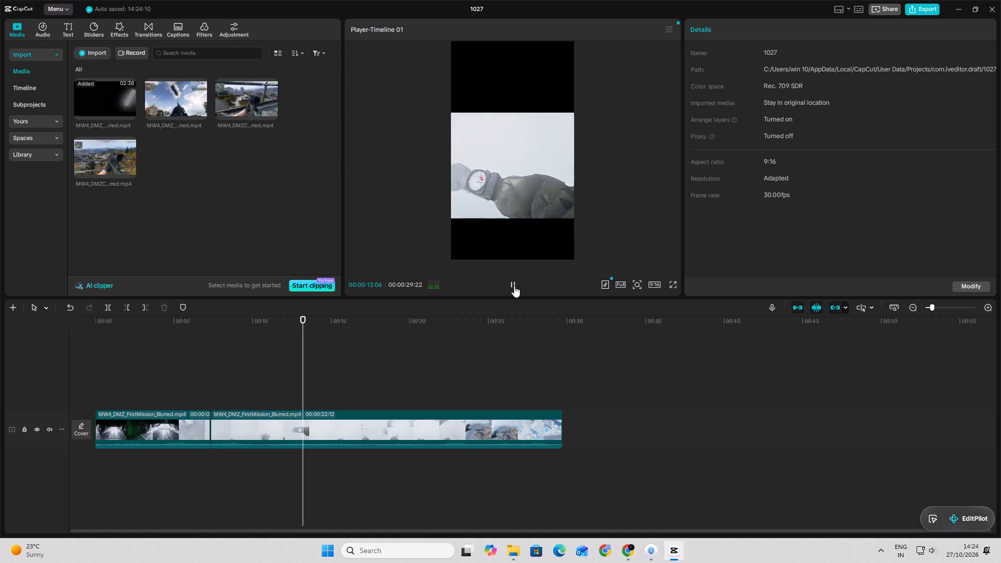
{"action": "left_click", "coordinate": [514, 286]}
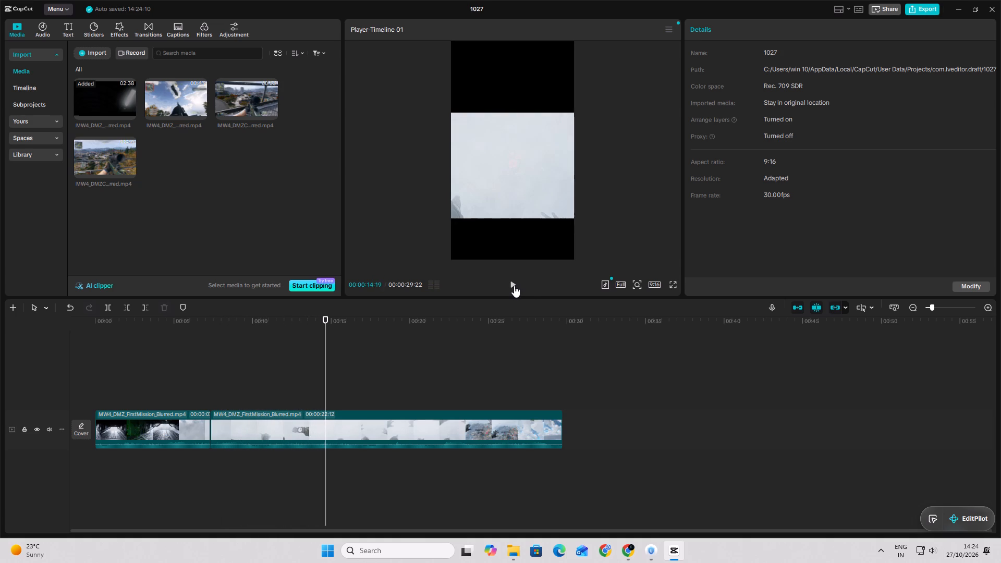
{"action": "left_click", "coordinate": [108, 311]}
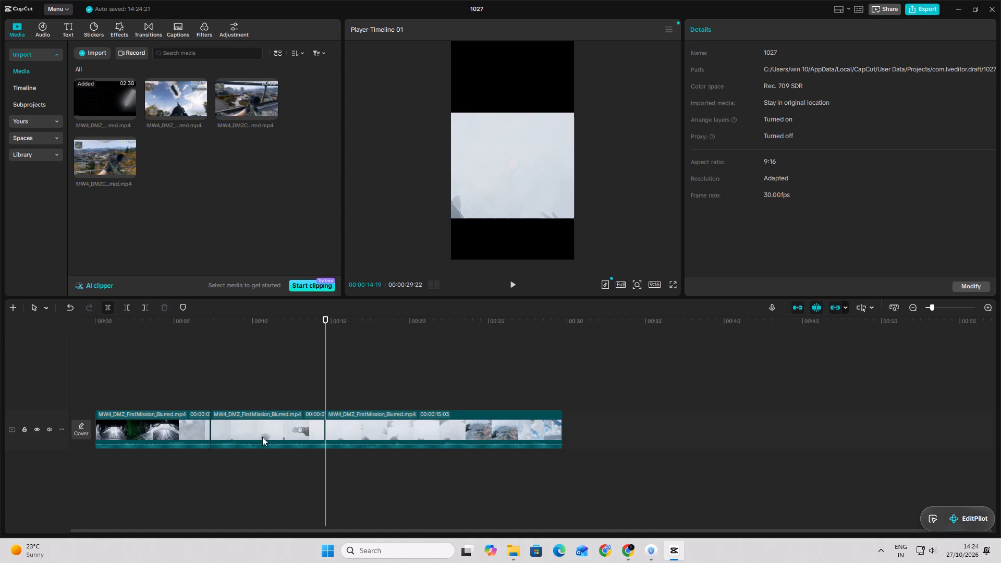
{"action": "left_click", "coordinate": [258, 430]}
{"action": "key", "text": "BackSpace"}
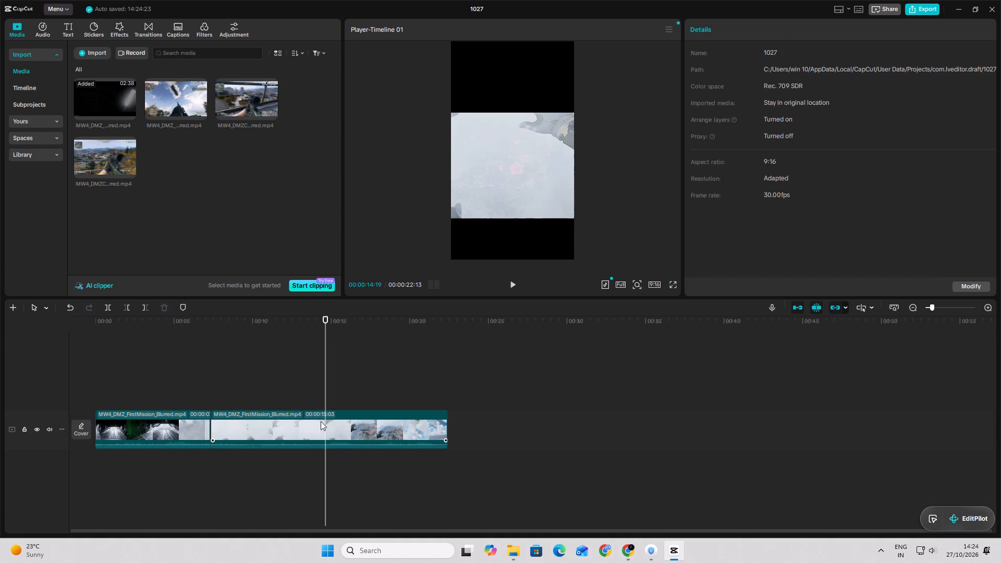
Review the timeline from the start, split the second clip at 00:13:05 and delete its part before the cut.
{"action": "left_click_drag", "start_coordinate": [322, 386], "coordinate": [58, 402]}
{"action": "left_click", "coordinate": [513, 286]}
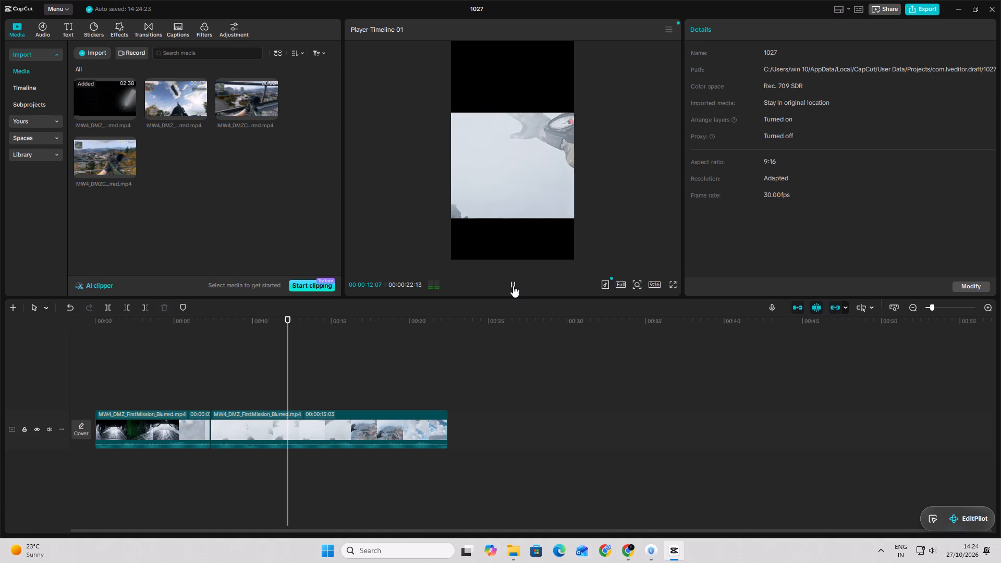
{"action": "left_click", "coordinate": [513, 286]}
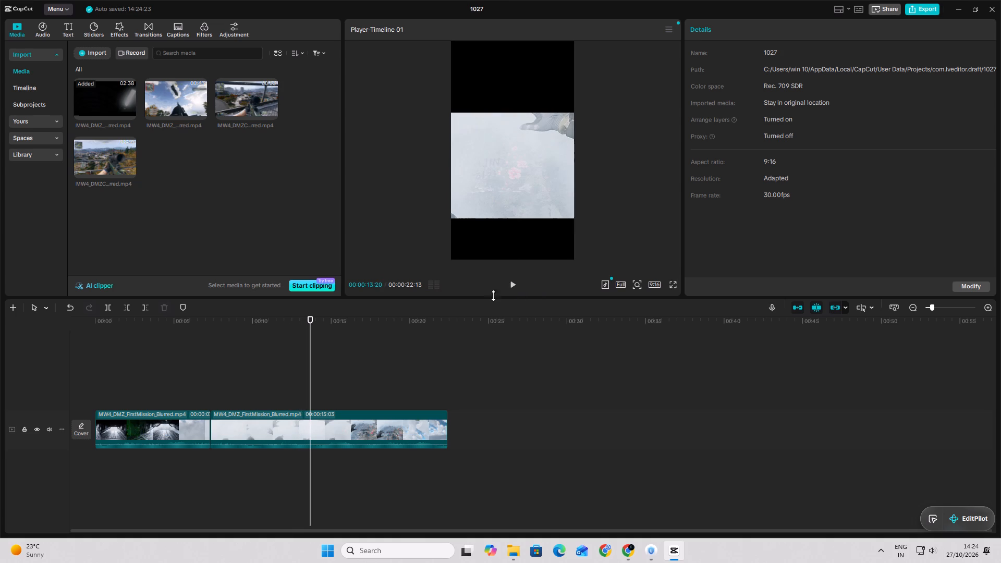
{"action": "left_click_drag", "start_coordinate": [310, 375], "coordinate": [302, 373]}
{"action": "left_click", "coordinate": [106, 310]}
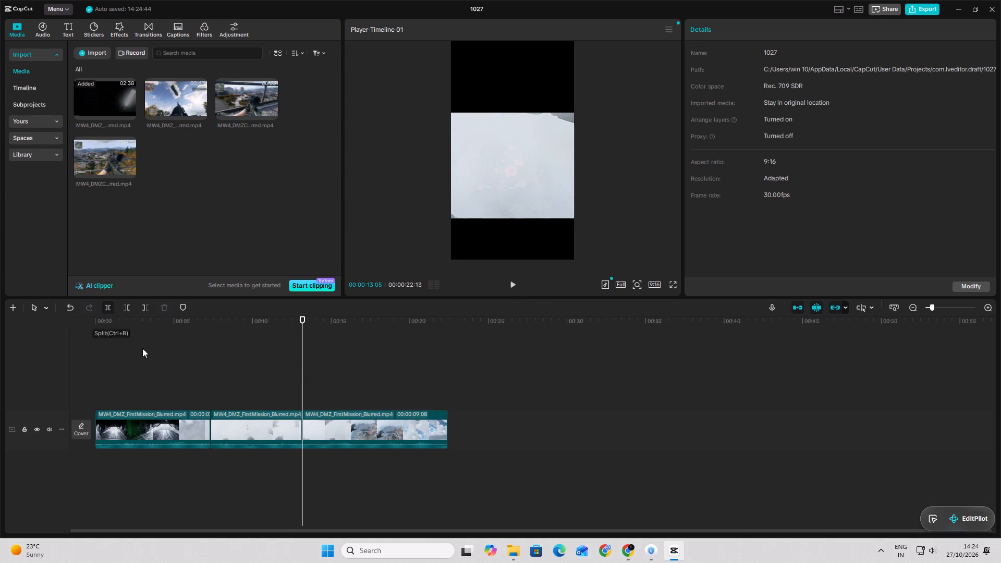
{"action": "left_click", "coordinate": [247, 434]}
{"action": "key", "text": "BackSpace"}
Preview the join and the parachute shot, split the second clip at 00:13:15 and delete everything after the cut.
{"action": "left_click_drag", "start_coordinate": [306, 379], "coordinate": [176, 407]}
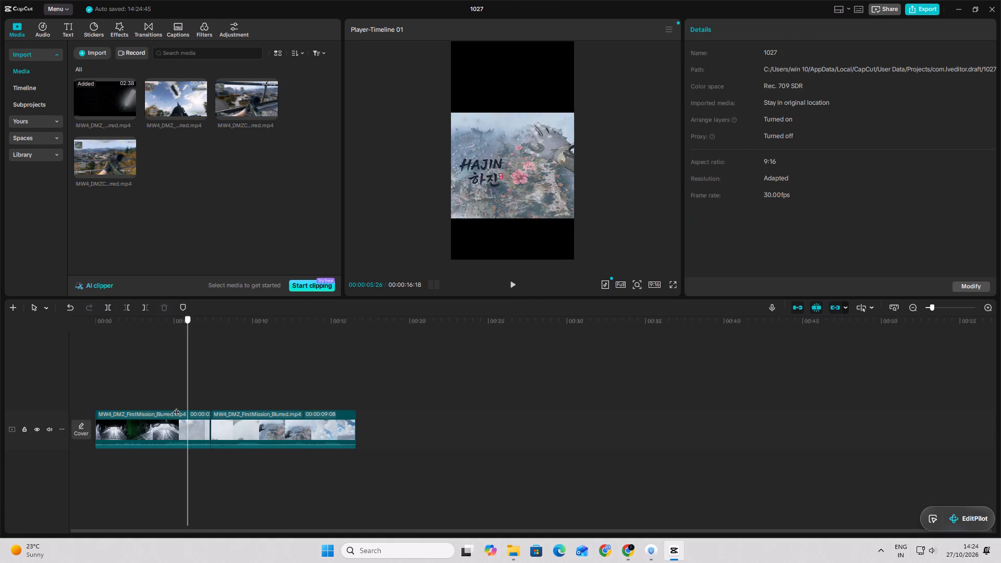
{"action": "left_click_drag", "start_coordinate": [176, 407], "coordinate": [163, 402]}
{"action": "left_click", "coordinate": [516, 281]}
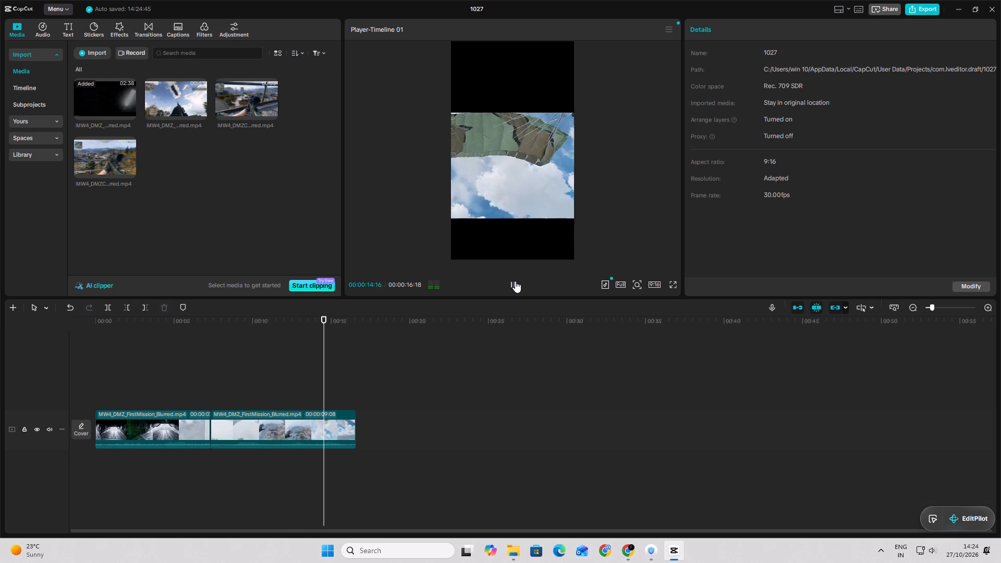
{"action": "left_click", "coordinate": [515, 281]}
{"action": "left_click_drag", "start_coordinate": [331, 381], "coordinate": [331, 381]}
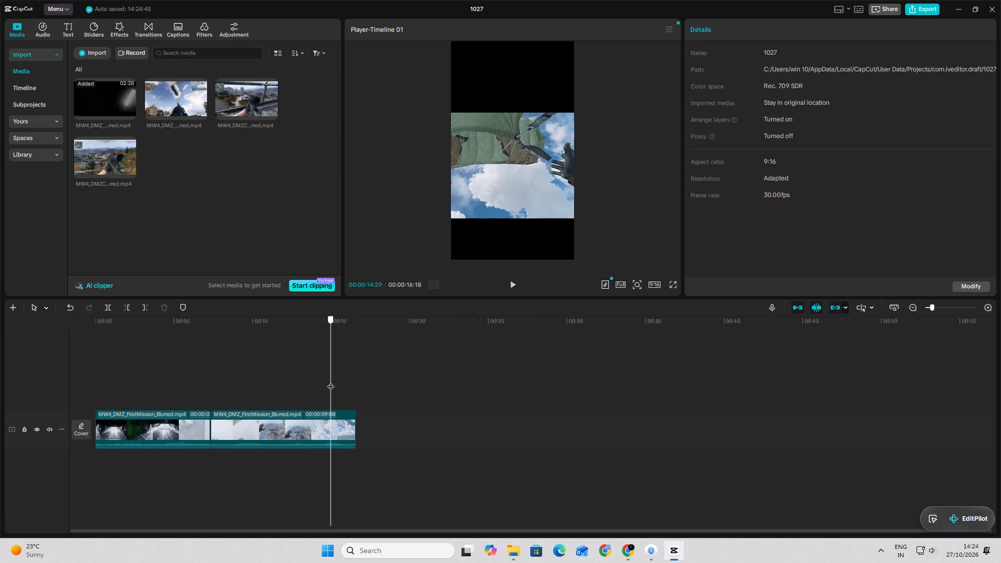
{"action": "left_click_drag", "start_coordinate": [331, 381], "coordinate": [300, 377]}
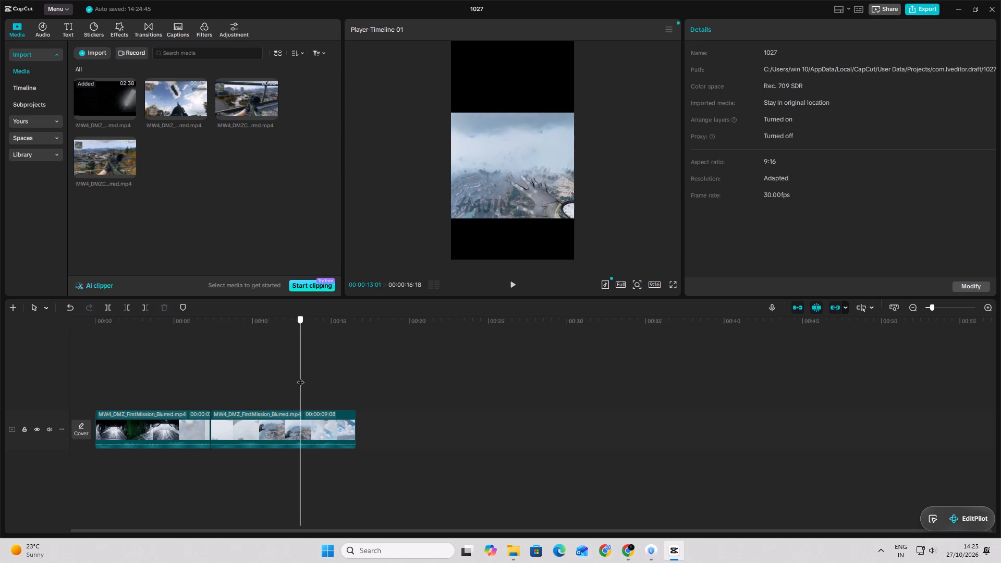
{"action": "left_click_drag", "start_coordinate": [300, 377], "coordinate": [303, 385]}
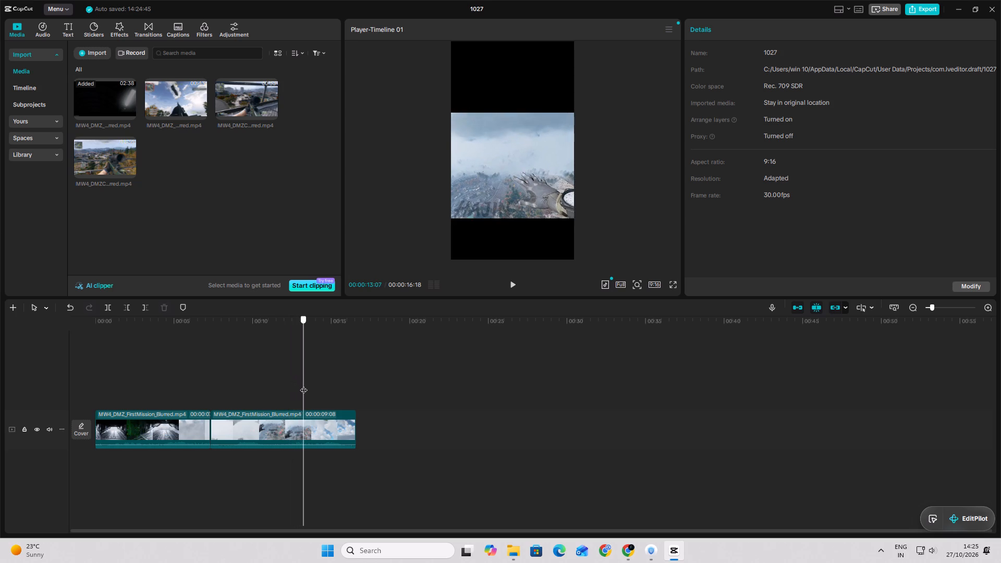
{"action": "left_click_drag", "start_coordinate": [303, 385], "coordinate": [308, 385]}
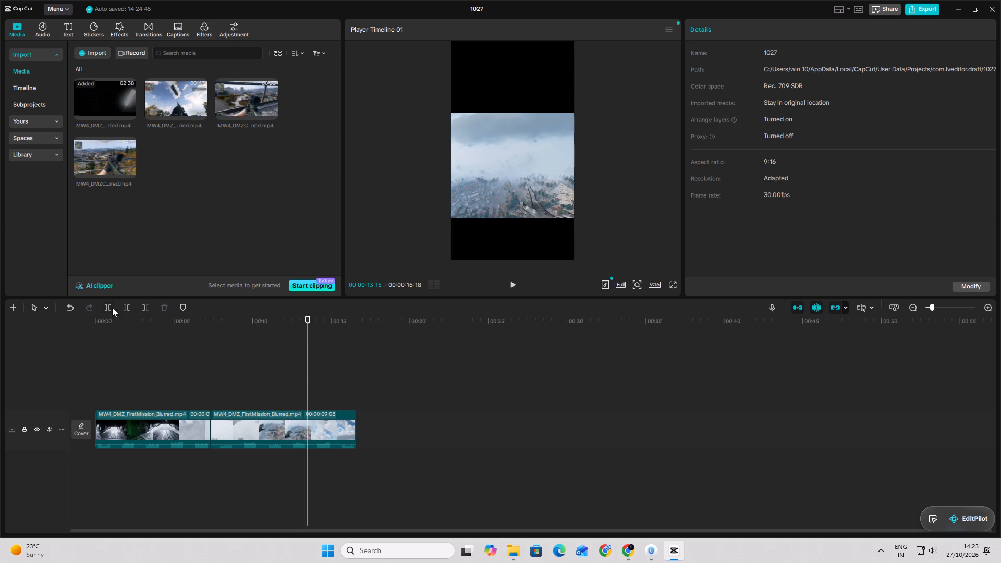
{"action": "left_click", "coordinate": [112, 307]}
{"action": "left_click", "coordinate": [326, 430]}
{"action": "key", "text": "BackSpace"}
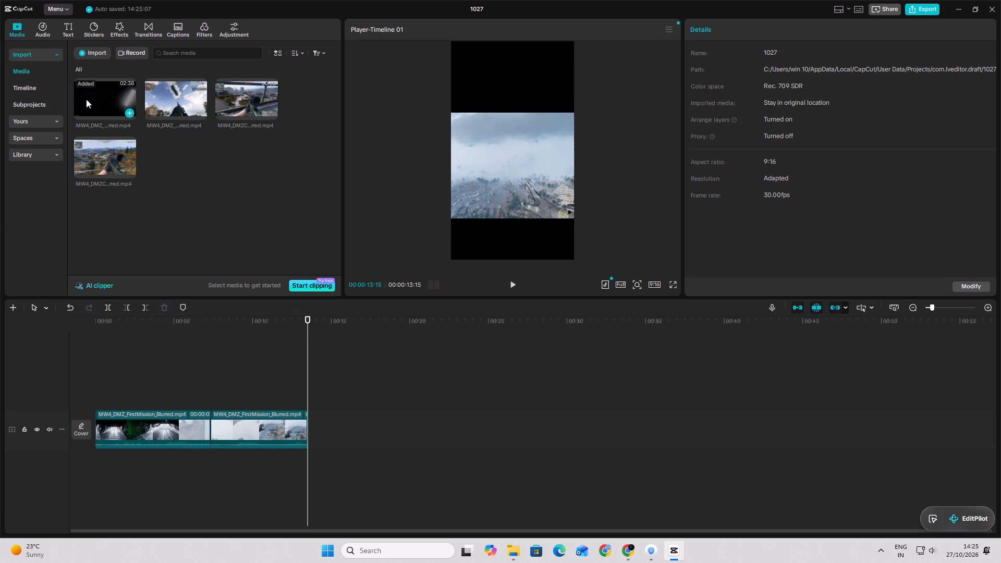
Add the FirstMission video again at the end of the timeline, split it at 00:43:03 and delete its part before the cut.
{"action": "left_click_drag", "start_coordinate": [86, 99], "coordinate": [347, 426]}
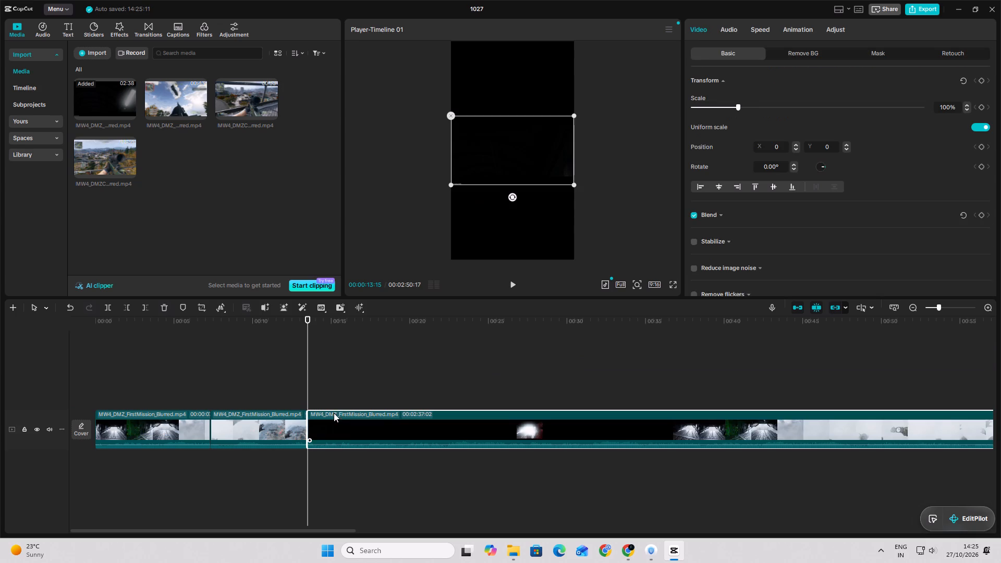
{"action": "left_click_drag", "start_coordinate": [307, 348], "coordinate": [637, 408]}
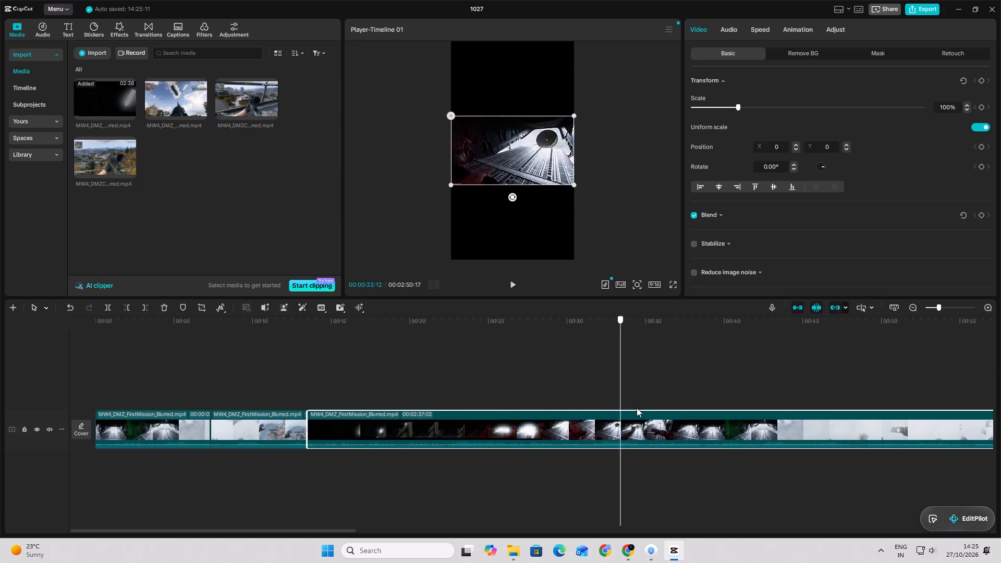
{"action": "left_click_drag", "start_coordinate": [637, 408], "coordinate": [773, 420]}
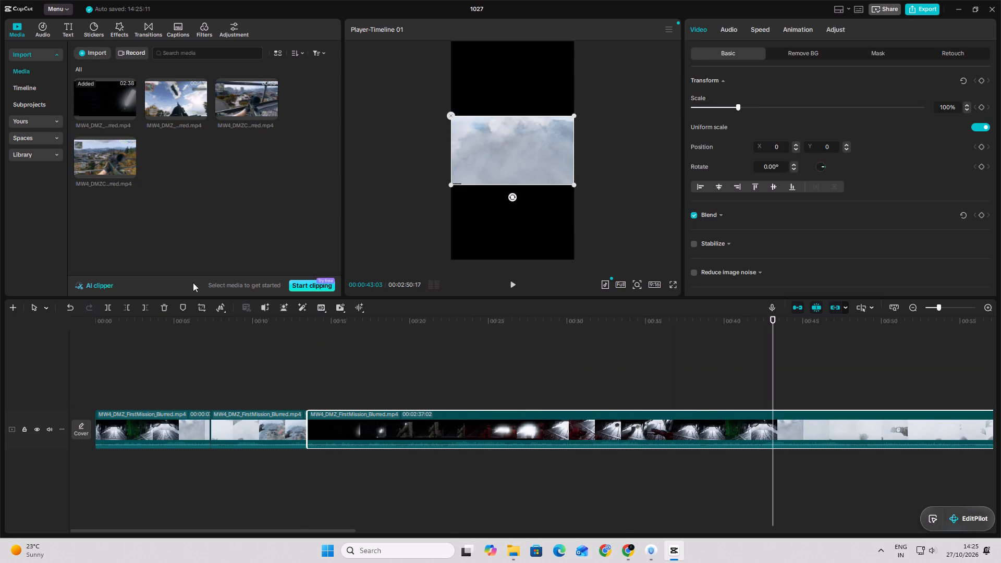
{"action": "left_click", "coordinate": [103, 309]}
{"action": "left_click", "coordinate": [657, 431]}
{"action": "key", "text": "BackSpace"}
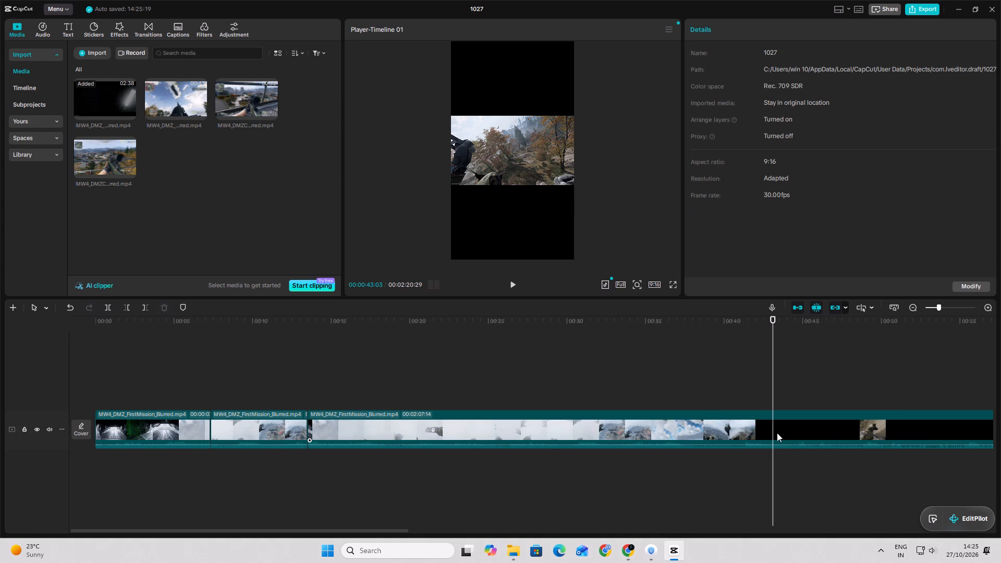
Examine the third FirstMission clip between the HAJIN title shot and the landing to choose where its section should begin.
{"action": "left_click_drag", "start_coordinate": [771, 347], "coordinate": [759, 349]}
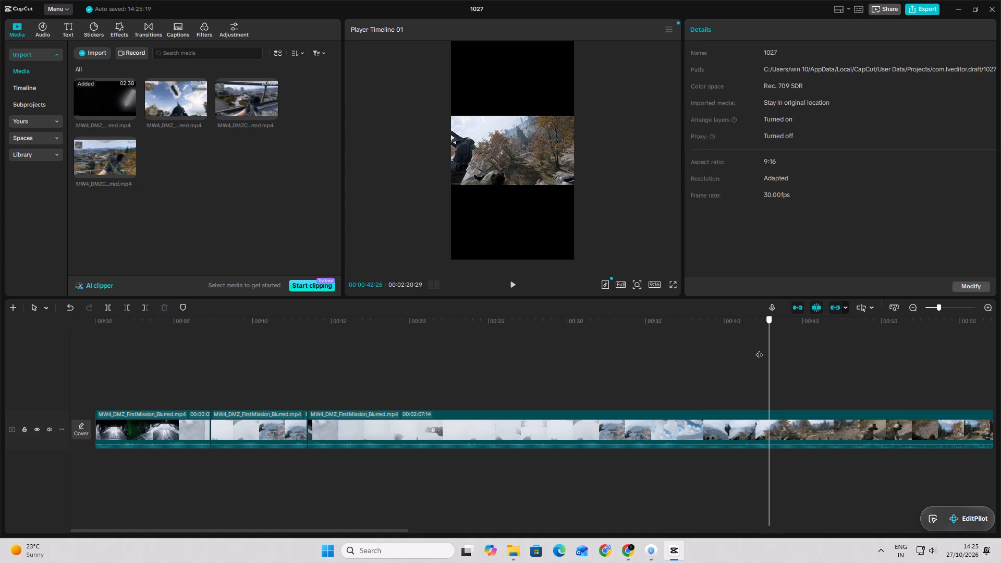
{"action": "left_click_drag", "start_coordinate": [759, 349], "coordinate": [557, 366]}
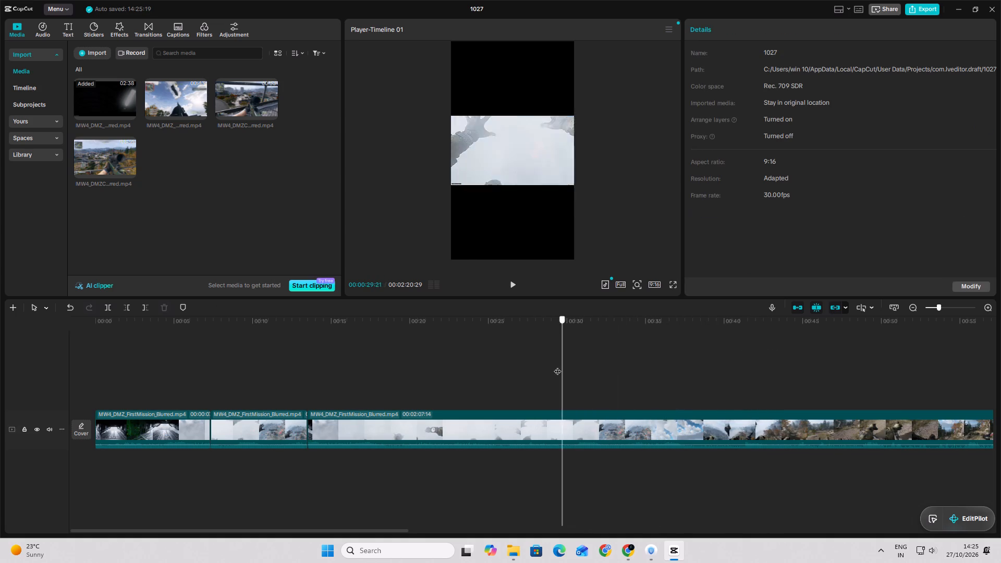
{"action": "left_click_drag", "start_coordinate": [557, 366], "coordinate": [774, 405]}
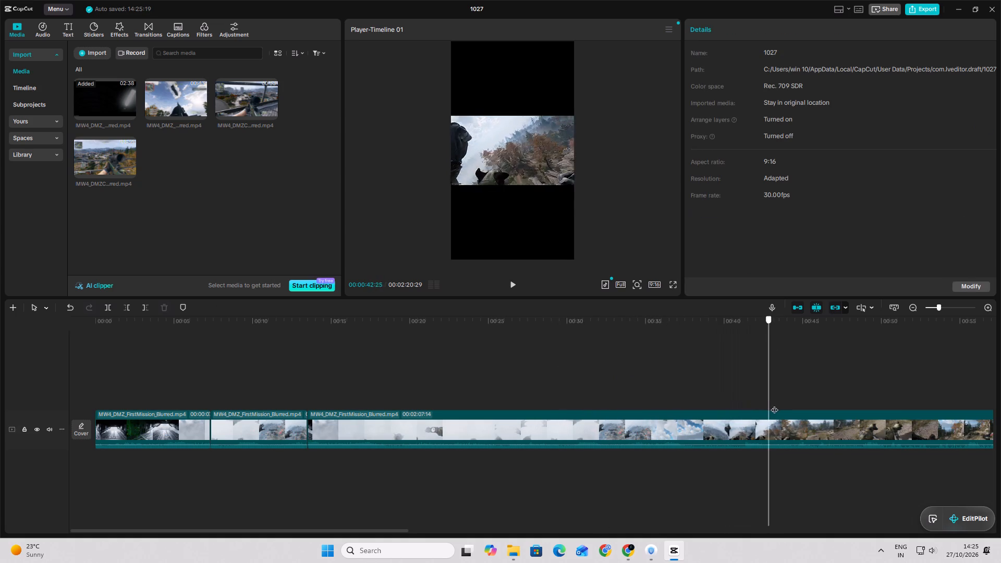
{"action": "left_click_drag", "start_coordinate": [774, 405], "coordinate": [821, 414]}
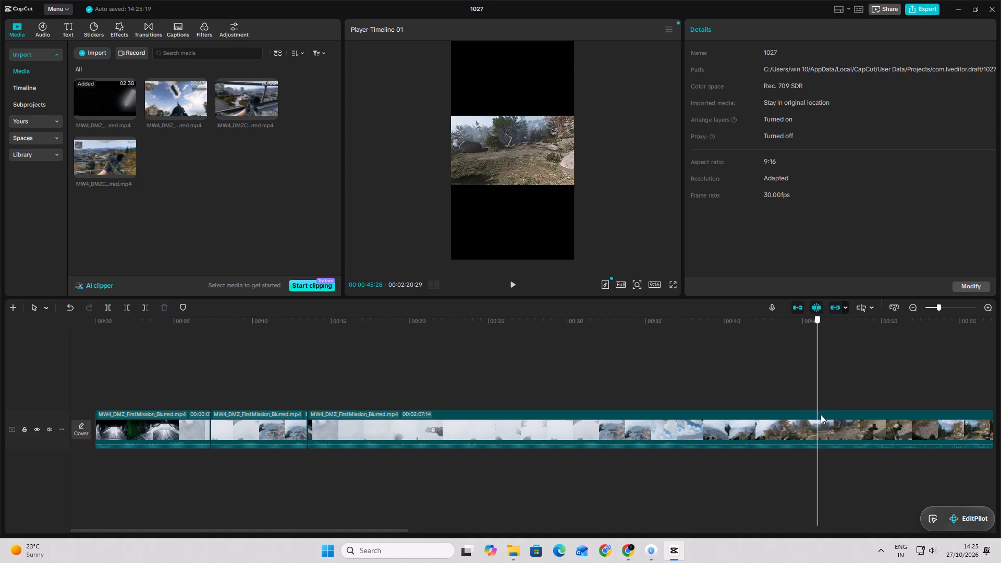
{"action": "left_click_drag", "start_coordinate": [821, 414], "coordinate": [926, 429]}
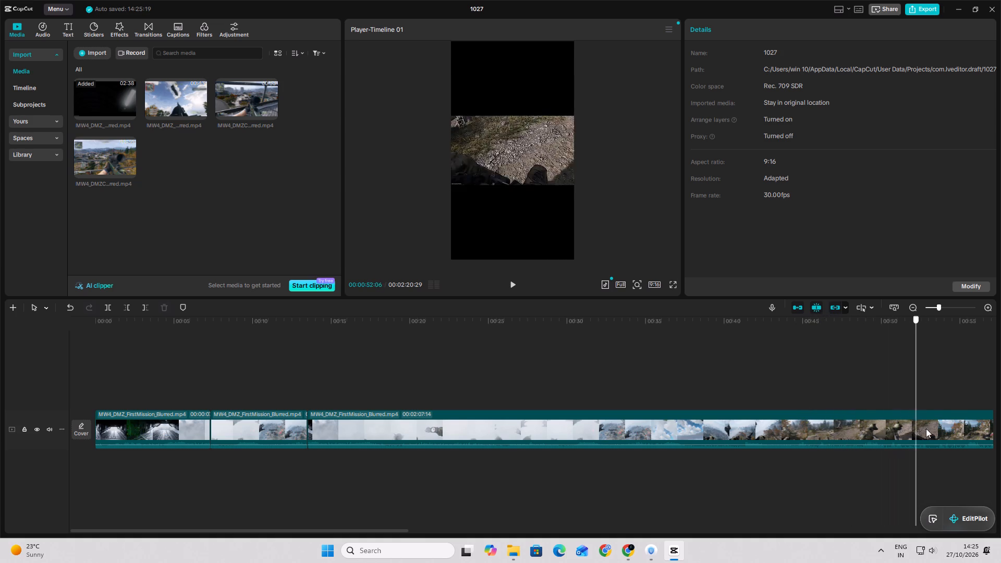
{"action": "left_click_drag", "start_coordinate": [926, 429], "coordinate": [745, 439]}
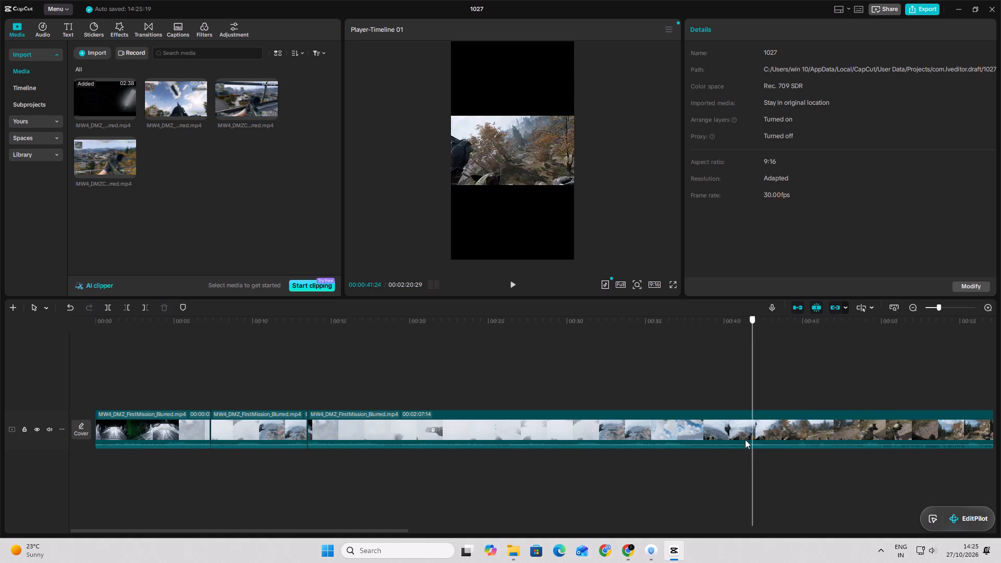
{"action": "left_click_drag", "start_coordinate": [745, 439], "coordinate": [649, 445]}
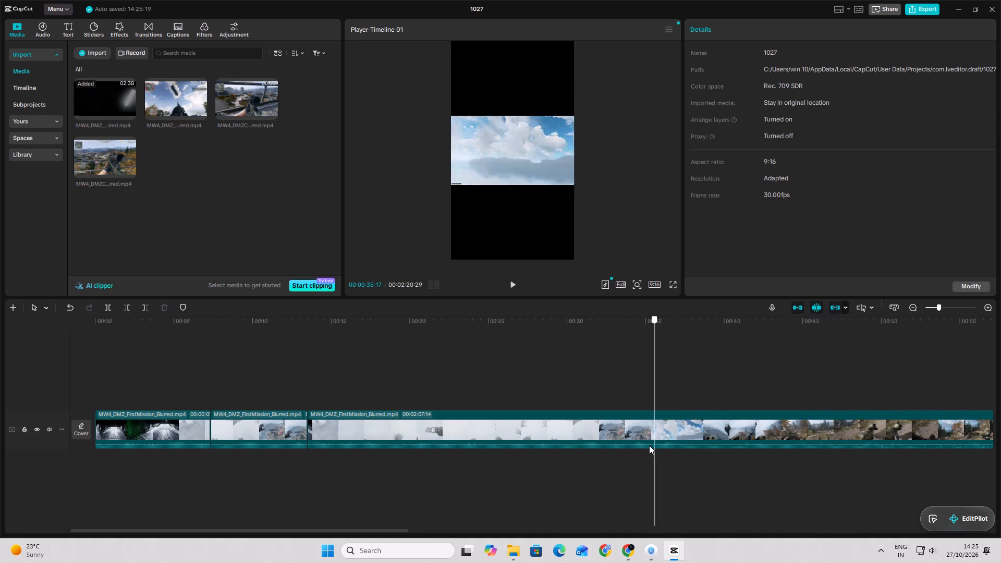
{"action": "left_click_drag", "start_coordinate": [649, 445], "coordinate": [614, 445]}
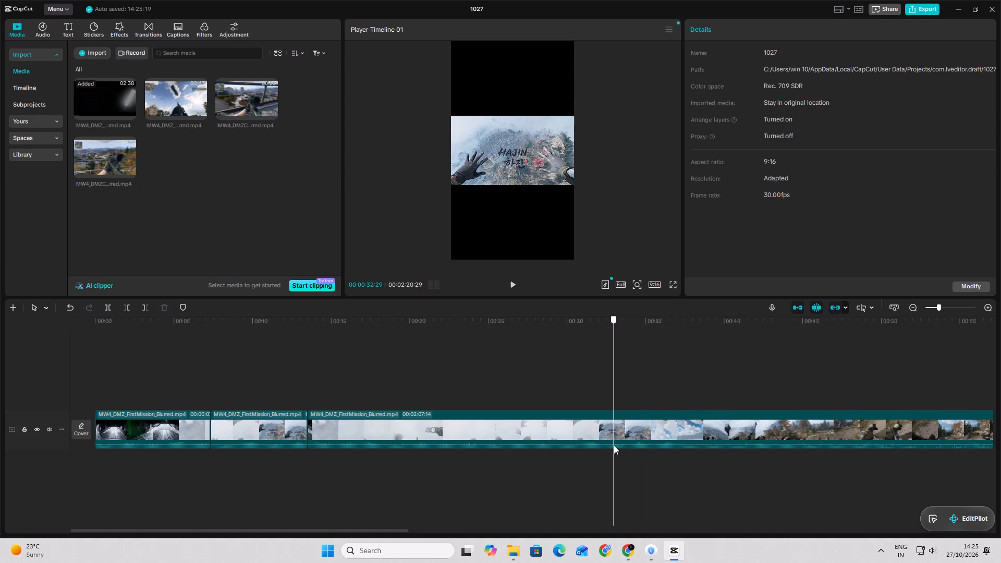
{"action": "left_click_drag", "start_coordinate": [614, 445], "coordinate": [597, 446]}
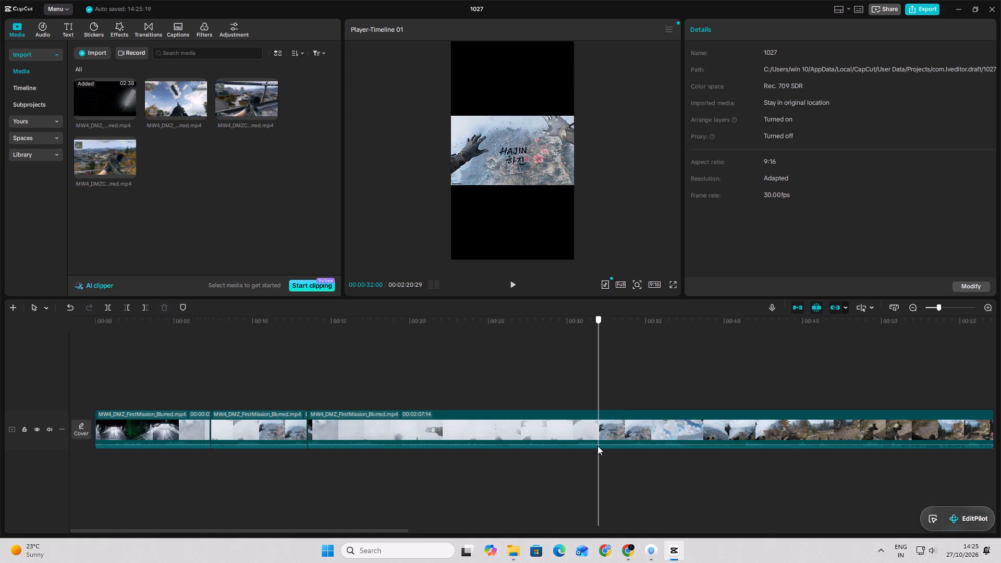
{"action": "left_click_drag", "start_coordinate": [597, 446], "coordinate": [589, 453]}
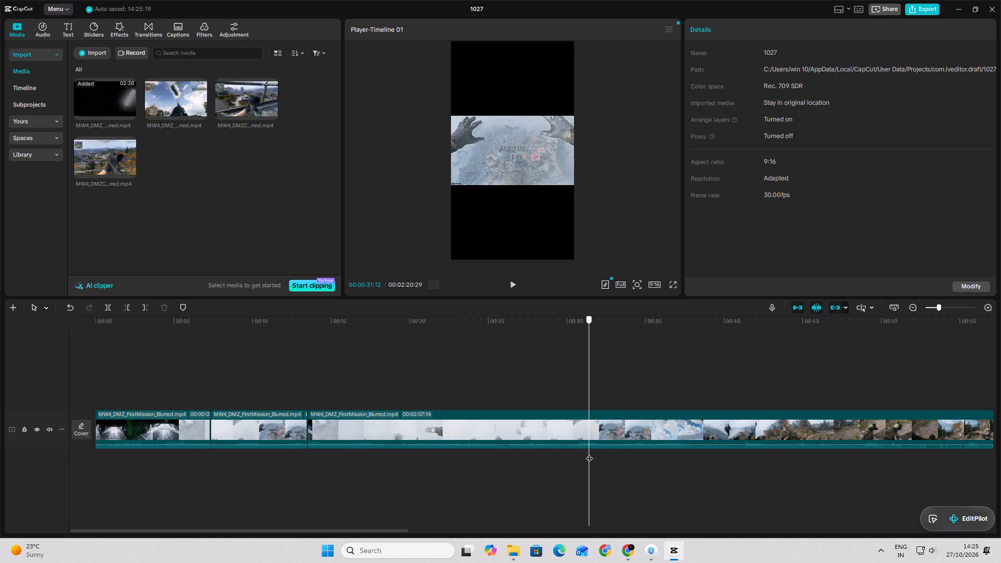
{"action": "left_click_drag", "start_coordinate": [589, 453], "coordinate": [594, 455]}
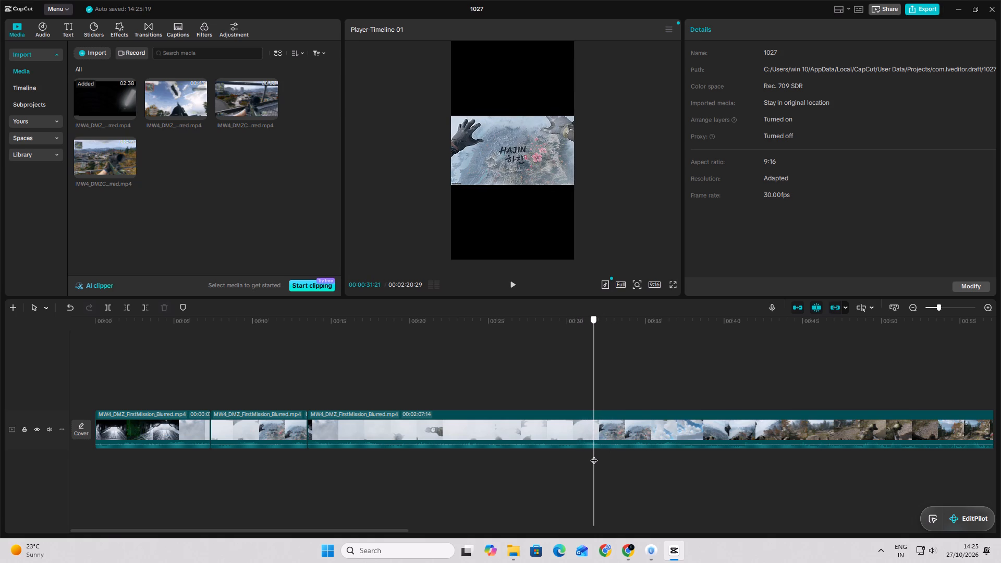
{"action": "left_click_drag", "start_coordinate": [594, 455], "coordinate": [593, 456]}
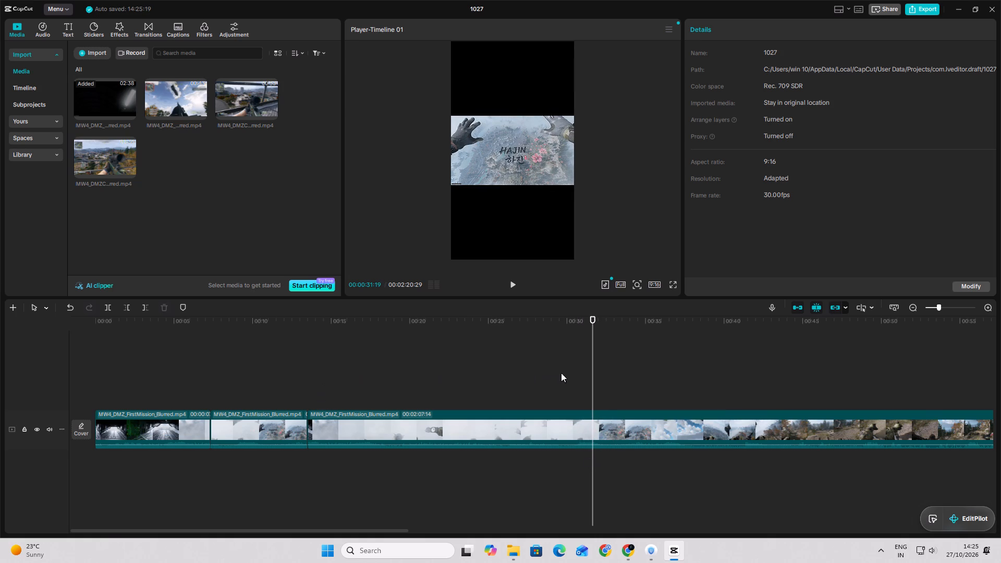
Reposition the second clip's frame at its HAJIN title shot to X -210, Y -408 and preview it into the third clip.
{"action": "left_click_drag", "start_coordinate": [592, 390], "coordinate": [263, 392]}
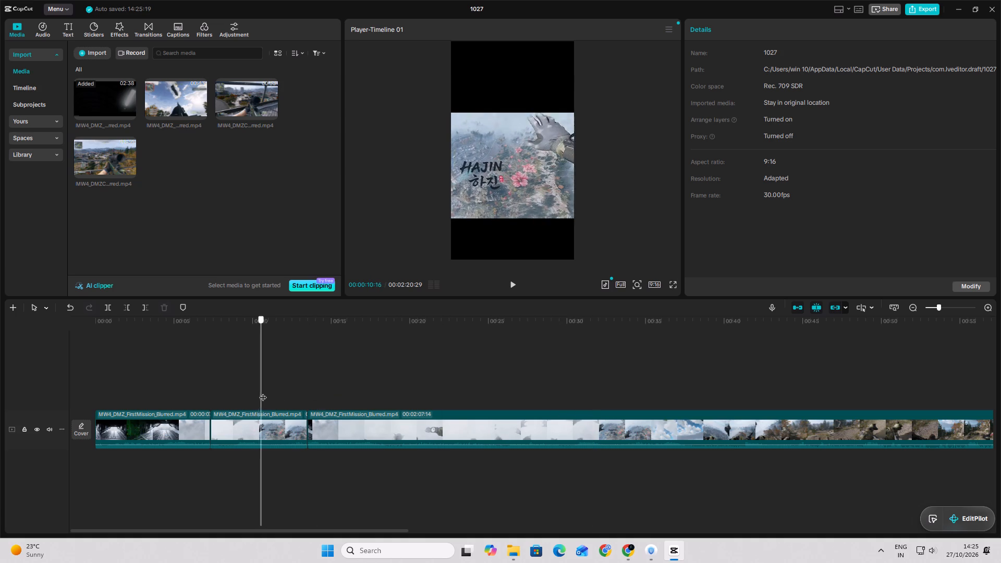
{"action": "left_click_drag", "start_coordinate": [263, 392], "coordinate": [228, 400]}
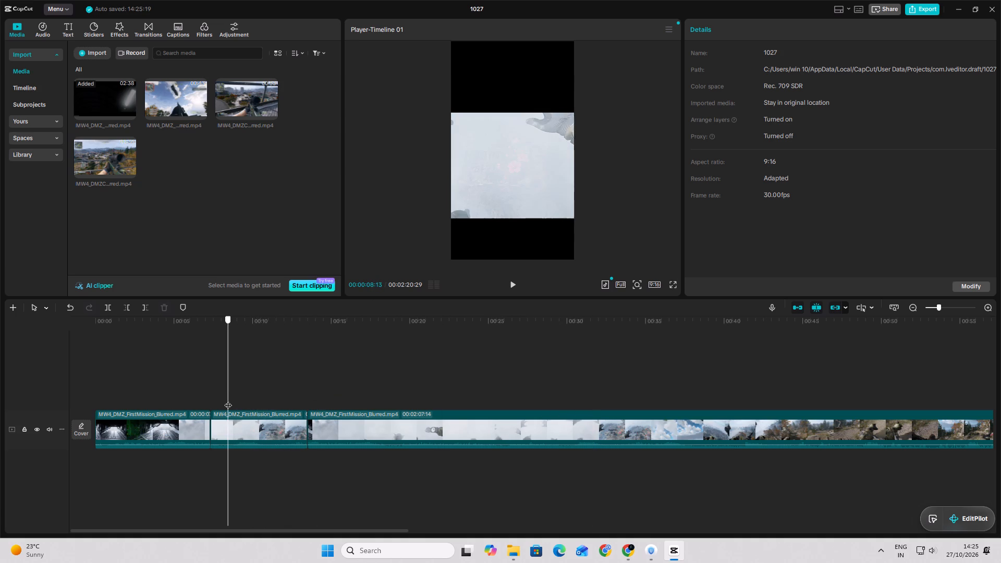
{"action": "left_click_drag", "start_coordinate": [228, 400], "coordinate": [265, 411]}
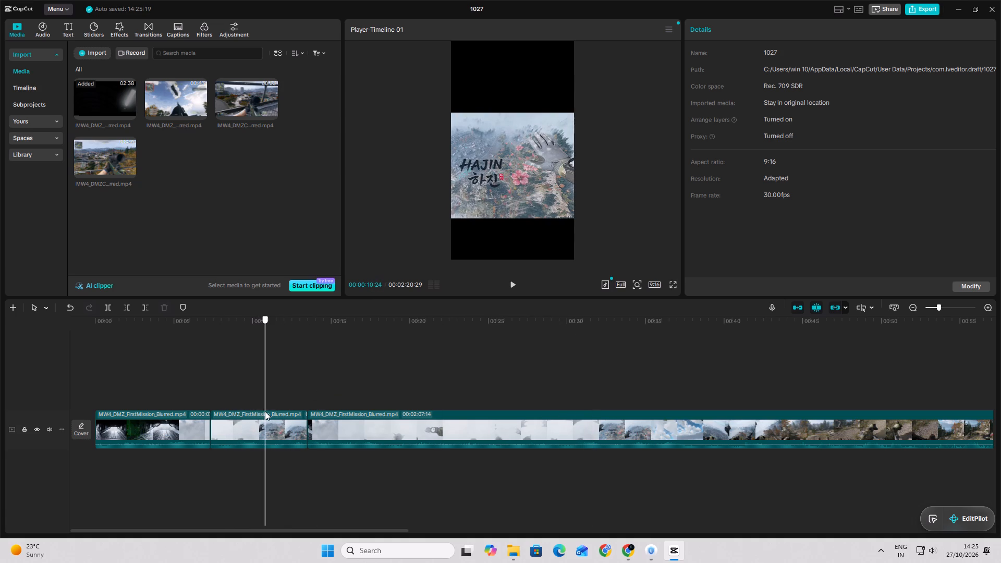
{"action": "left_click_drag", "start_coordinate": [265, 411], "coordinate": [191, 402]}
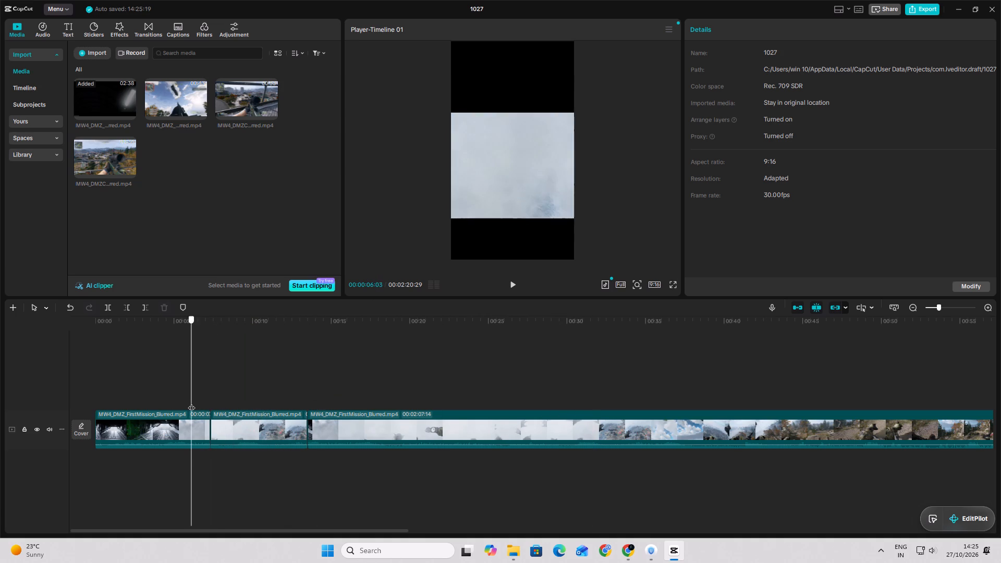
{"action": "left_click_drag", "start_coordinate": [191, 402], "coordinate": [260, 412]}
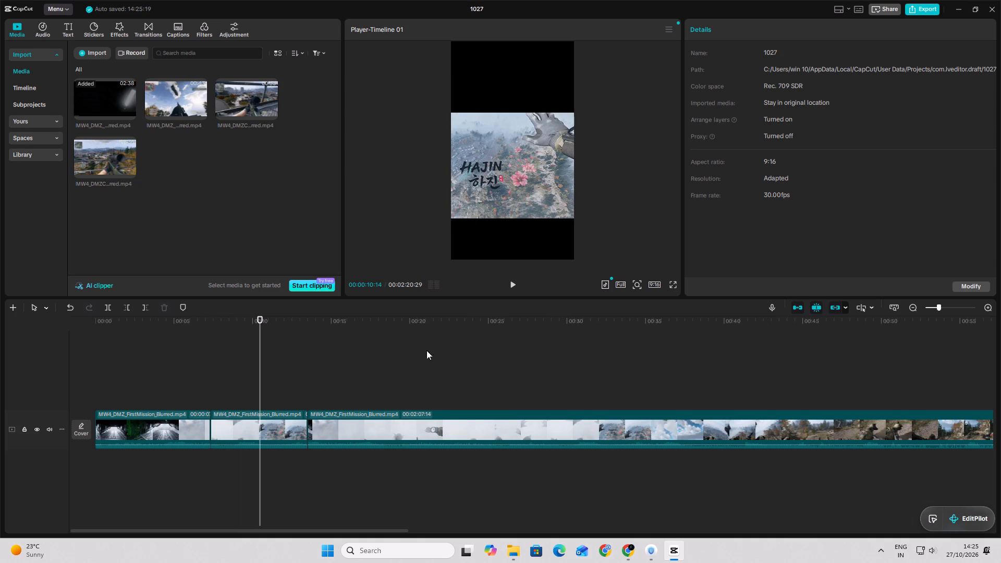
{"action": "left_click", "coordinate": [547, 191]}
{"action": "left_click_drag", "start_coordinate": [515, 187], "coordinate": [524, 191]}
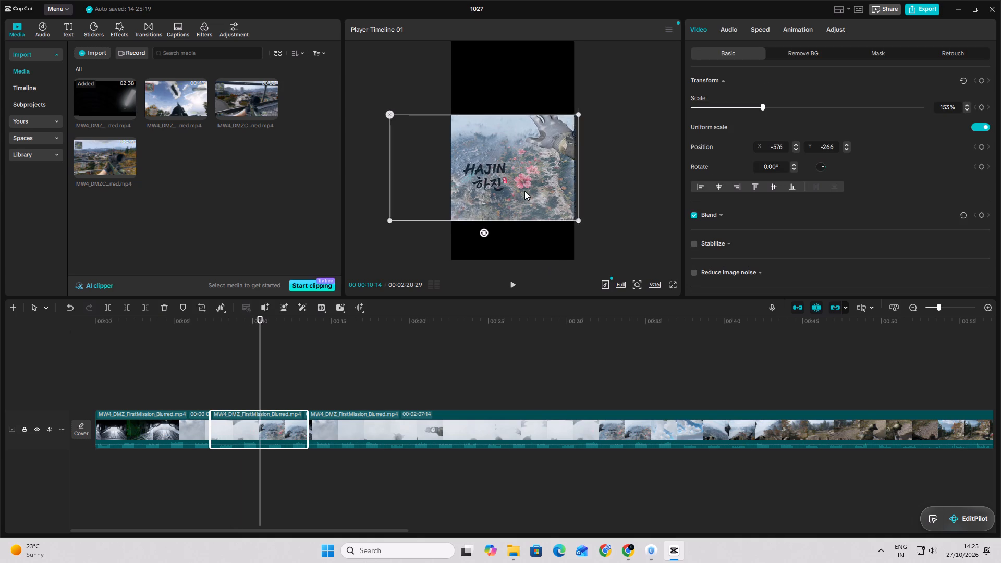
{"action": "left_click_drag", "start_coordinate": [524, 191], "coordinate": [535, 195]}
{"action": "left_click", "coordinate": [515, 282]}
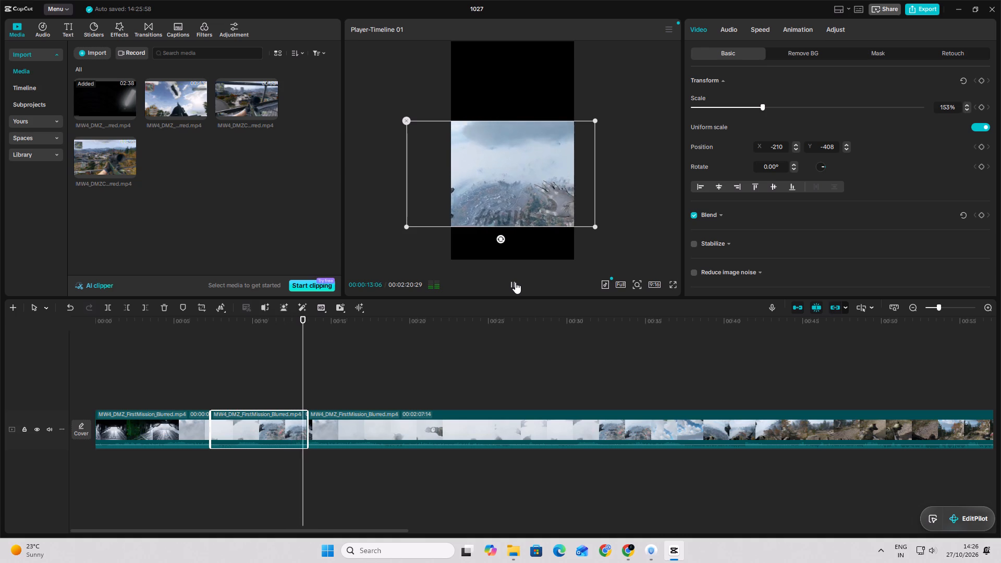
{"action": "left_click", "coordinate": [515, 282]}
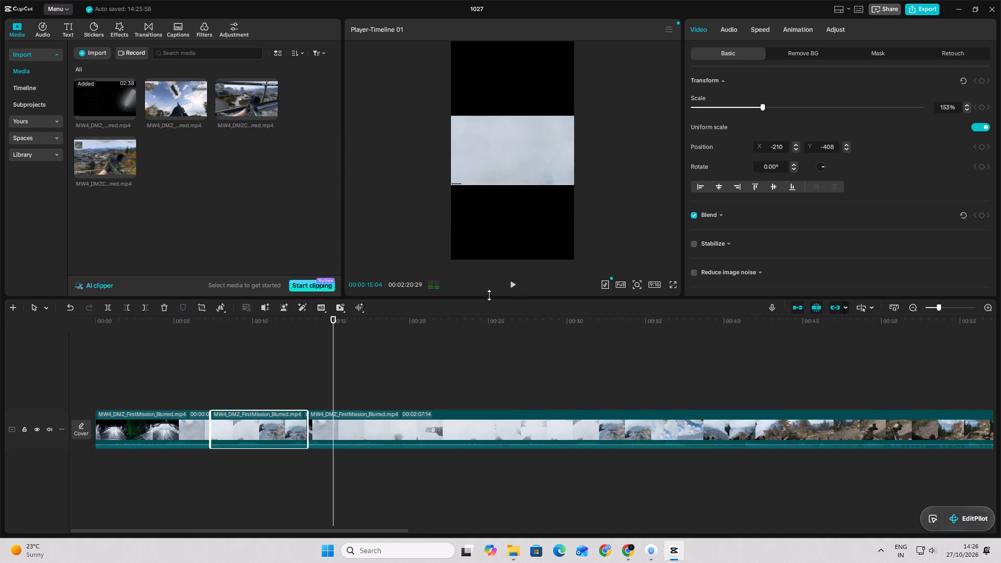
Split the third FirstMission clip at 00:37:11 and delete its part before the cut.
{"action": "left_click", "coordinate": [492, 419]}
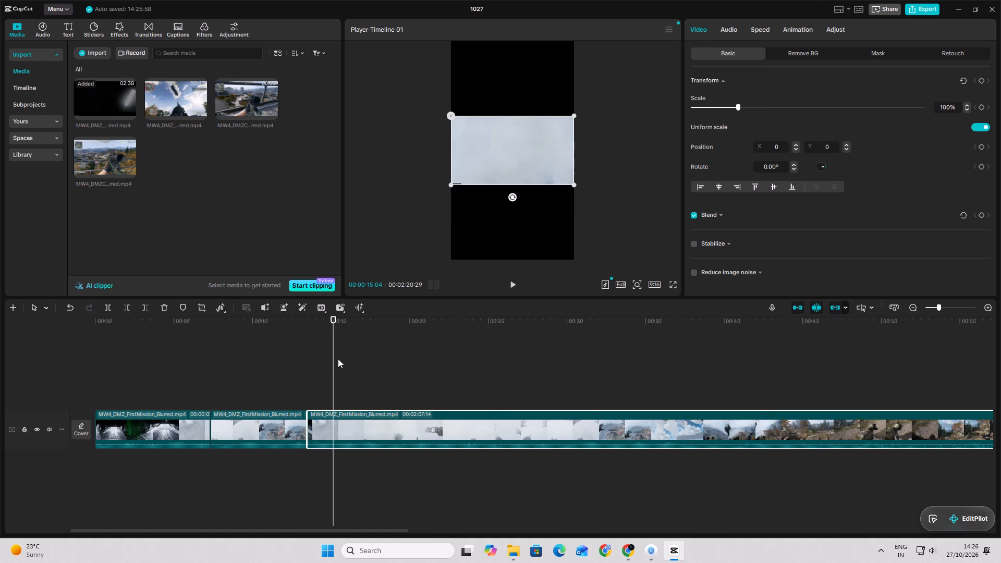
{"action": "left_click_drag", "start_coordinate": [333, 361], "coordinate": [631, 383]}
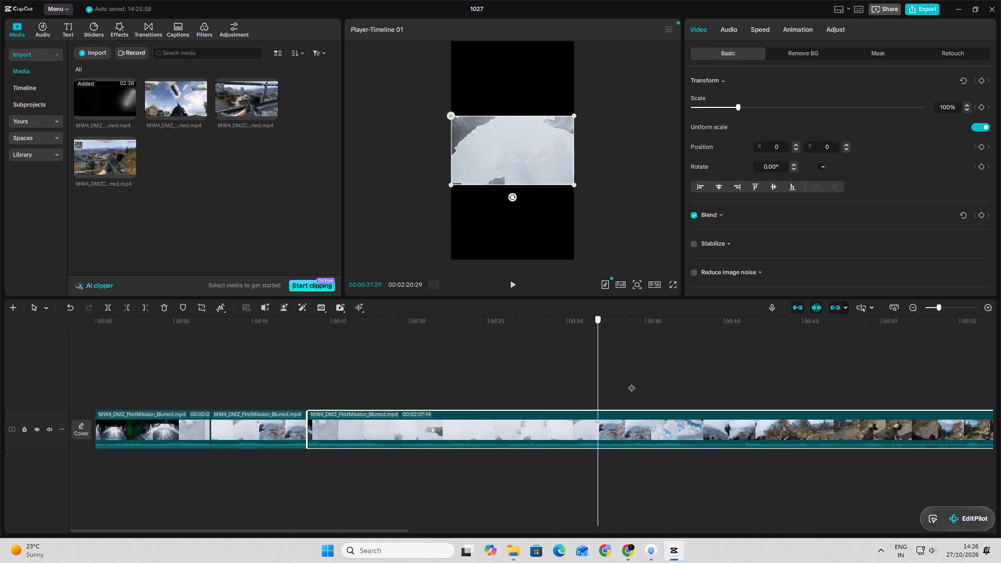
{"action": "left_click_drag", "start_coordinate": [631, 383], "coordinate": [683, 389]}
{"action": "left_click", "coordinate": [584, 433]}
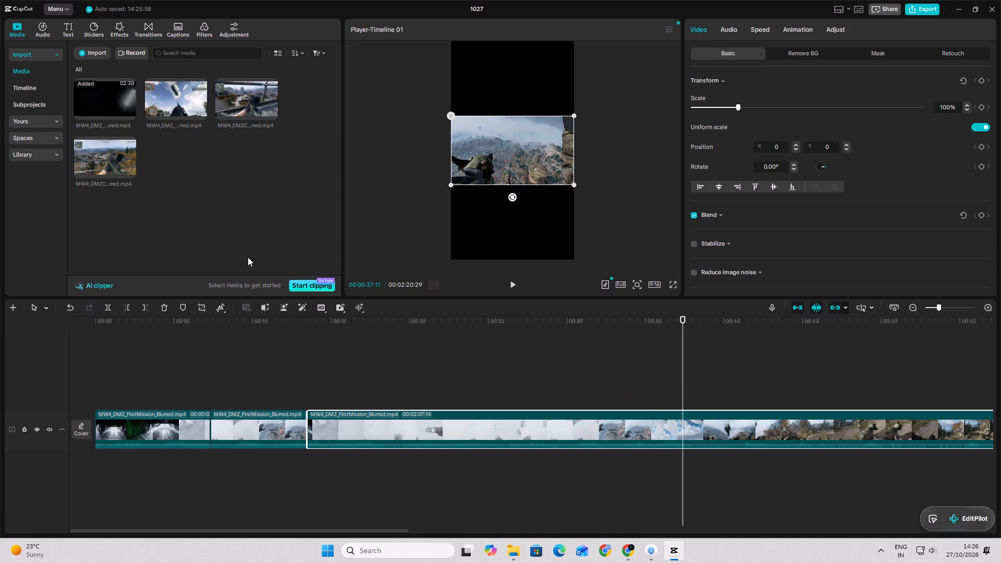
{"action": "left_click", "coordinate": [109, 309]}
{"action": "left_click", "coordinate": [576, 428]}
{"action": "key", "text": "BackSpace"}
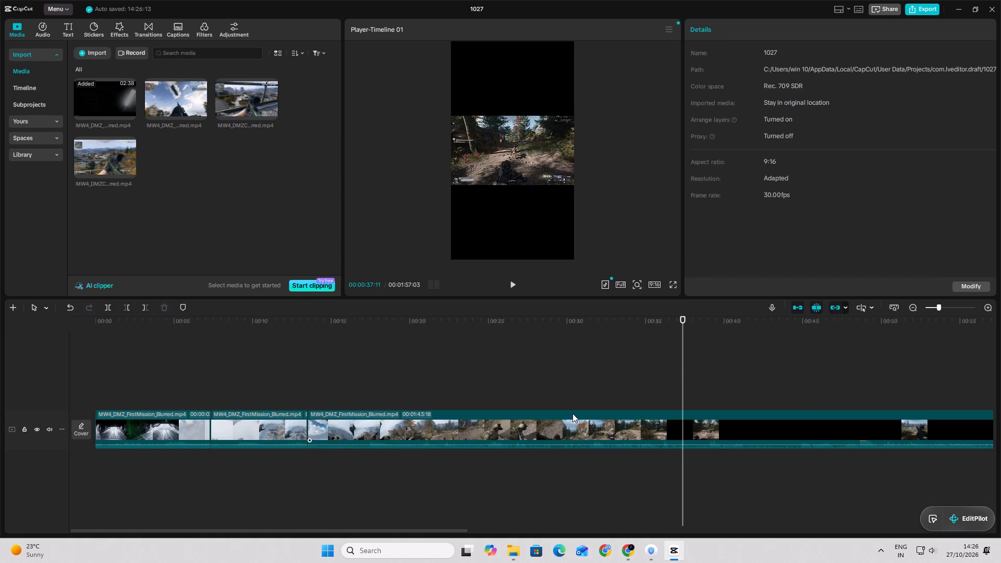
Preview from the second clip through the landing, split the third clip at 00:23:19 and delete everything after the cut.
{"action": "left_click_drag", "start_coordinate": [681, 364], "coordinate": [264, 385]}
{"action": "left_click", "coordinate": [517, 284]}
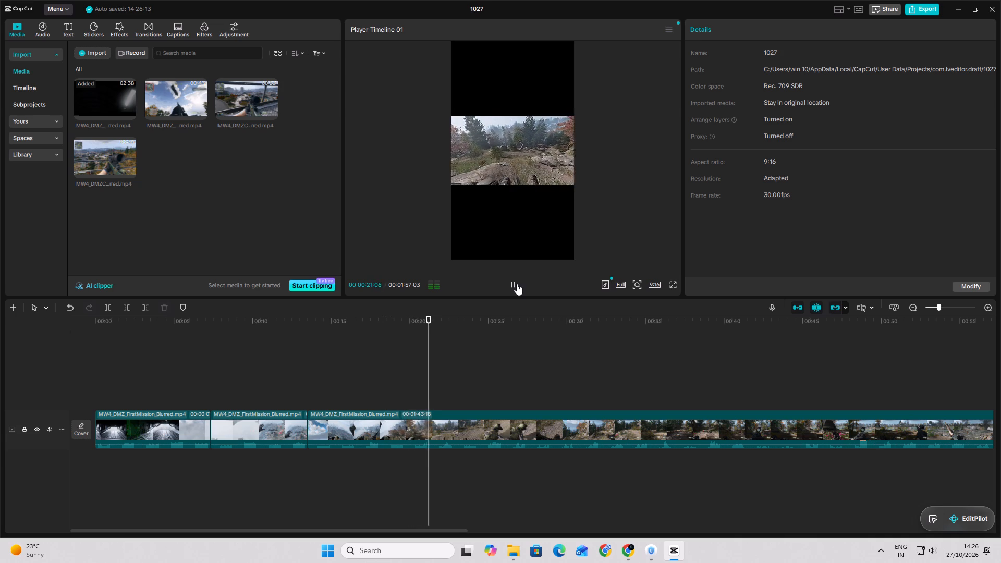
{"action": "left_click", "coordinate": [517, 284]}
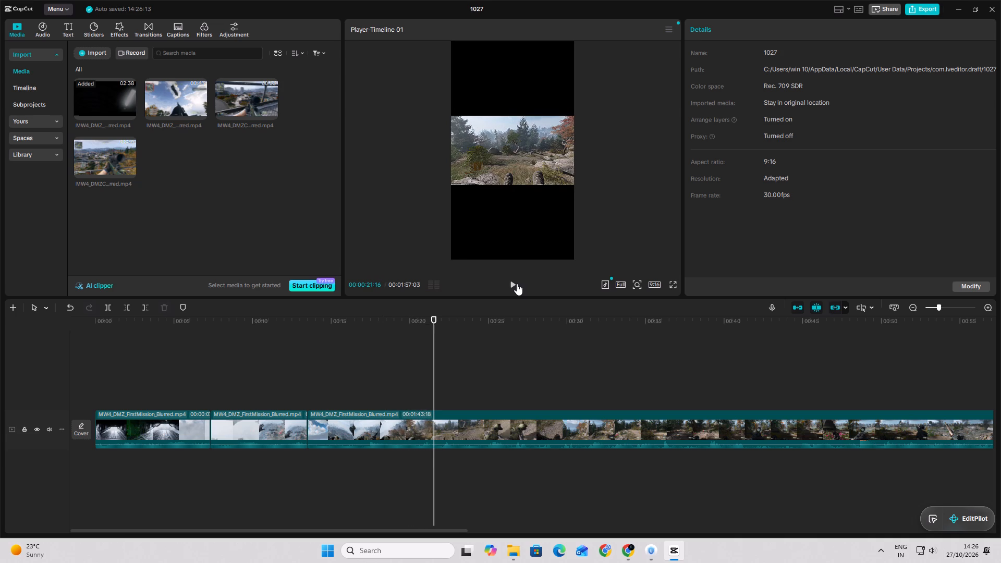
{"action": "left_click", "coordinate": [517, 284]}
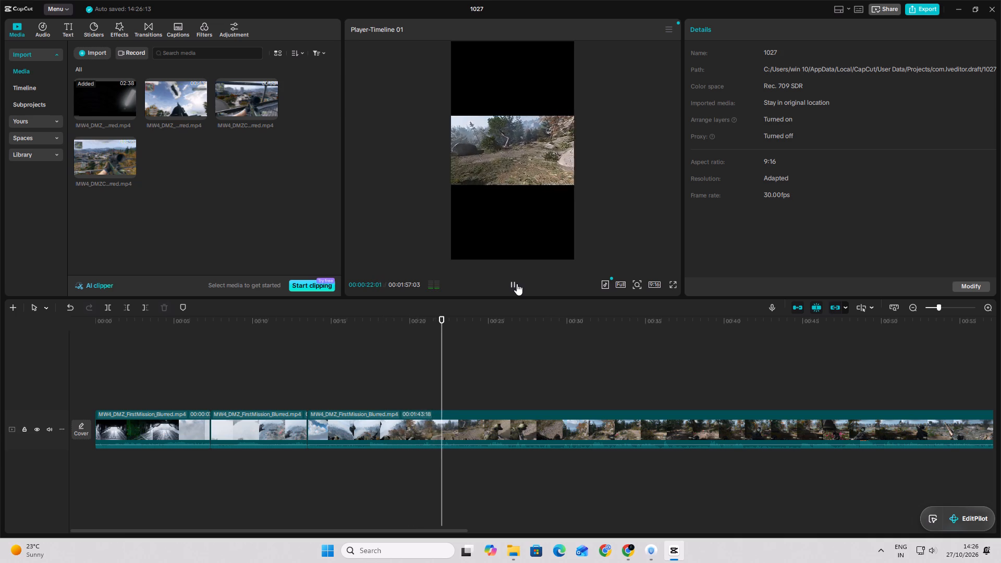
{"action": "left_click", "coordinate": [517, 284]}
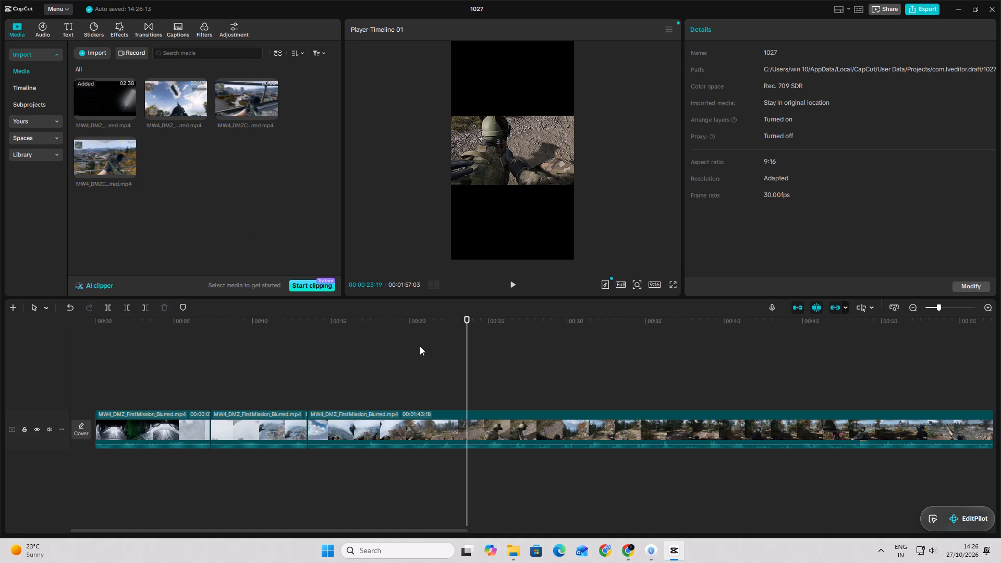
{"action": "left_click", "coordinate": [104, 303]}
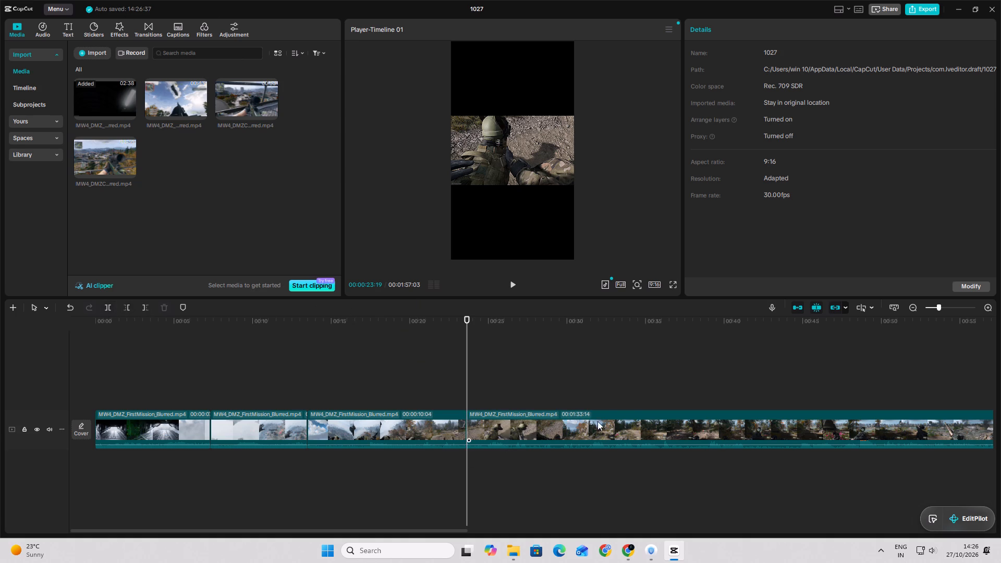
{"action": "left_click", "coordinate": [626, 404]}
{"action": "left_click", "coordinate": [575, 421]}
{"action": "key", "text": "BackSpace"}
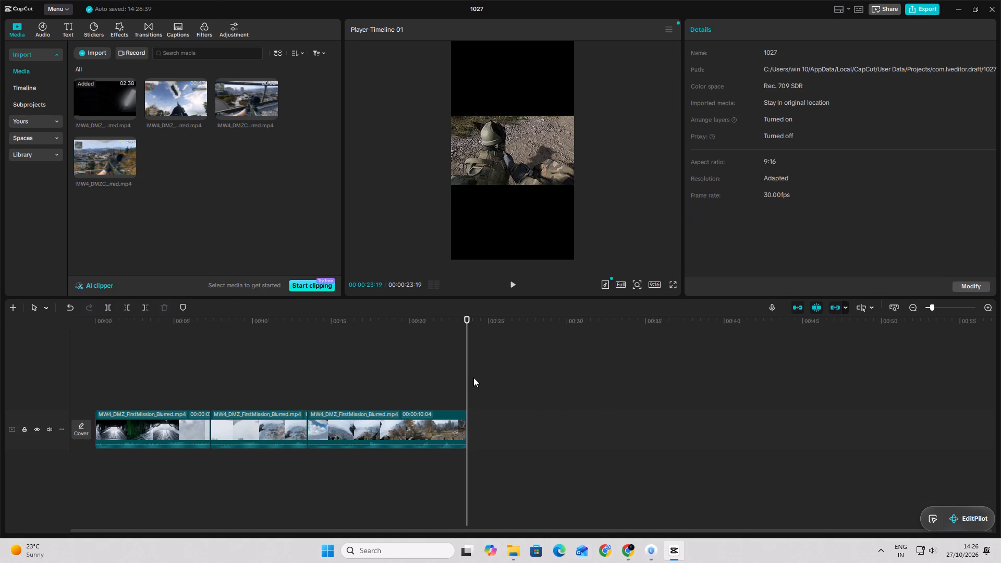
Play the assembled three-clip sequence from the start to the end to review the cuts.
{"action": "left_click_drag", "start_coordinate": [461, 378], "coordinate": [188, 383]}
{"action": "left_click_drag", "start_coordinate": [467, 368], "coordinate": [57, 396]}
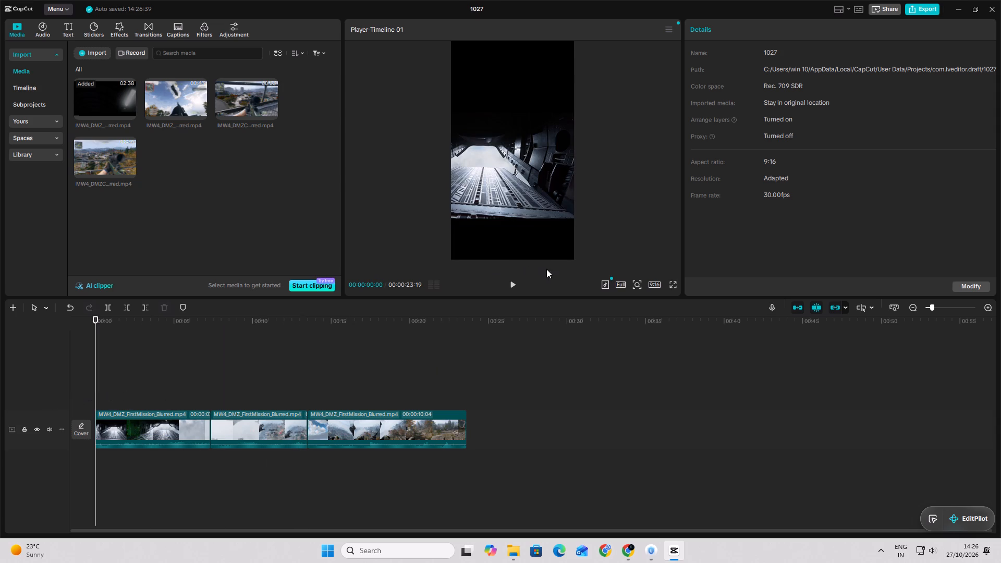
{"action": "left_click", "coordinate": [507, 283]}
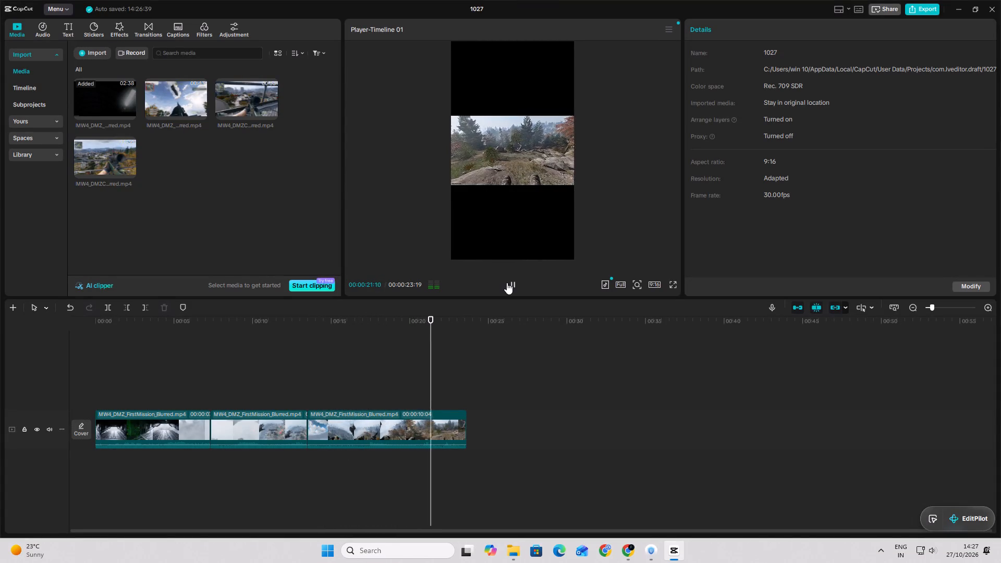
{"action": "left_click", "coordinate": [507, 283]}
{"action": "left_click", "coordinate": [507, 283]}
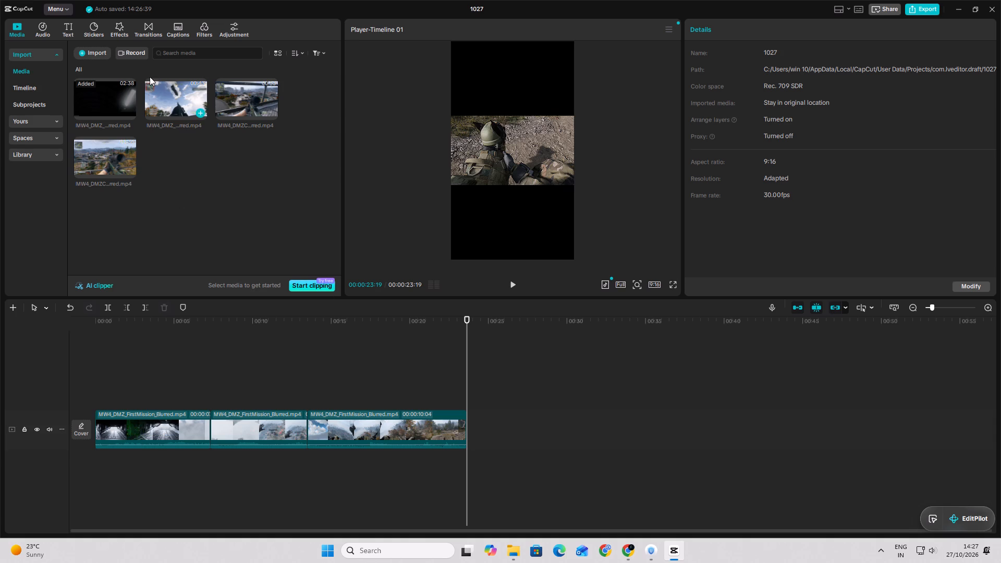
Browse the Trending and Glitch video effects for one that suits the clips, previewing Dissolve Out.
{"action": "left_click", "coordinate": [119, 26]}
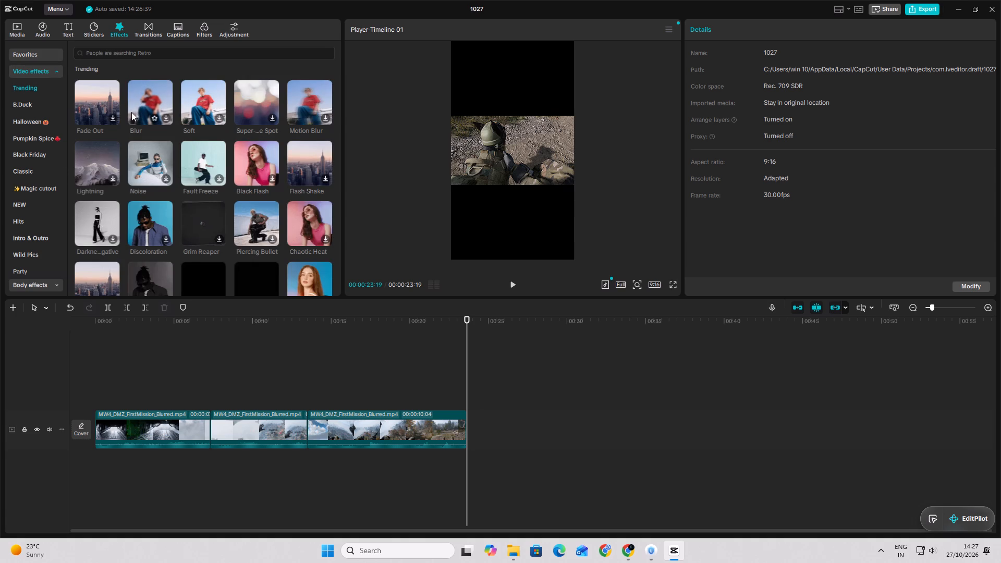
{"action": "scroll", "coordinate": [131, 112], "scroll_direction": "down", "scroll_amount": 3}
{"action": "left_click", "coordinate": [94, 139]}
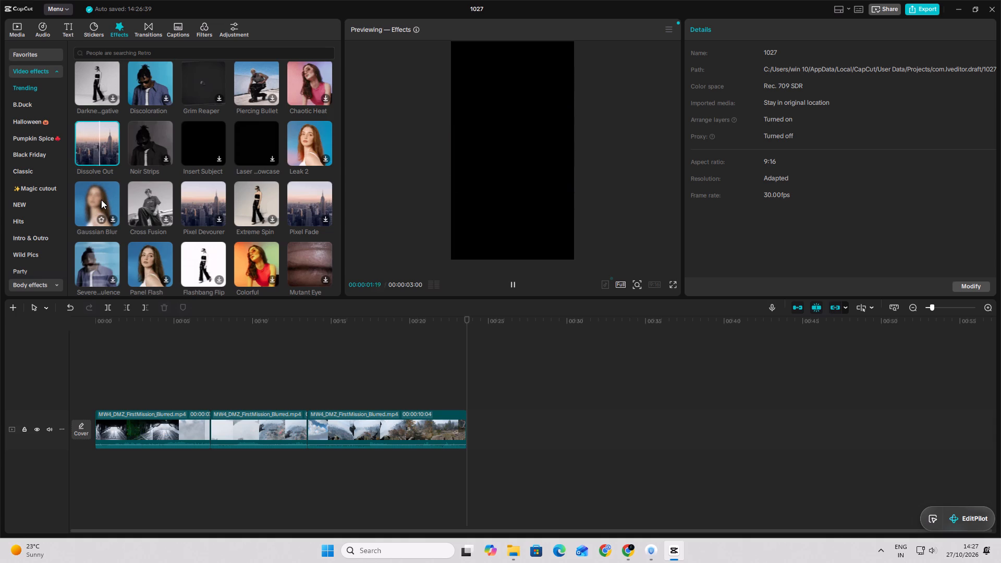
{"action": "scroll", "coordinate": [102, 197], "scroll_direction": "down", "scroll_amount": 1}
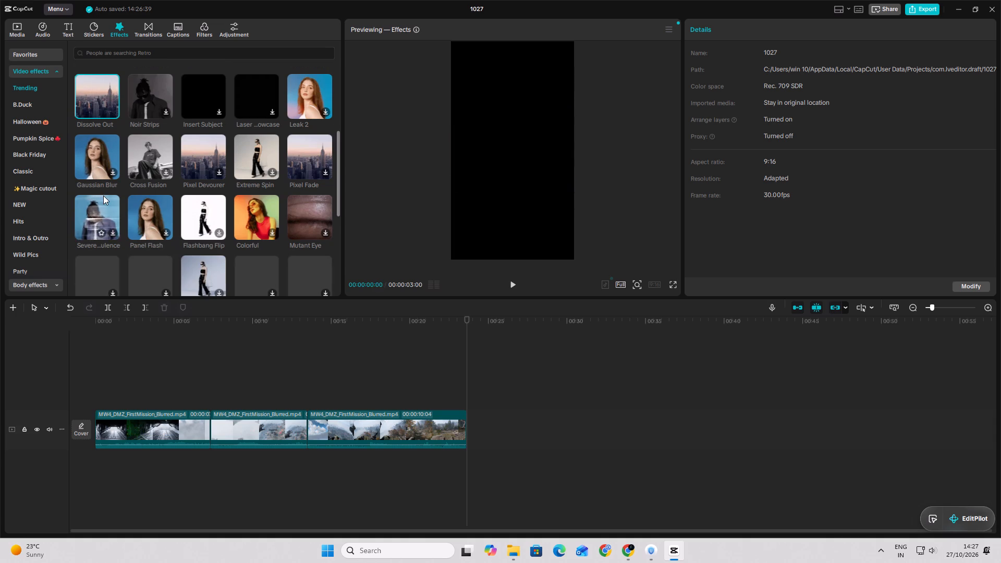
{"action": "scroll", "coordinate": [103, 195], "scroll_direction": "down", "scroll_amount": 3}
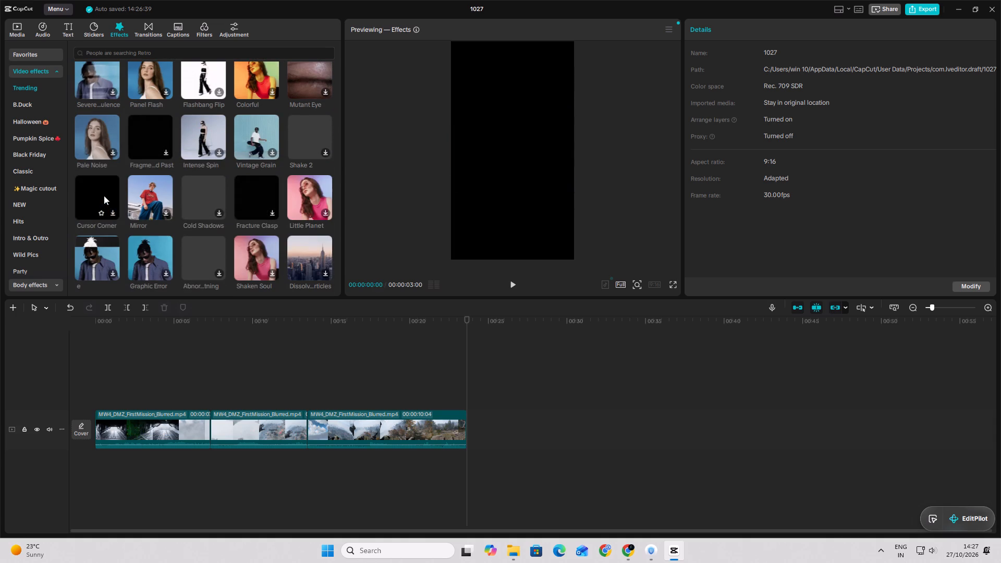
{"action": "scroll", "coordinate": [104, 195], "scroll_direction": "down", "scroll_amount": 2}
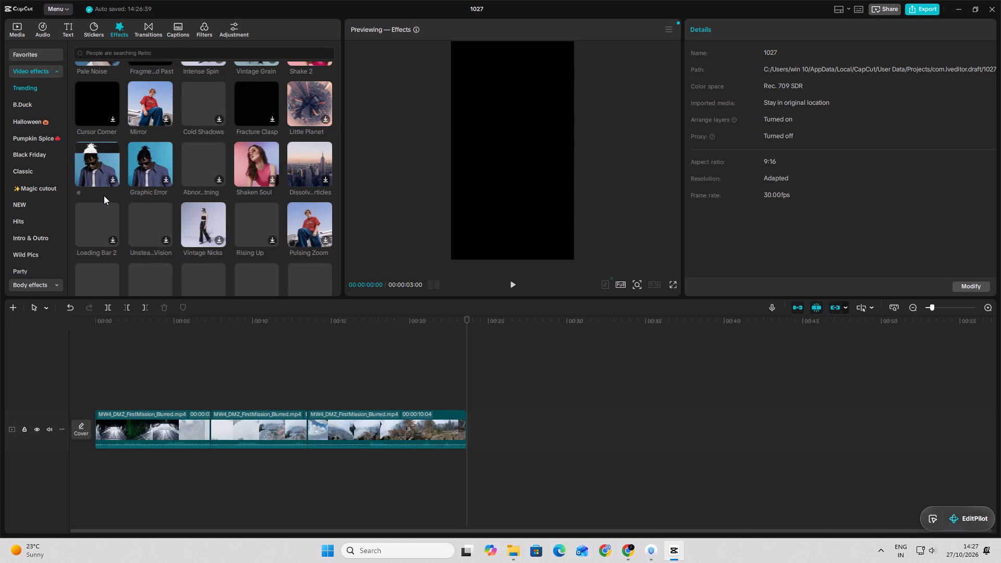
{"action": "scroll", "coordinate": [104, 195], "scroll_direction": "down", "scroll_amount": 2}
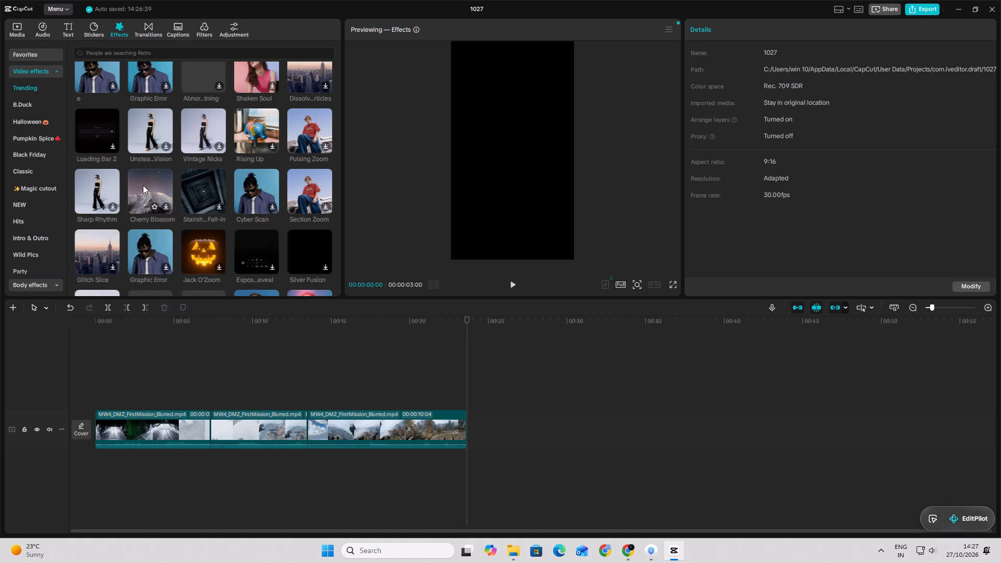
{"action": "scroll", "coordinate": [143, 185], "scroll_direction": "down", "scroll_amount": 2}
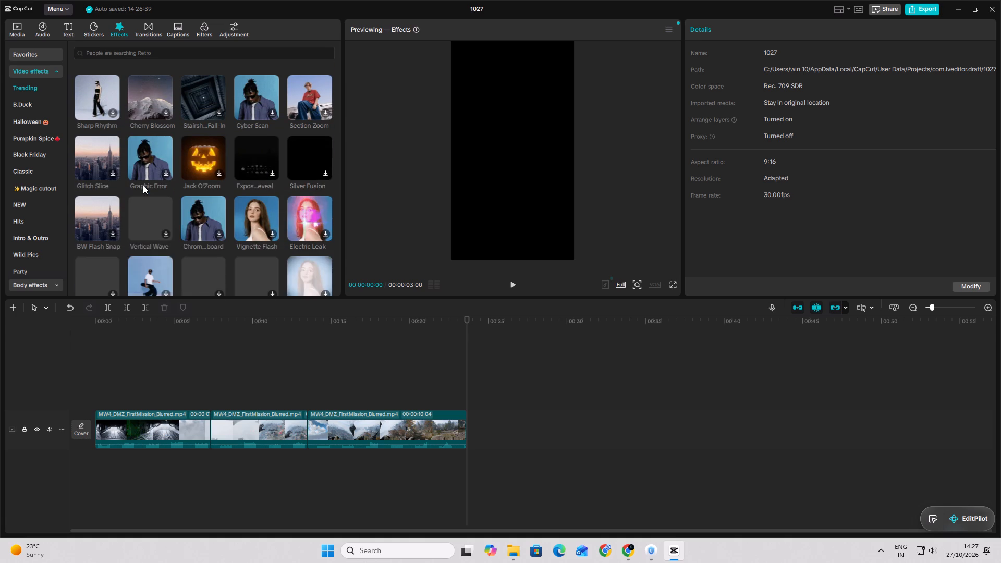
{"action": "scroll", "coordinate": [143, 185], "scroll_direction": "down", "scroll_amount": 2}
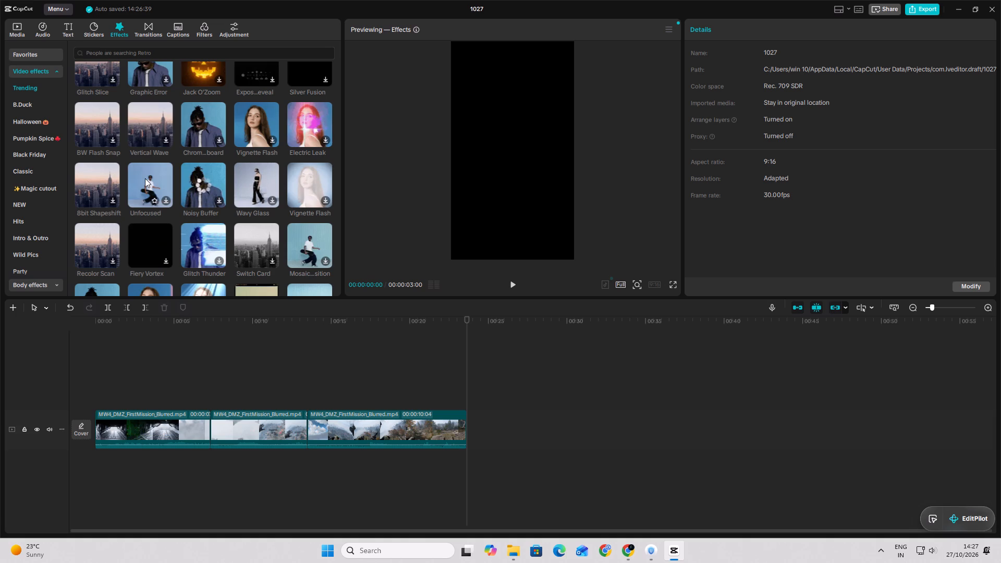
{"action": "scroll", "coordinate": [104, 237], "scroll_direction": "down", "scroll_amount": 4}
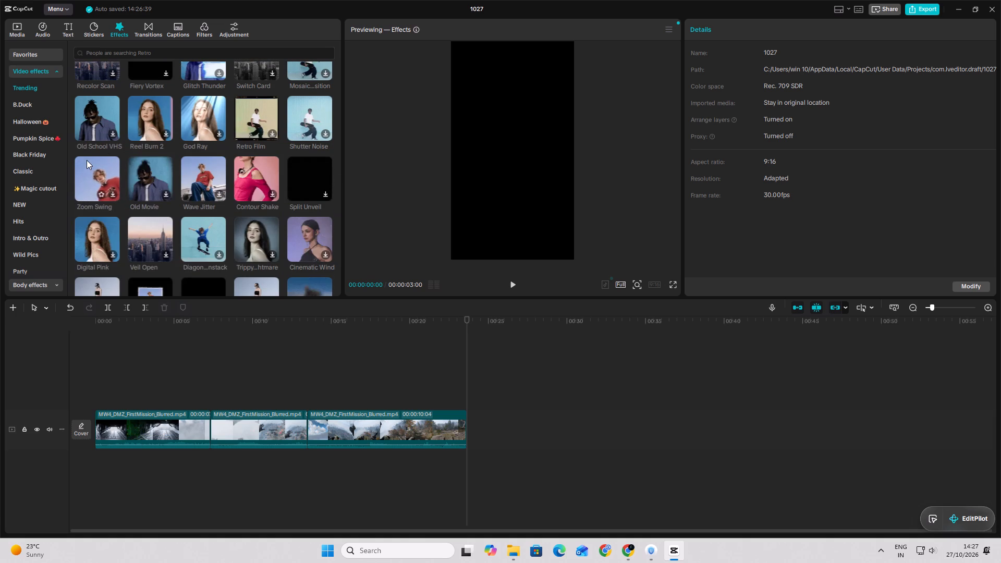
{"action": "scroll", "coordinate": [87, 160], "scroll_direction": "down", "scroll_amount": 2}
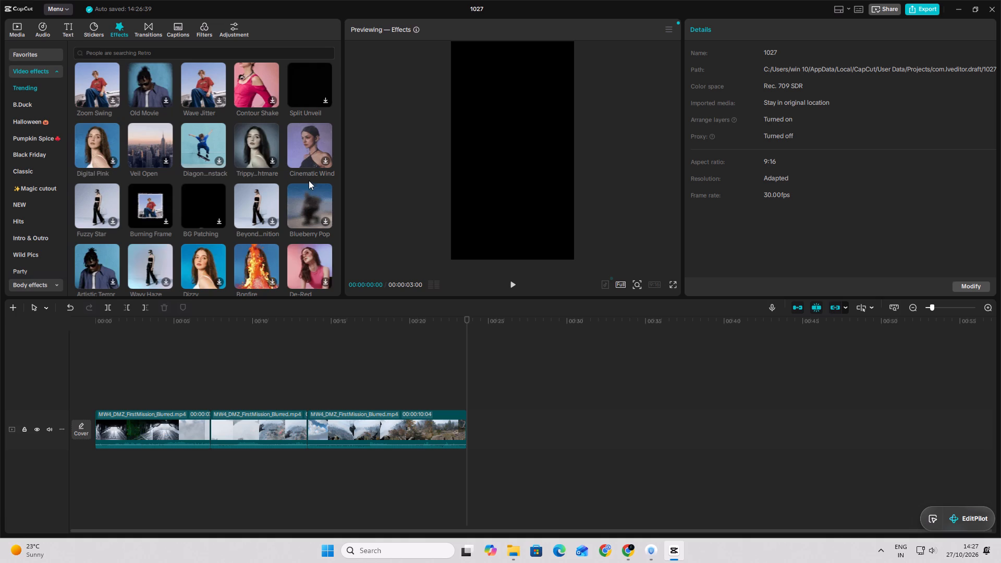
{"action": "scroll", "coordinate": [302, 189], "scroll_direction": "down", "scroll_amount": 2}
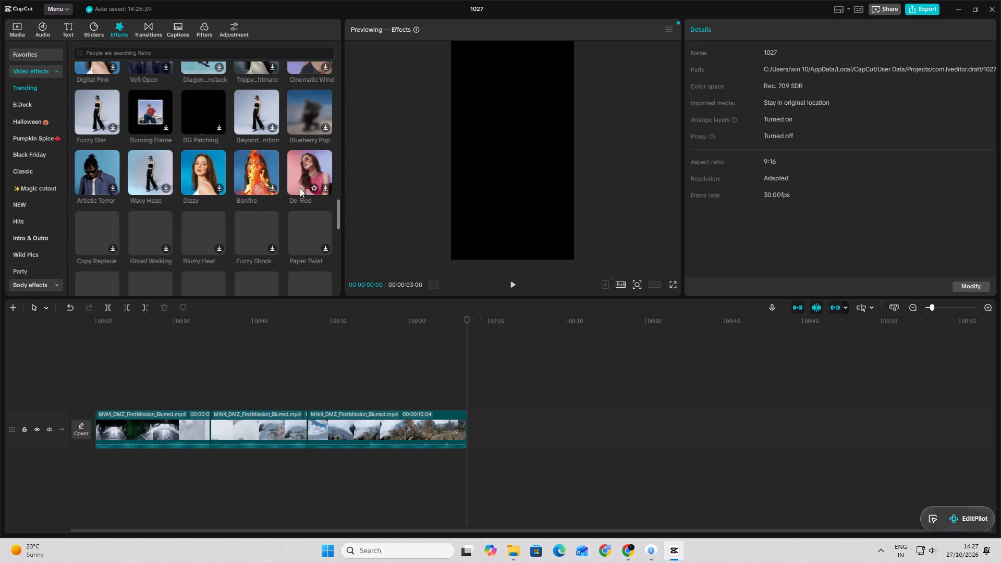
{"action": "scroll", "coordinate": [146, 177], "scroll_direction": "down", "scroll_amount": 1}
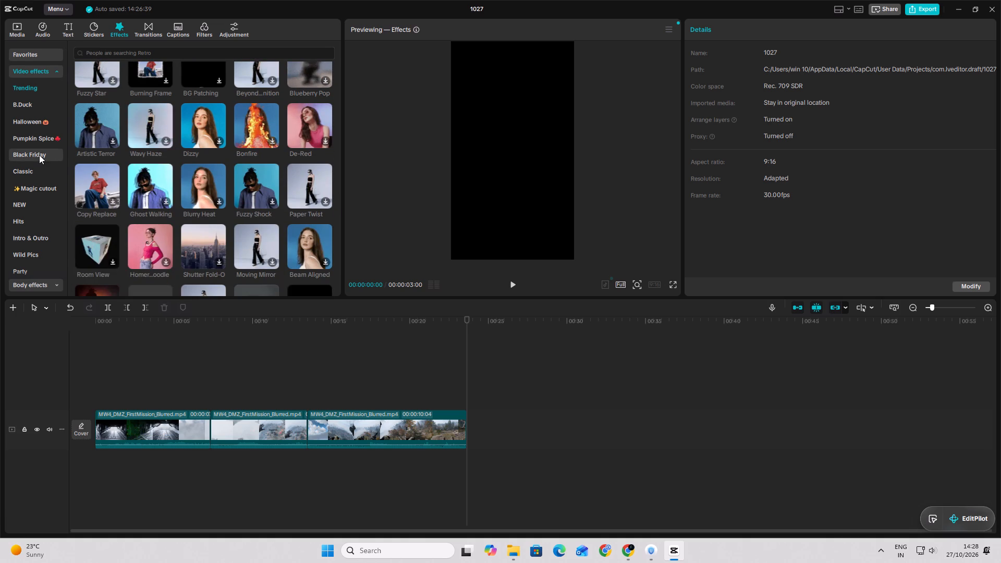
{"action": "scroll", "coordinate": [35, 214], "scroll_direction": "down", "scroll_amount": 2}
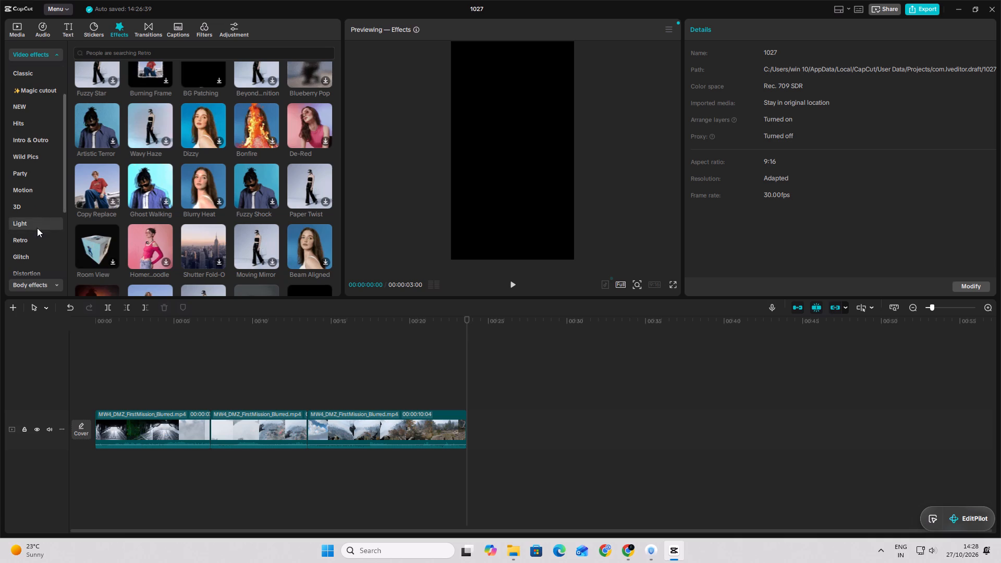
{"action": "left_click", "coordinate": [38, 254]}
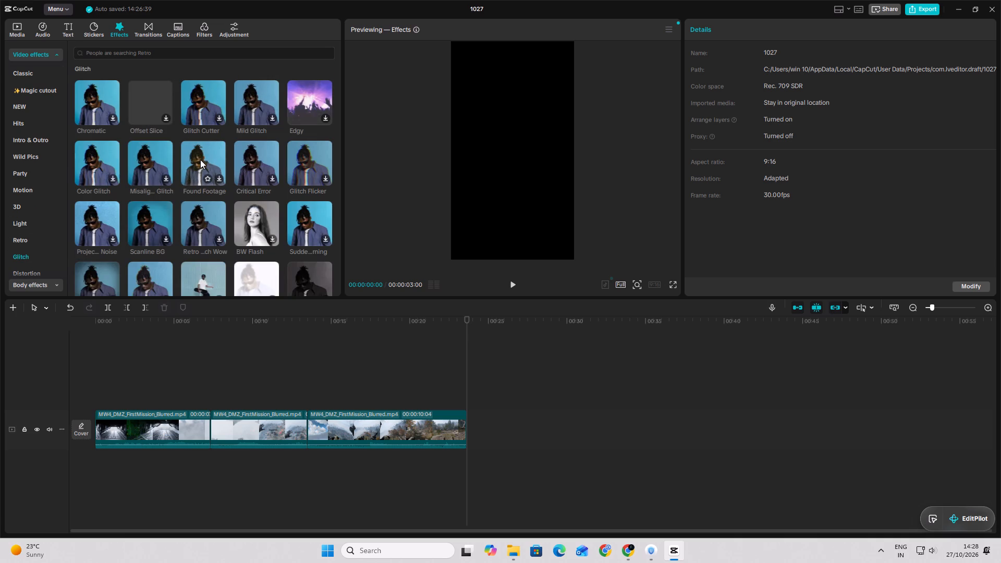
{"action": "scroll", "coordinate": [235, 212], "scroll_direction": "down", "scroll_amount": 5}
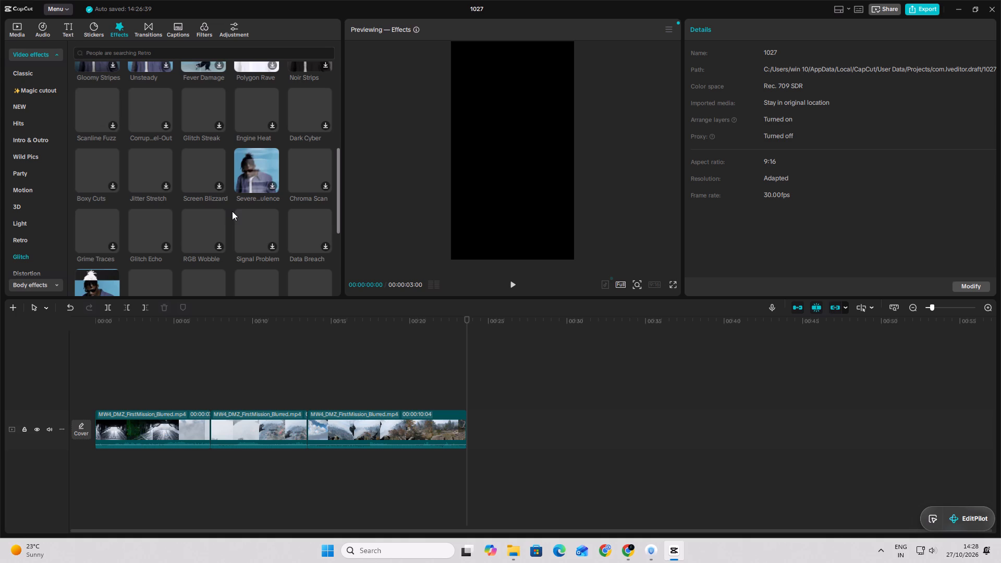
{"action": "scroll", "coordinate": [34, 270], "scroll_direction": "down", "scroll_amount": 4}
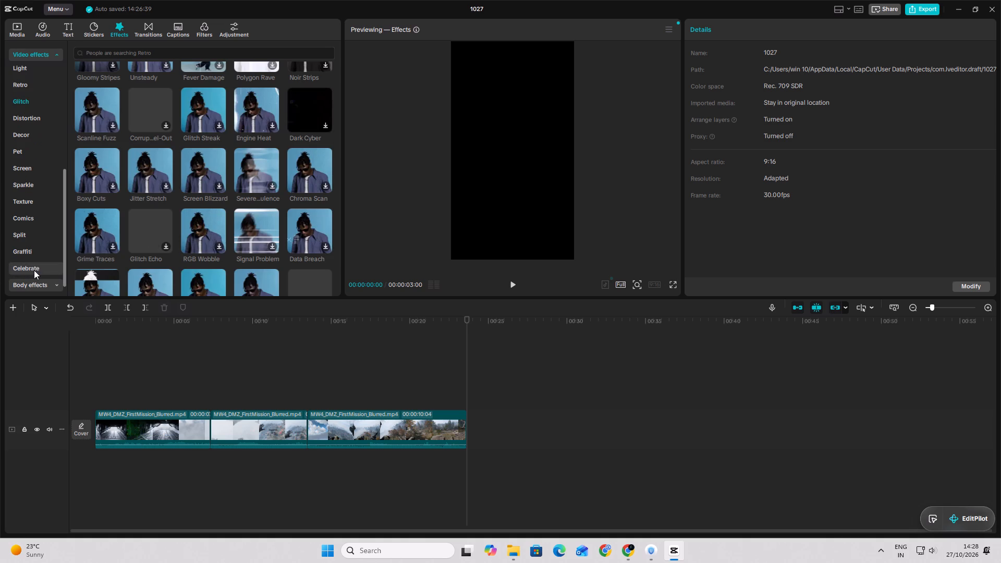
Add the Slash Cut effect from the Split video effects to the timeline at 00:00:23:19.
{"action": "left_click", "coordinate": [33, 236]}
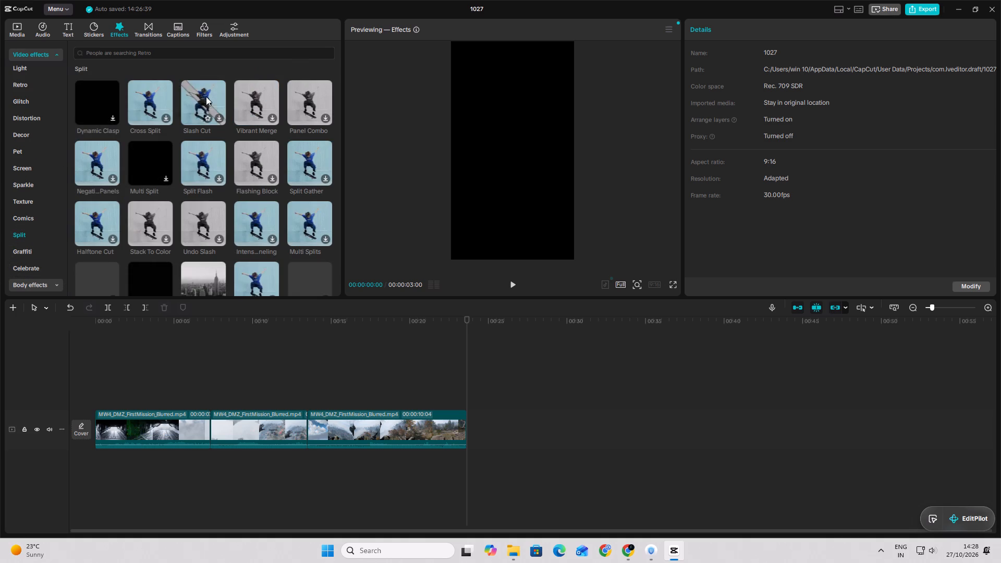
{"action": "scroll", "coordinate": [201, 123], "scroll_direction": "down", "scroll_amount": 1}
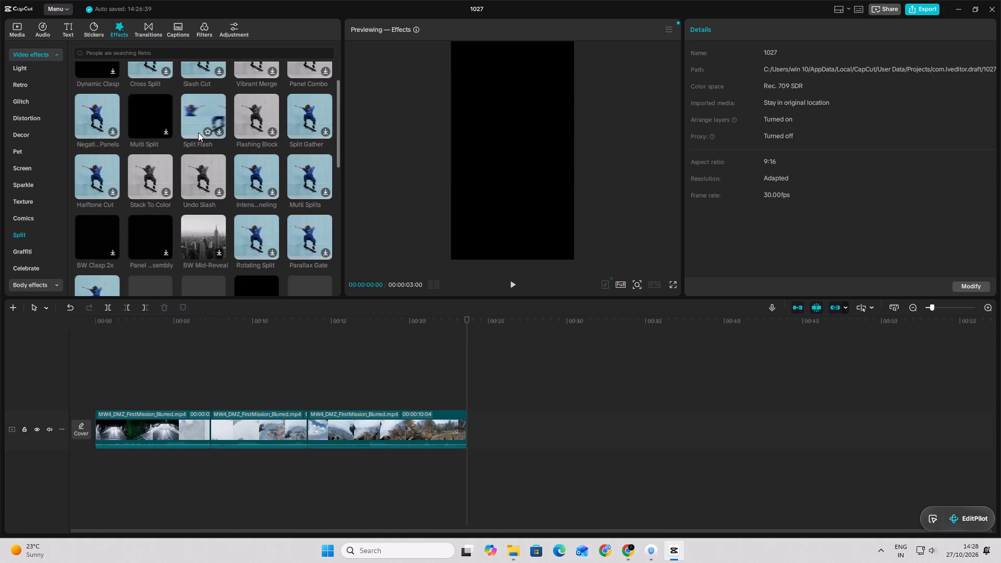
{"action": "scroll", "coordinate": [197, 139], "scroll_direction": "up", "scroll_amount": 2}
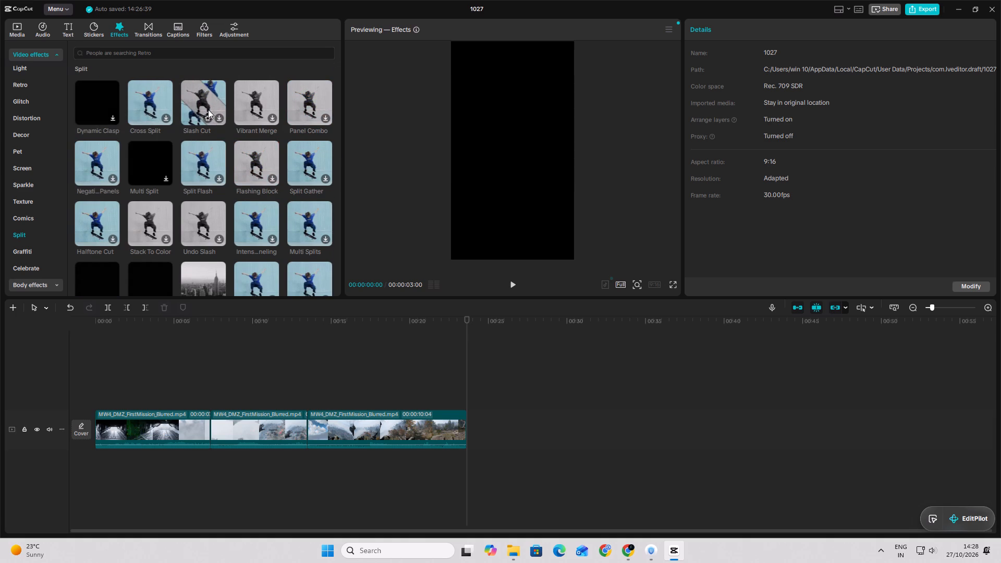
{"action": "left_click", "coordinate": [217, 115]}
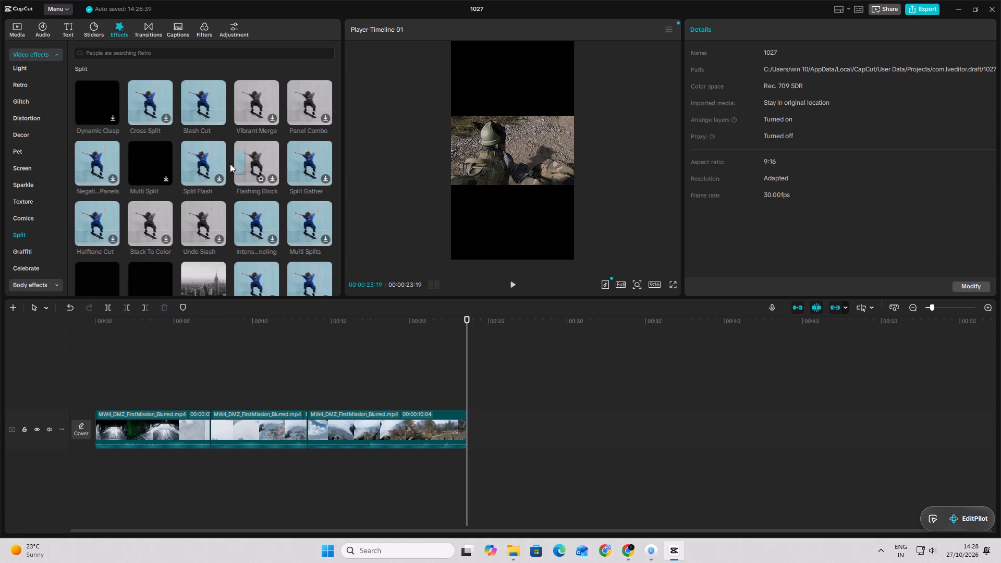
{"action": "left_click", "coordinate": [218, 115]}
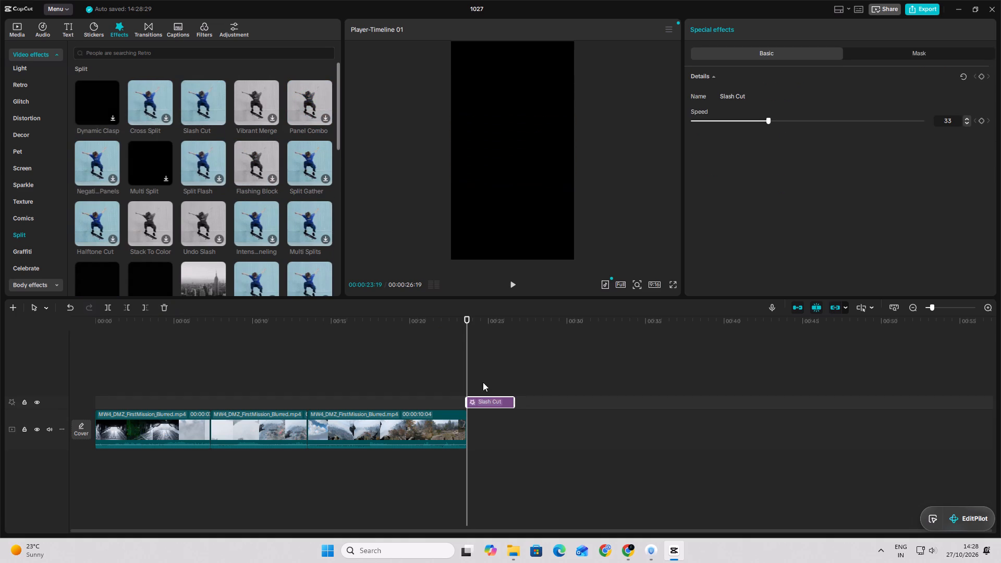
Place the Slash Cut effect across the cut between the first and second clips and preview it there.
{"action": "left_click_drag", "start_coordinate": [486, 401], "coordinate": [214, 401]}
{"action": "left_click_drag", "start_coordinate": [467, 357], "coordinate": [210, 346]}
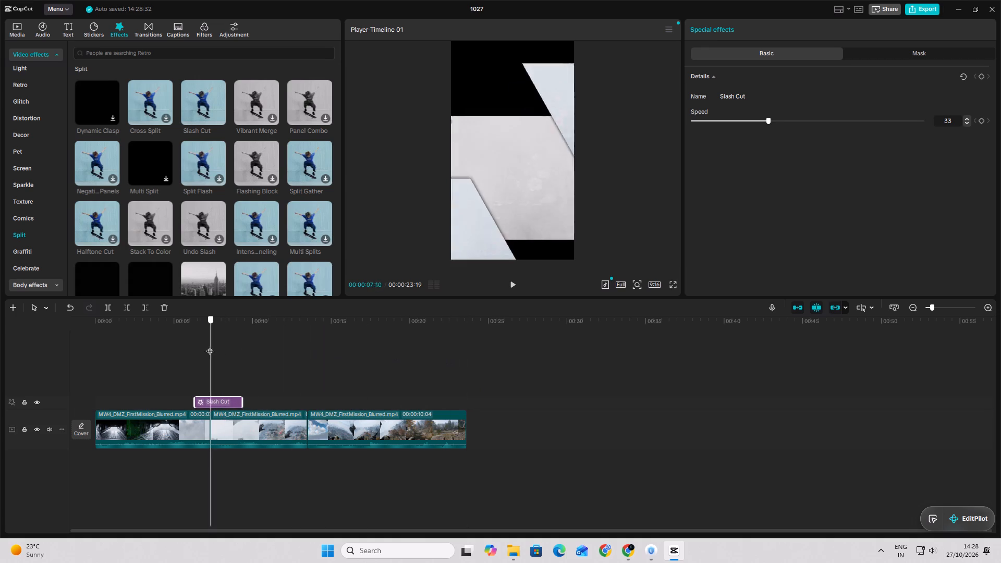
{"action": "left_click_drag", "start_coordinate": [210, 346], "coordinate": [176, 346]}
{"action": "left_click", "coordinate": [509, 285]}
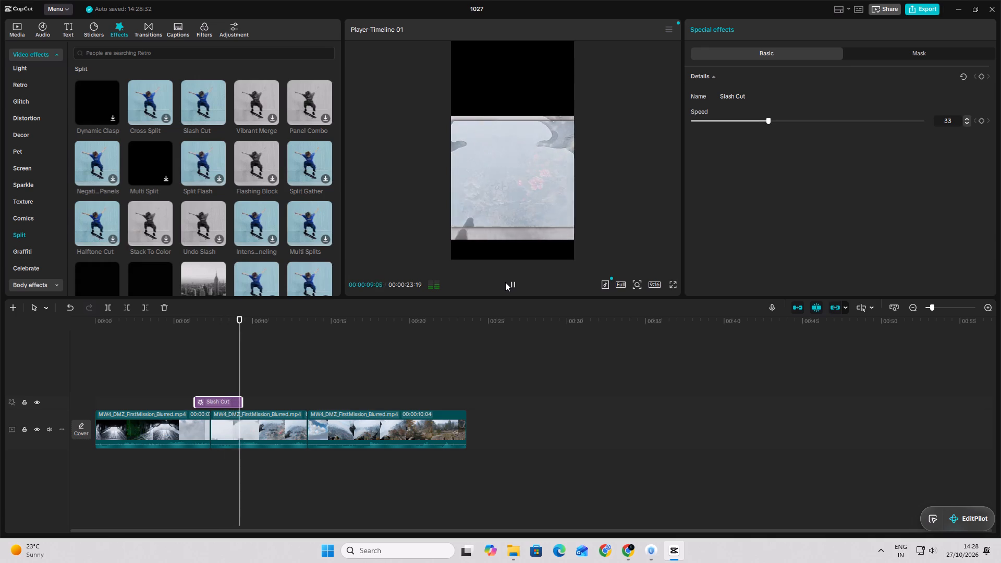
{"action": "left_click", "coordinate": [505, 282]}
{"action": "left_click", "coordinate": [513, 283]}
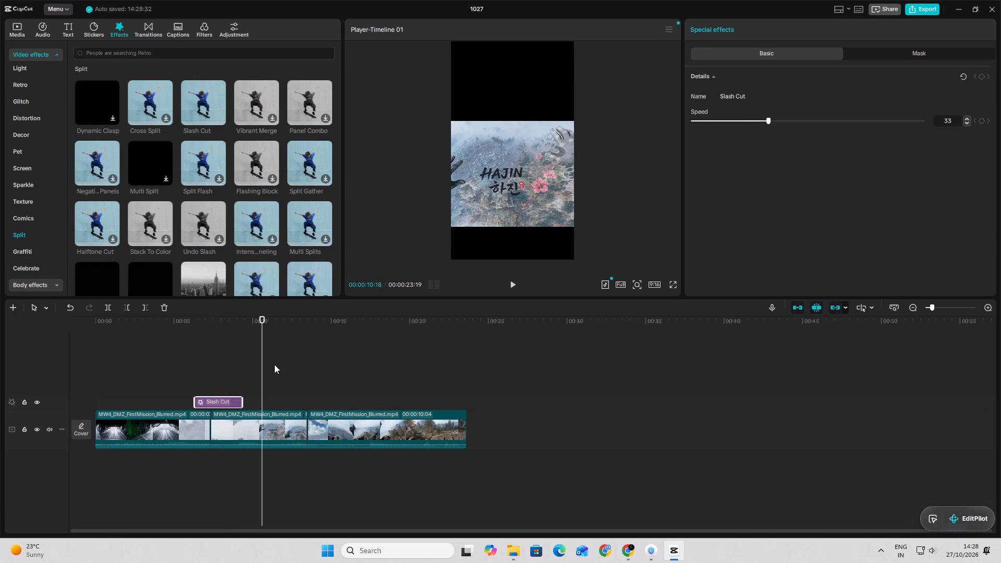
Move the Slash Cut effect over the second clip's HAJIN title shot, starting at about 8.7 seconds, and preview it through the third clip.
{"action": "left_click_drag", "start_coordinate": [218, 398], "coordinate": [256, 399]}
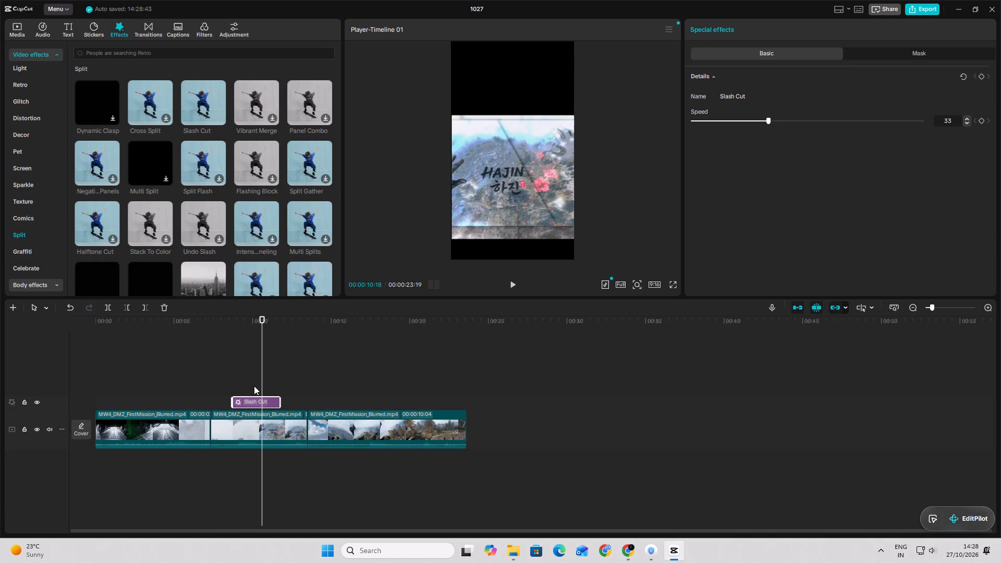
{"action": "left_click_drag", "start_coordinate": [263, 372], "coordinate": [231, 379]}
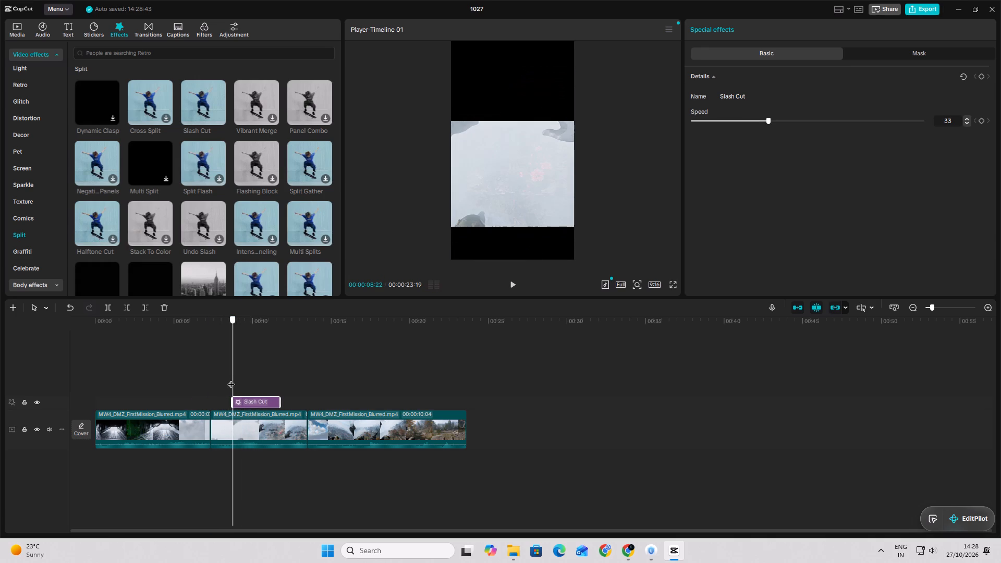
{"action": "left_click_drag", "start_coordinate": [231, 379], "coordinate": [229, 379]}
{"action": "left_click", "coordinate": [513, 286]}
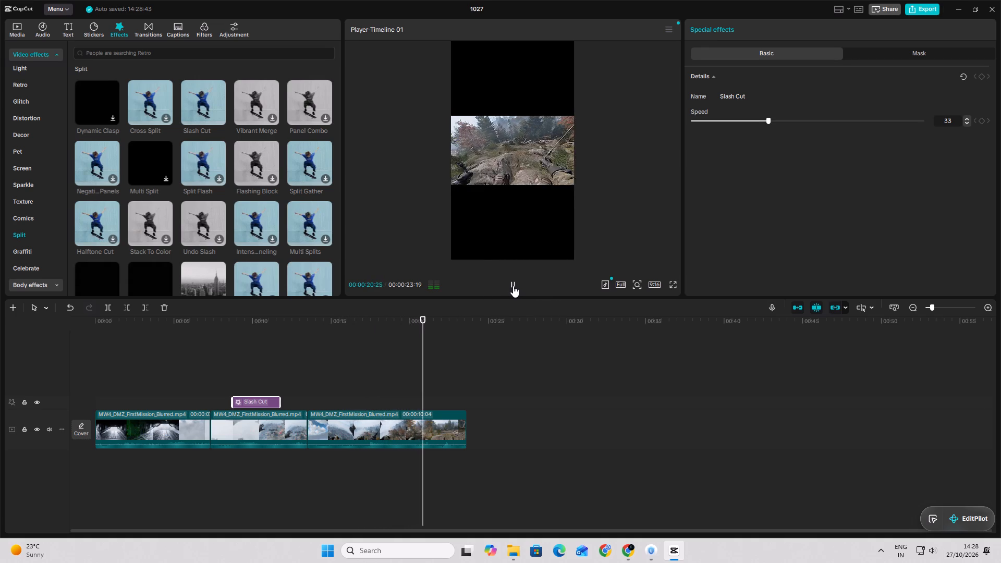
{"action": "left_click", "coordinate": [513, 286]}
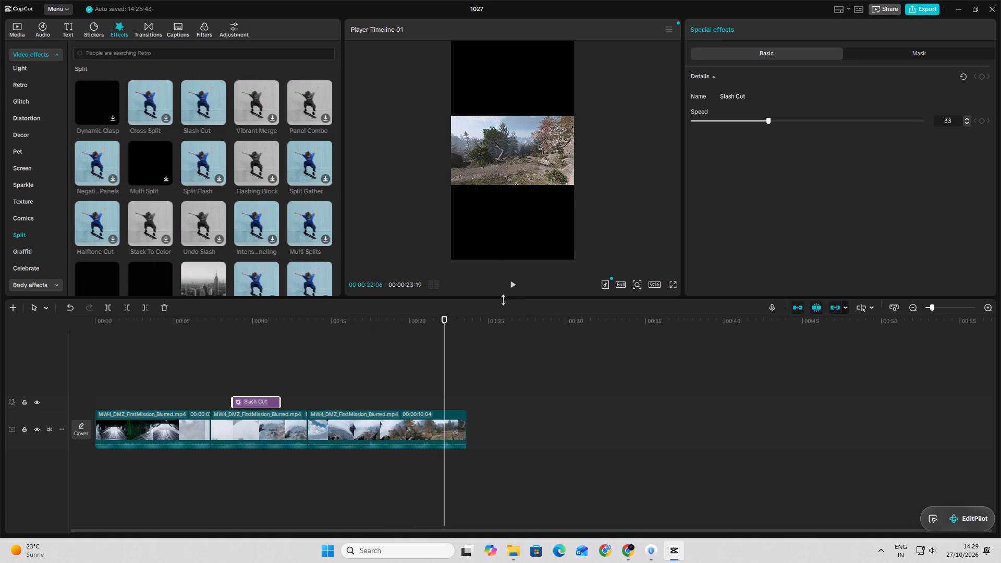
Review the third clip's footage, and replay the sequence from the start through the HAJIN title to check the Slash Cut effect.
{"action": "left_click_drag", "start_coordinate": [445, 388], "coordinate": [436, 391]}
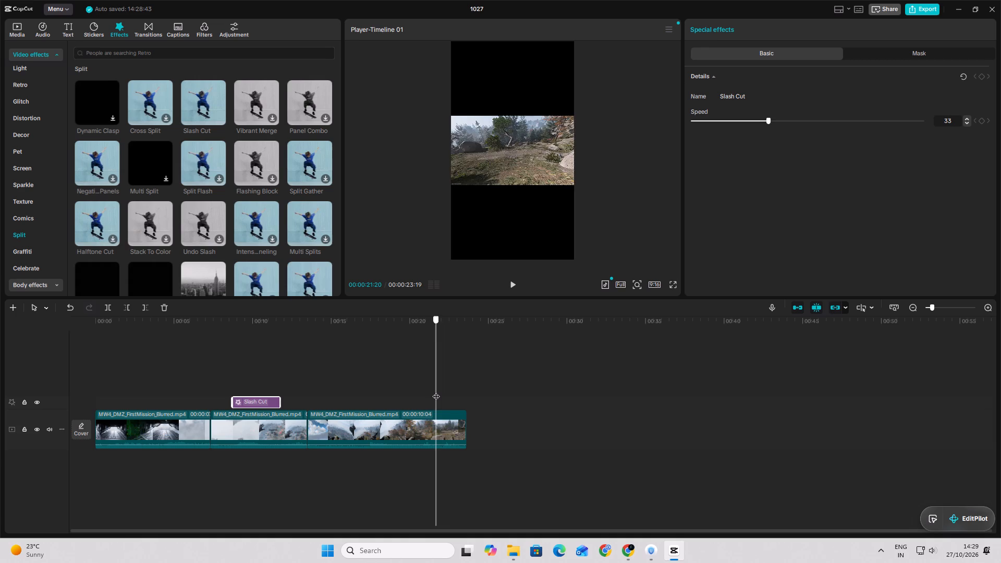
{"action": "left_click_drag", "start_coordinate": [436, 391], "coordinate": [407, 390]}
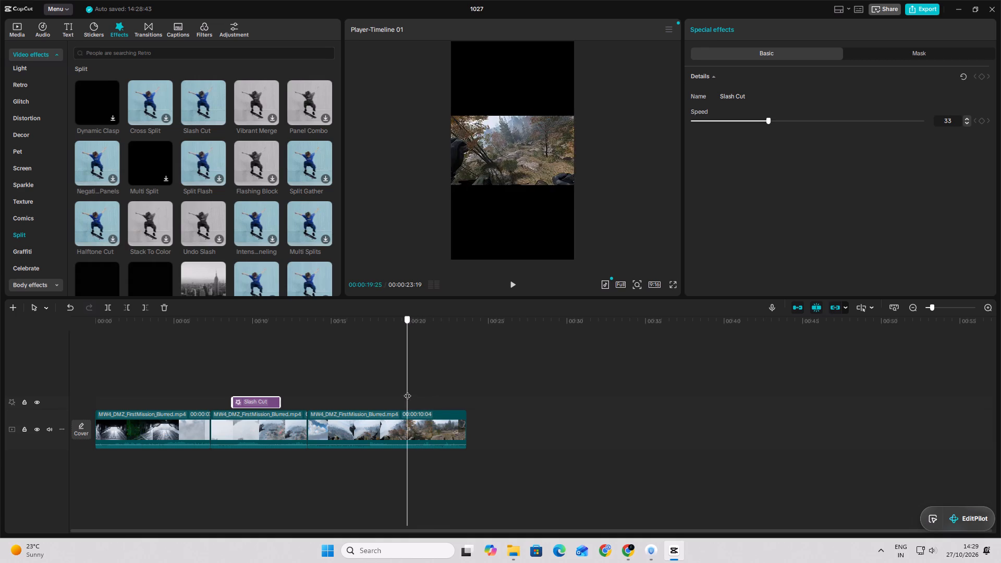
{"action": "left_click_drag", "start_coordinate": [407, 390], "coordinate": [364, 389]}
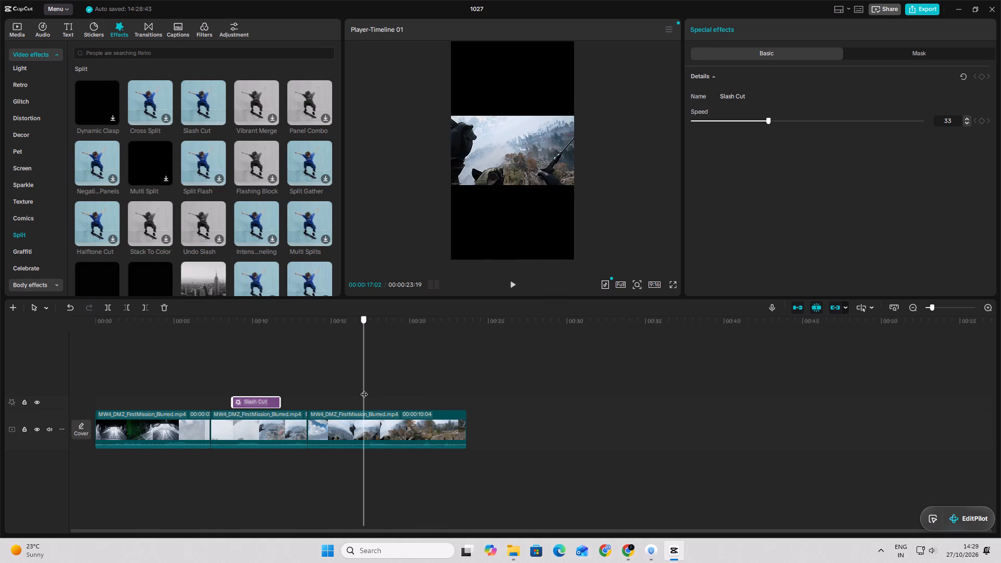
{"action": "left_click_drag", "start_coordinate": [364, 389], "coordinate": [437, 395]}
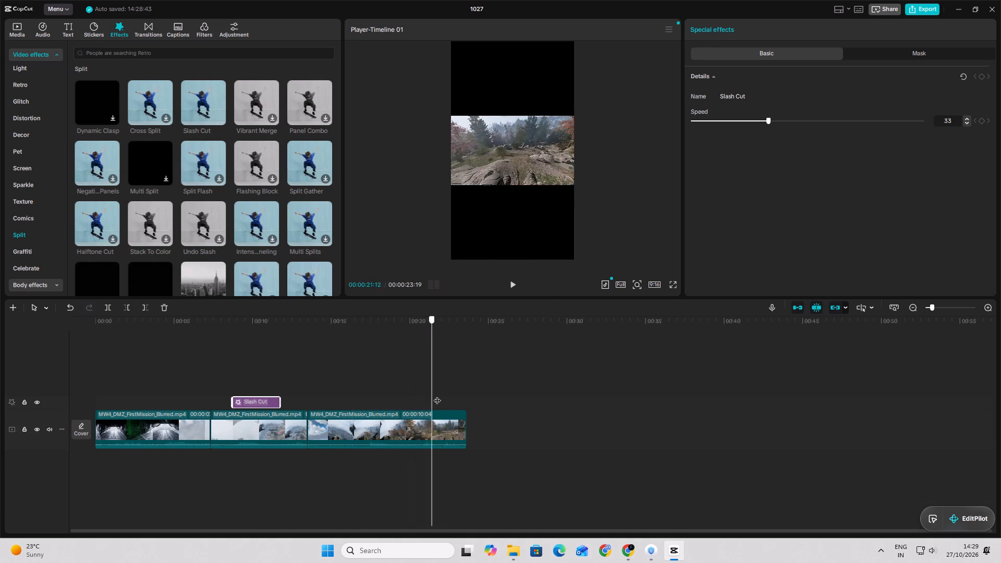
{"action": "left_click_drag", "start_coordinate": [437, 395], "coordinate": [70, 384]}
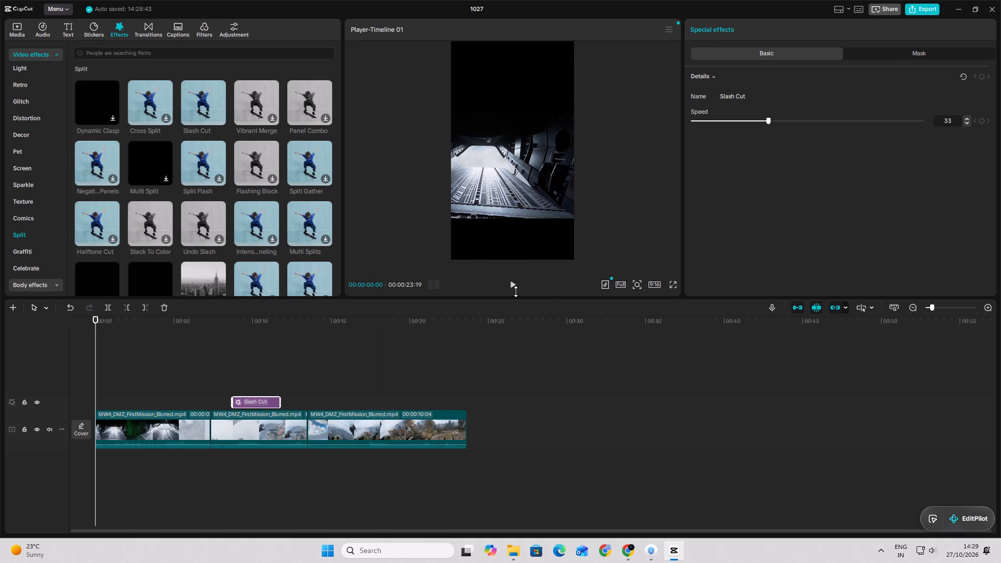
{"action": "left_click", "coordinate": [516, 291]}
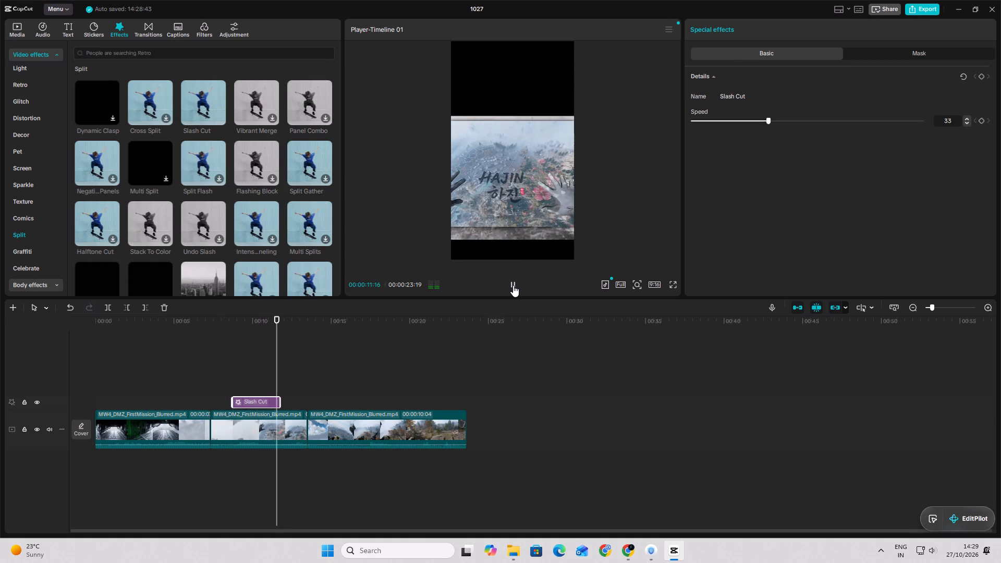
{"action": "left_click", "coordinate": [520, 181]}
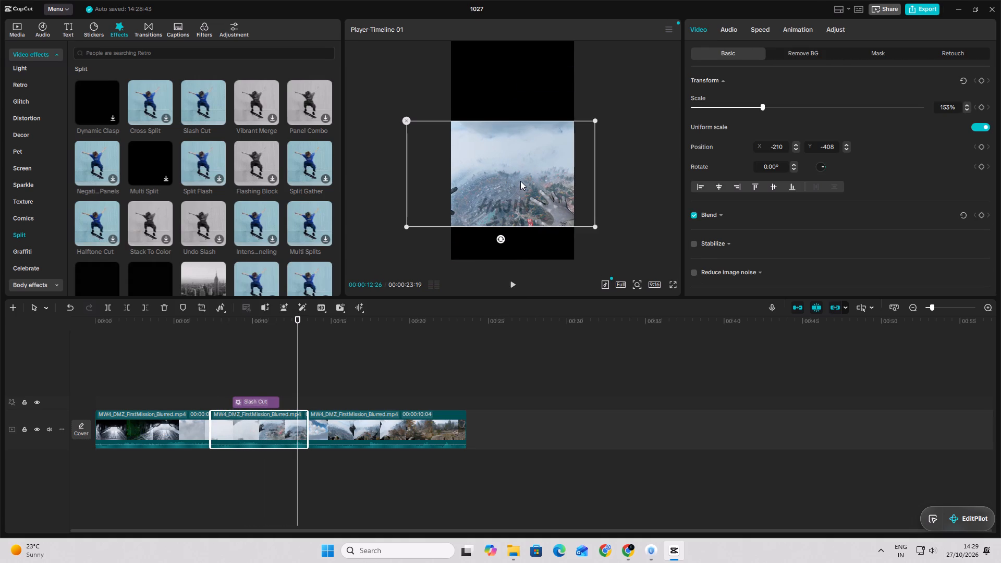
Reposition the second clip to X -64, Y -302, reduce its scale to 141%, and check the frames through the third clip.
{"action": "left_click_drag", "start_coordinate": [520, 181], "coordinate": [529, 175]}
{"action": "left_click_drag", "start_coordinate": [602, 219], "coordinate": [606, 221]}
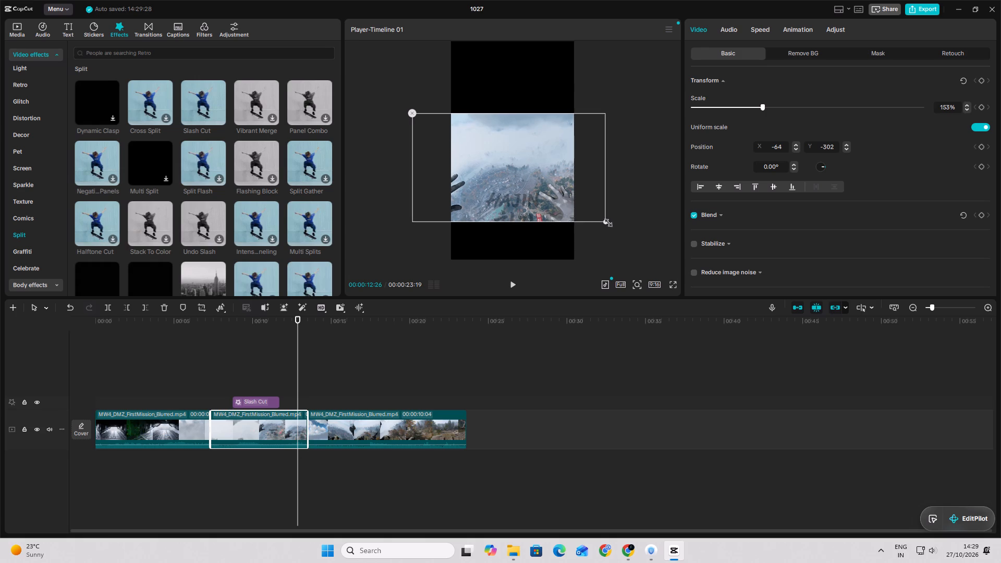
{"action": "left_click_drag", "start_coordinate": [606, 221], "coordinate": [582, 225]}
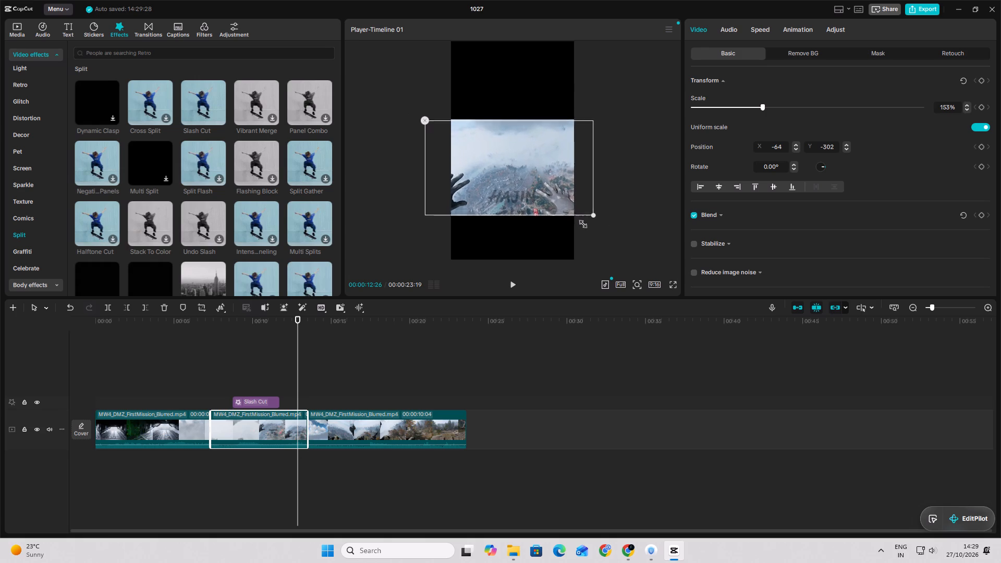
{"action": "left_click_drag", "start_coordinate": [582, 225], "coordinate": [583, 226]}
{"action": "left_click_drag", "start_coordinate": [295, 349], "coordinate": [306, 351]}
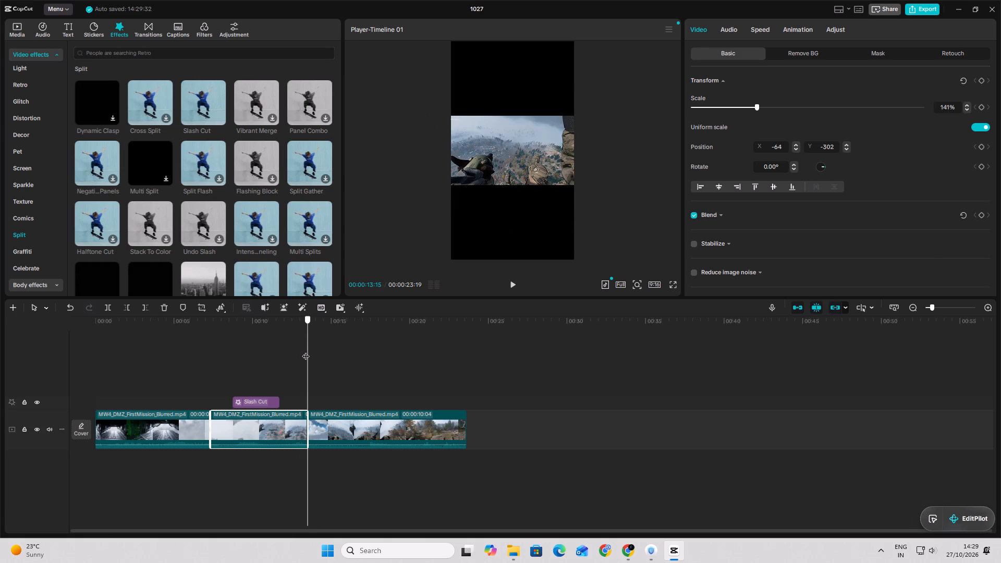
{"action": "left_click_drag", "start_coordinate": [306, 351], "coordinate": [325, 352]}
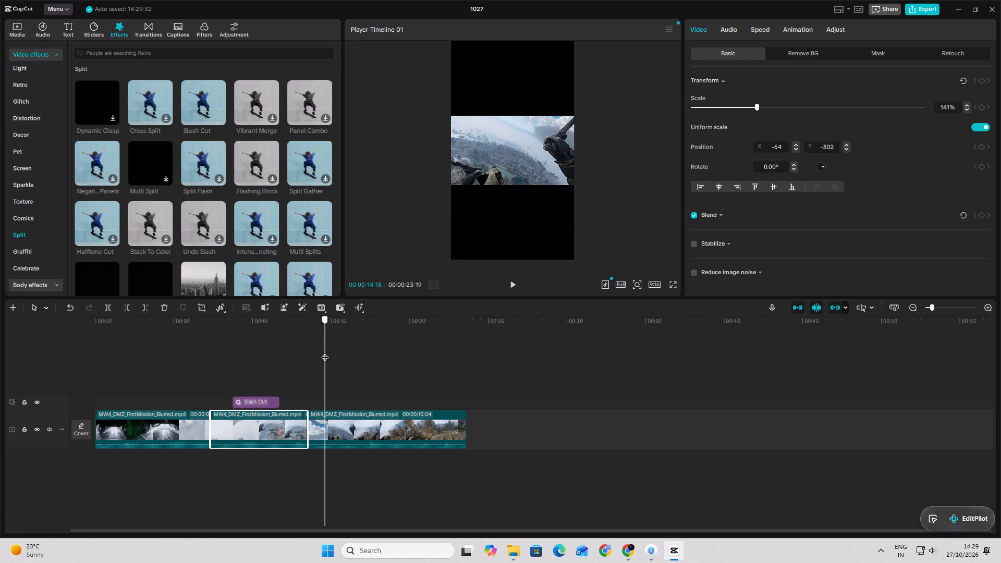
{"action": "left_click_drag", "start_coordinate": [325, 352], "coordinate": [412, 367]}
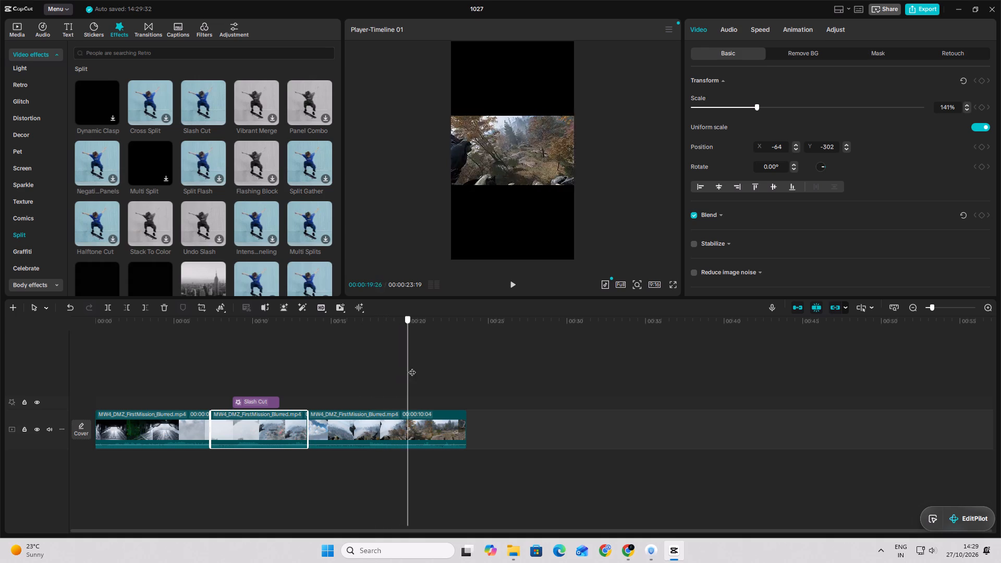
{"action": "left_click_drag", "start_coordinate": [412, 367], "coordinate": [535, 367]}
{"action": "scroll", "coordinate": [225, 202], "scroll_direction": "down", "scroll_amount": 5}
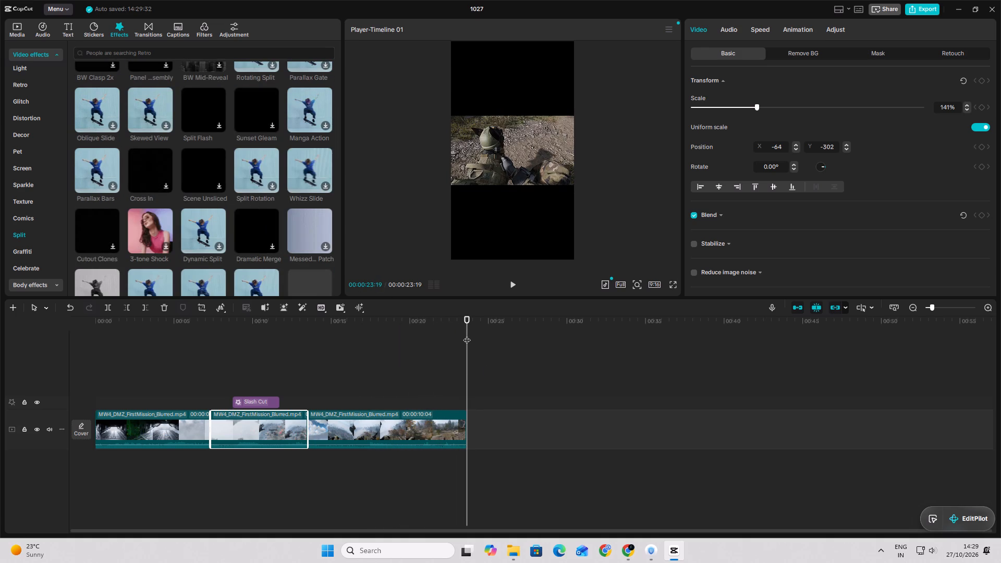
Scrub the edited sequence from its end back to the start.
{"action": "left_click_drag", "start_coordinate": [467, 335], "coordinate": [33, 350]}
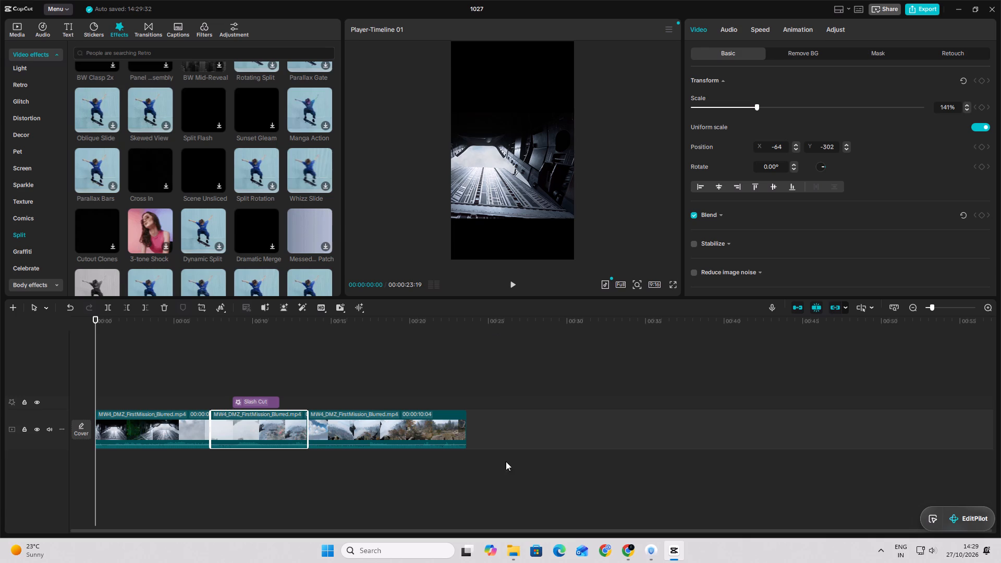
Switch to Chrome and review the caption guidelines in the Modern Warfare 4 - DMZ Live Clipping brief document.
{"action": "left_click", "coordinate": [618, 553]}
{"action": "left_click", "coordinate": [621, 555]}
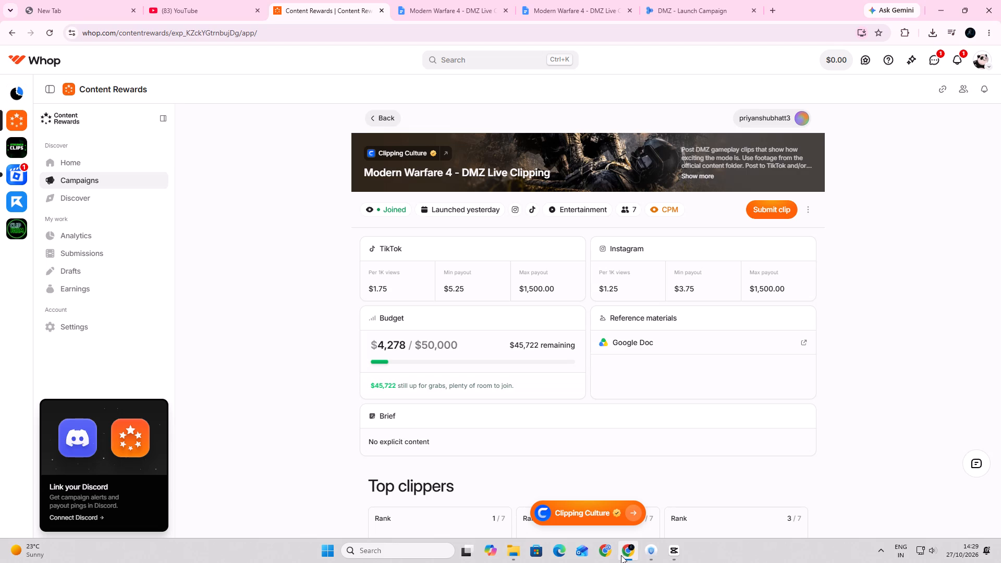
{"action": "scroll", "coordinate": [435, 304], "scroll_direction": "up", "scroll_amount": 8}
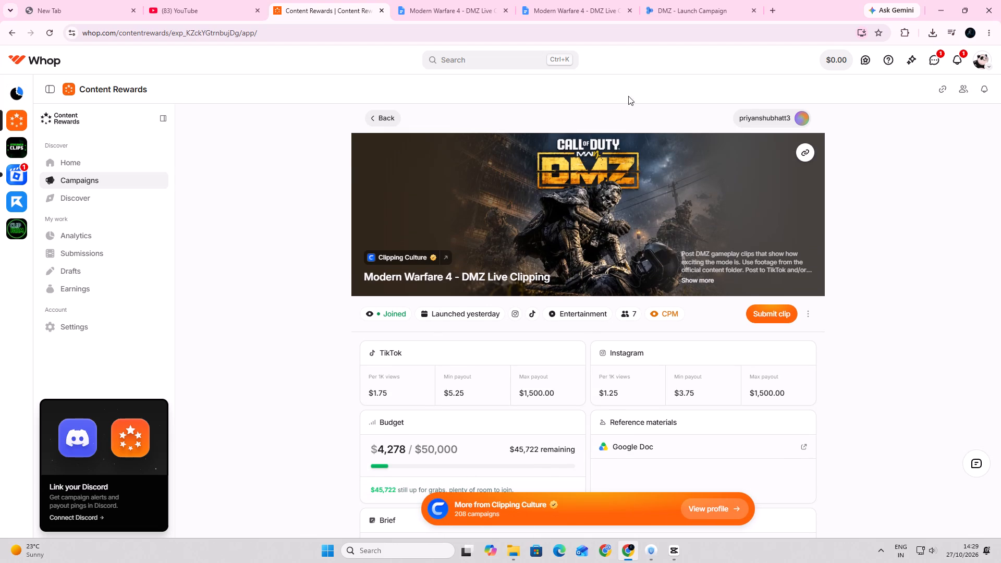
{"action": "left_click", "coordinate": [698, 0]}
{"action": "left_click", "coordinate": [588, 10]}
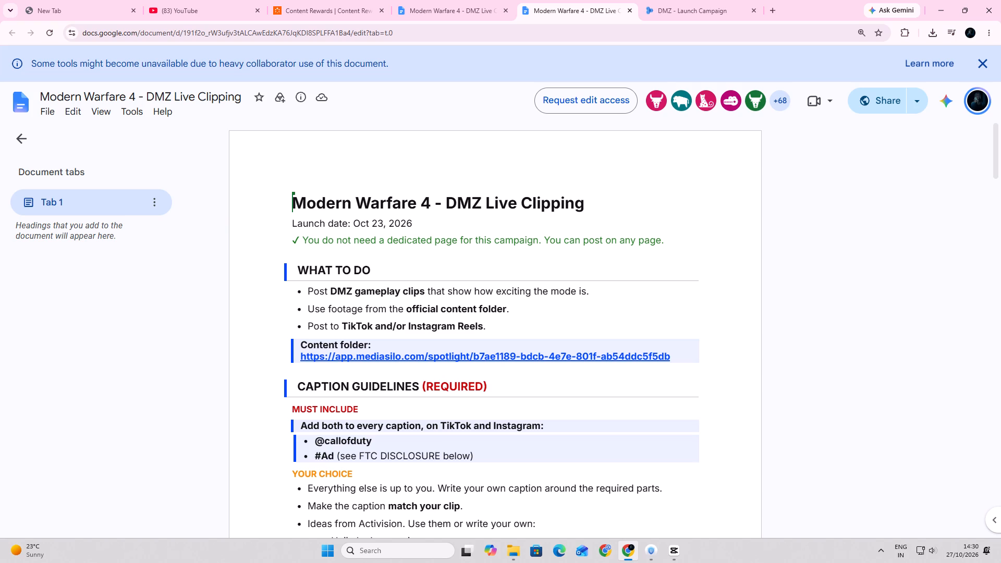
{"action": "scroll", "coordinate": [320, 239], "scroll_direction": "down", "scroll_amount": 1}
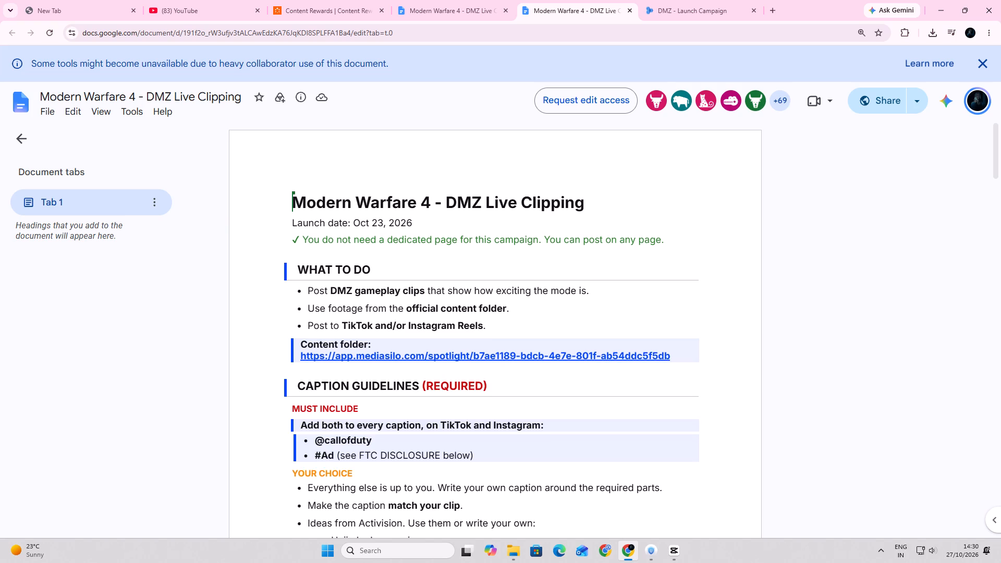
{"action": "scroll", "coordinate": [319, 239], "scroll_direction": "down", "scroll_amount": 3}
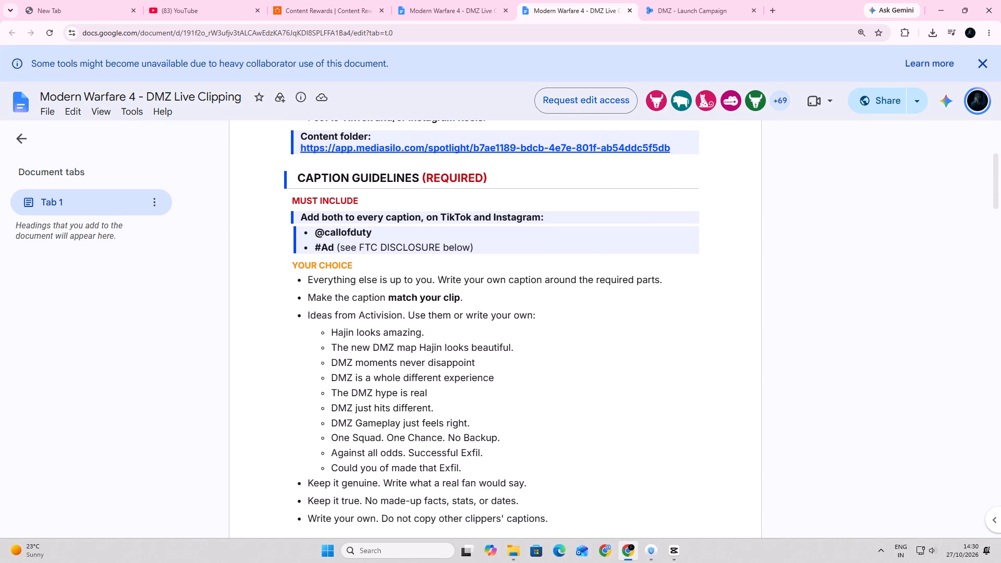
In the browser, read the campaign brief's caption, FTC disclosure, on-screen text and editing guidelines.
{"action": "scroll", "coordinate": [284, 246], "scroll_direction": "down", "scroll_amount": 6}
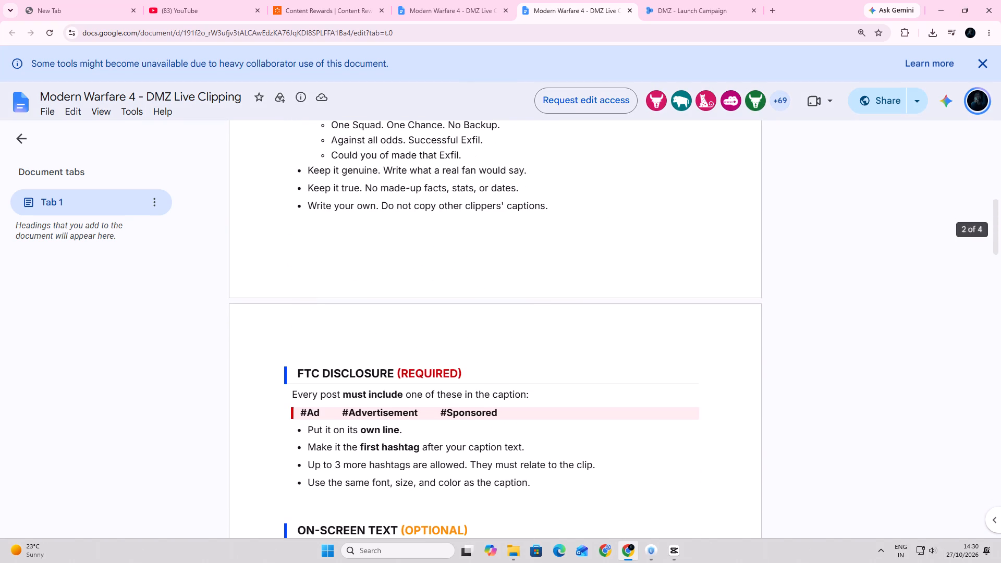
{"action": "scroll", "coordinate": [282, 252], "scroll_direction": "down", "scroll_amount": 4}
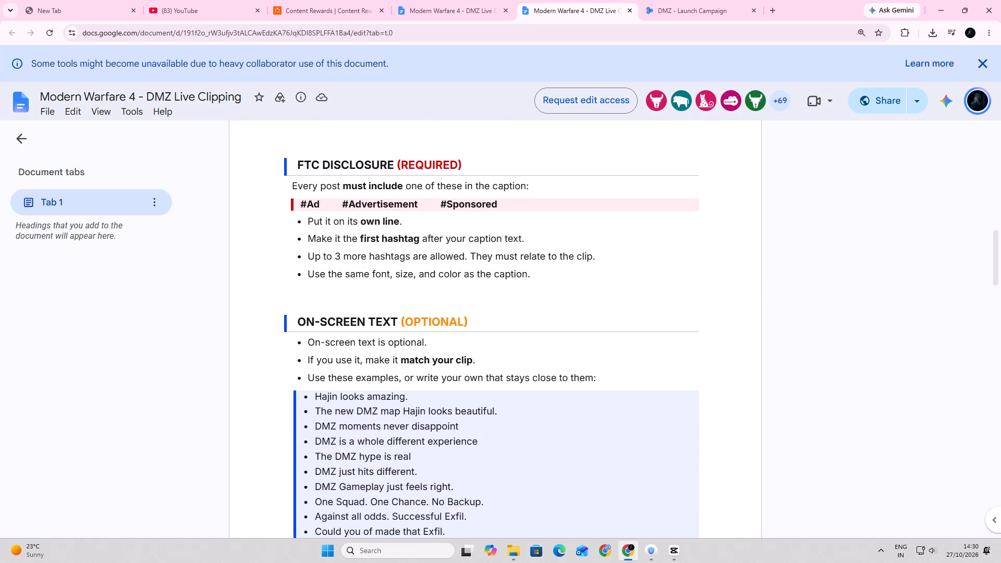
{"action": "scroll", "coordinate": [318, 278], "scroll_direction": "up", "scroll_amount": 16}
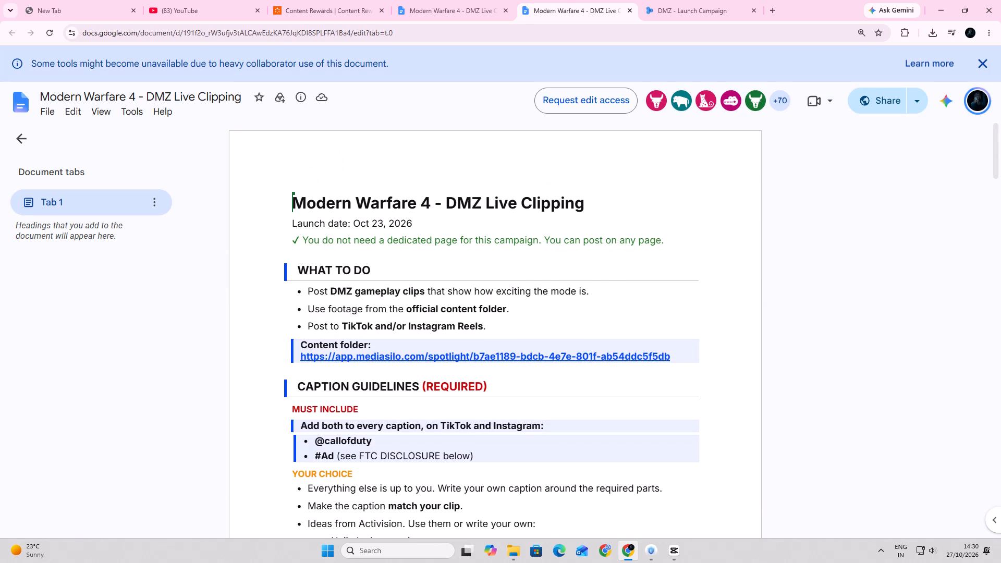
{"action": "scroll", "coordinate": [313, 273], "scroll_direction": "down", "scroll_amount": 16}
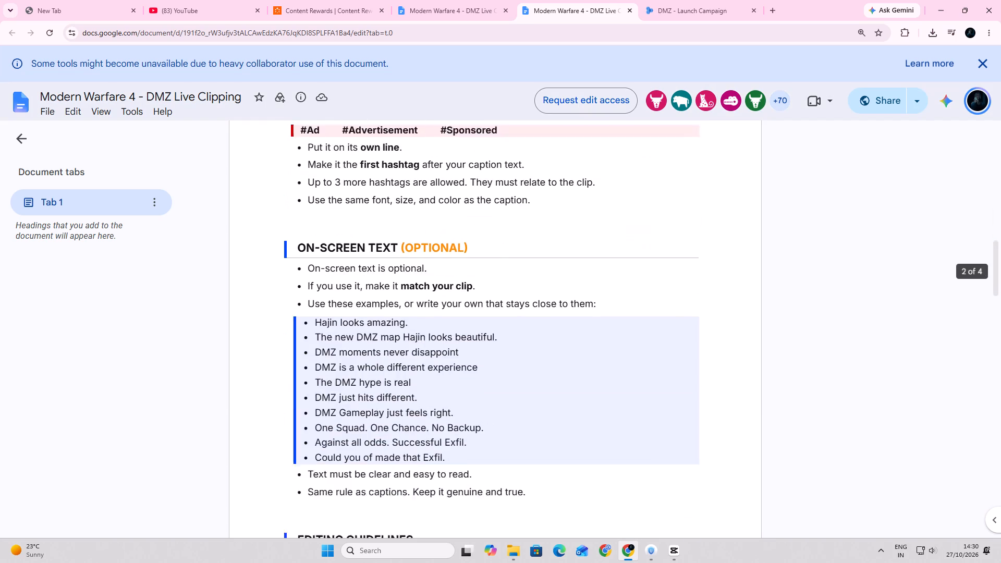
{"action": "scroll", "coordinate": [321, 271], "scroll_direction": "down", "scroll_amount": 1}
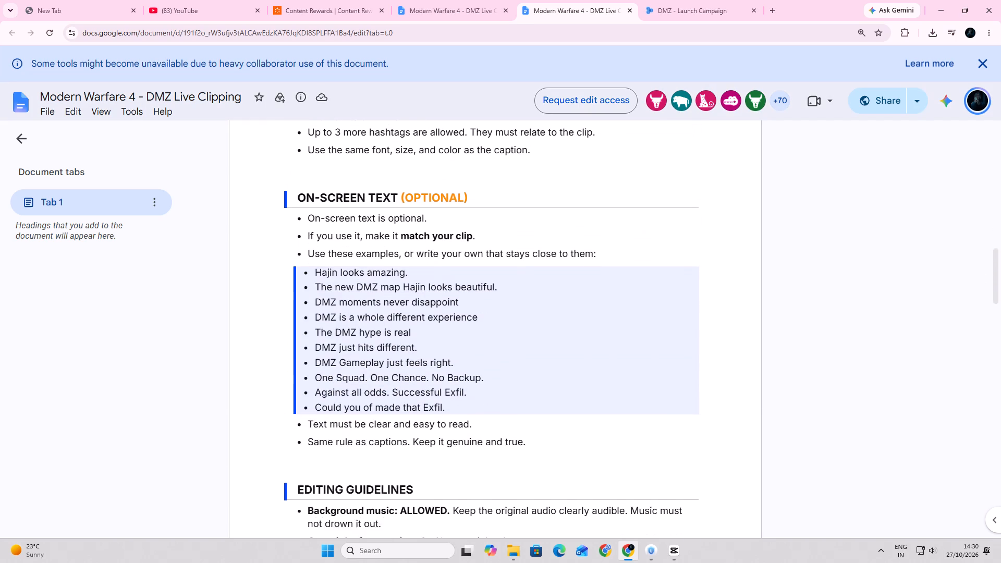
{"action": "scroll", "coordinate": [321, 271], "scroll_direction": "down", "scroll_amount": 1}
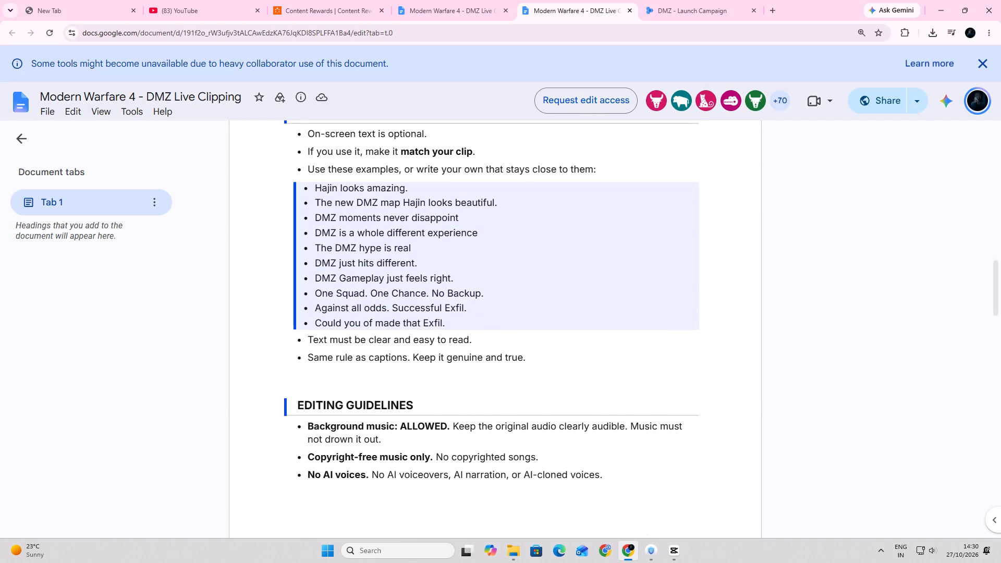
Browse YouTube's Music recommendations for a background track, open the MONTAGEM ROYAL (SUPER SLOWED) mix and skip the ads.
{"action": "left_click", "coordinate": [520, 554]}
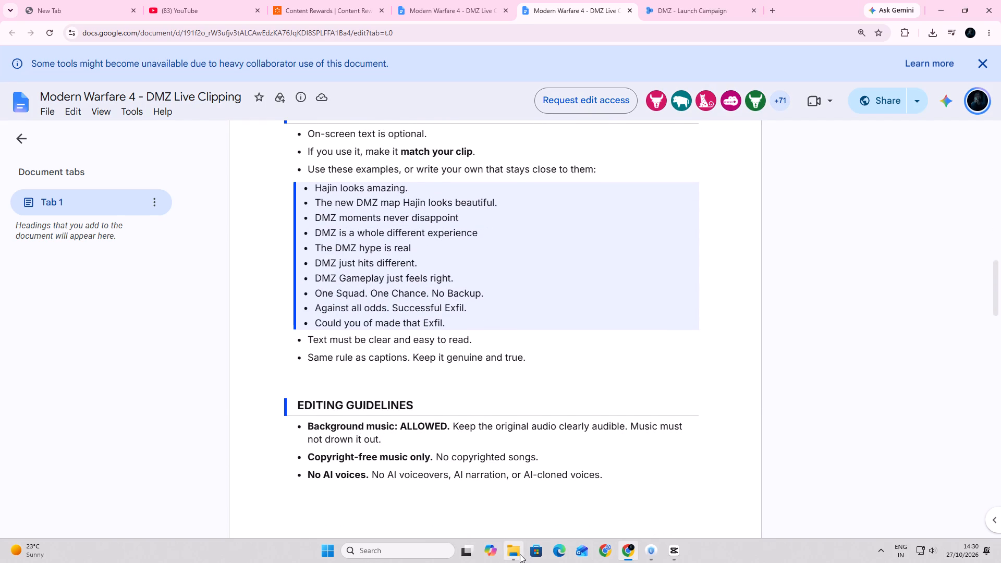
{"action": "left_click", "coordinate": [520, 554]}
{"action": "left_click", "coordinate": [622, 555]}
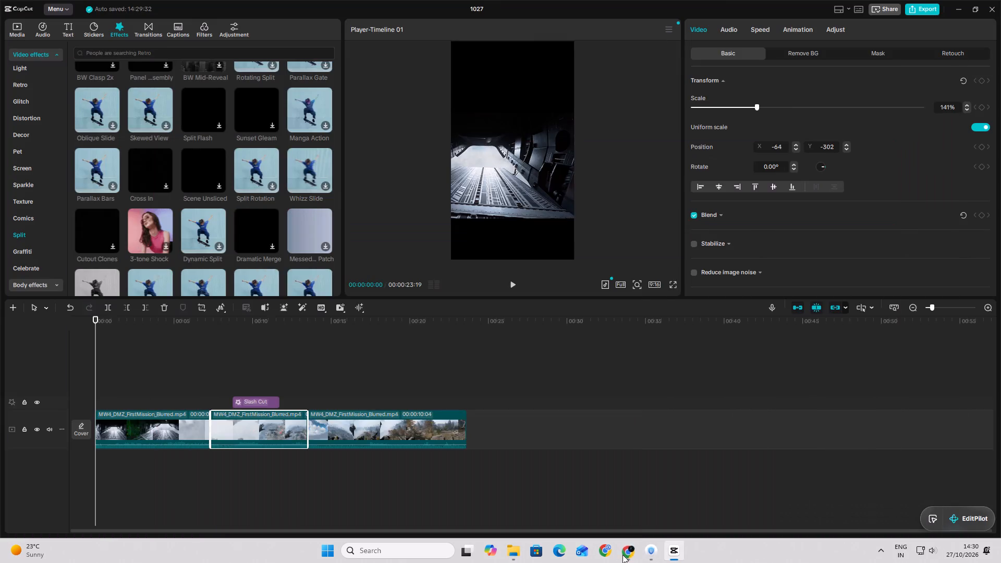
{"action": "left_click", "coordinate": [622, 555]}
{"action": "left_click", "coordinate": [234, 0]}
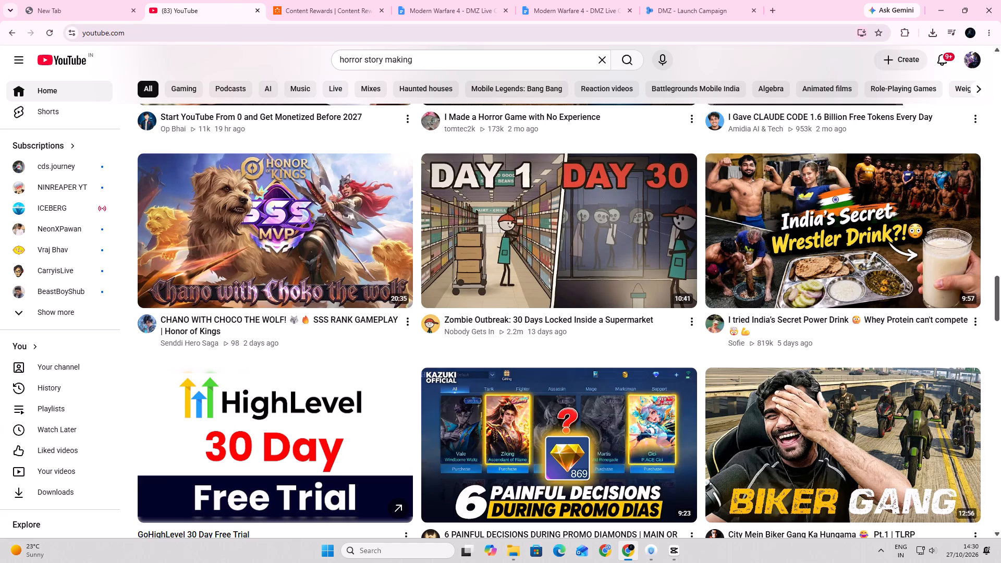
{"action": "scroll", "coordinate": [134, 165], "scroll_direction": "up", "scroll_amount": 9}
{"action": "scroll", "coordinate": [186, 116], "scroll_direction": "up", "scroll_amount": 9}
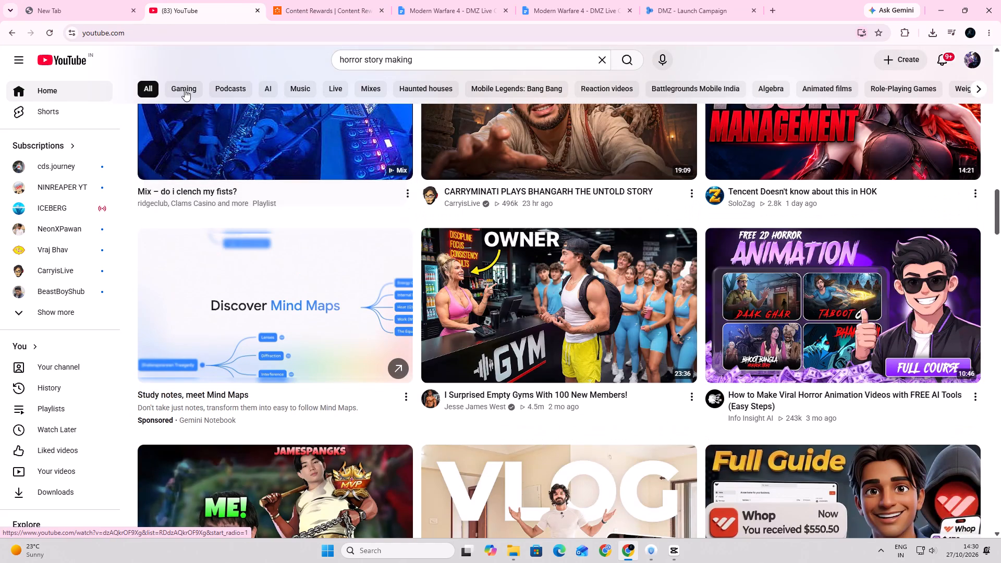
{"action": "left_click", "coordinate": [185, 90]}
{"action": "left_click", "coordinate": [300, 89]}
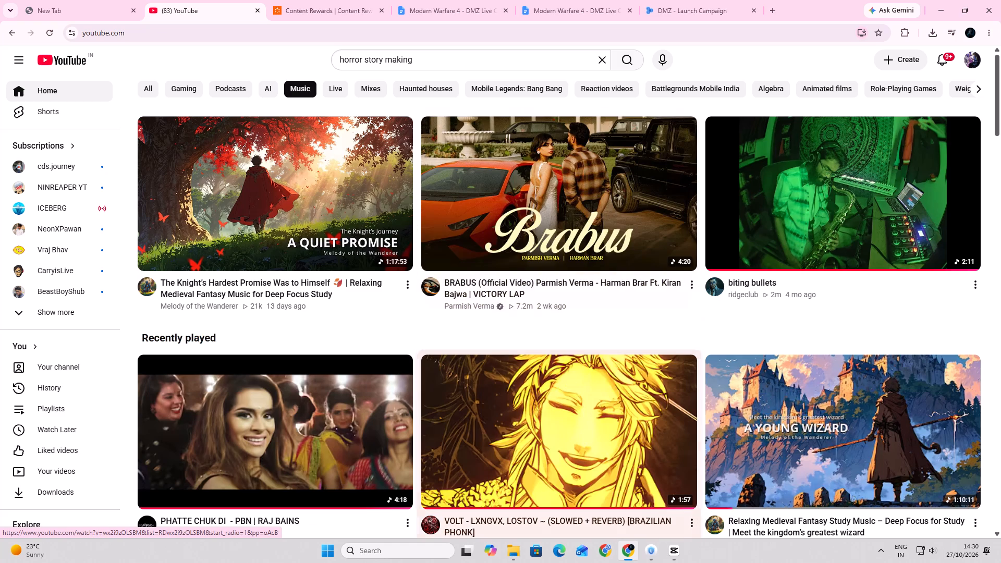
{"action": "scroll", "coordinate": [520, 378], "scroll_direction": "down", "scroll_amount": 4}
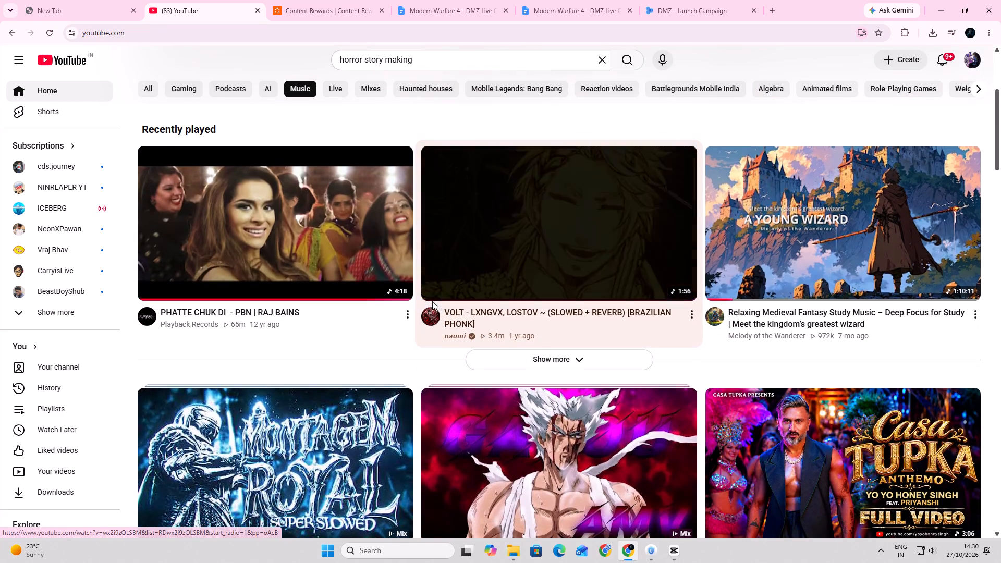
{"action": "scroll", "coordinate": [432, 301], "scroll_direction": "down", "scroll_amount": 1}
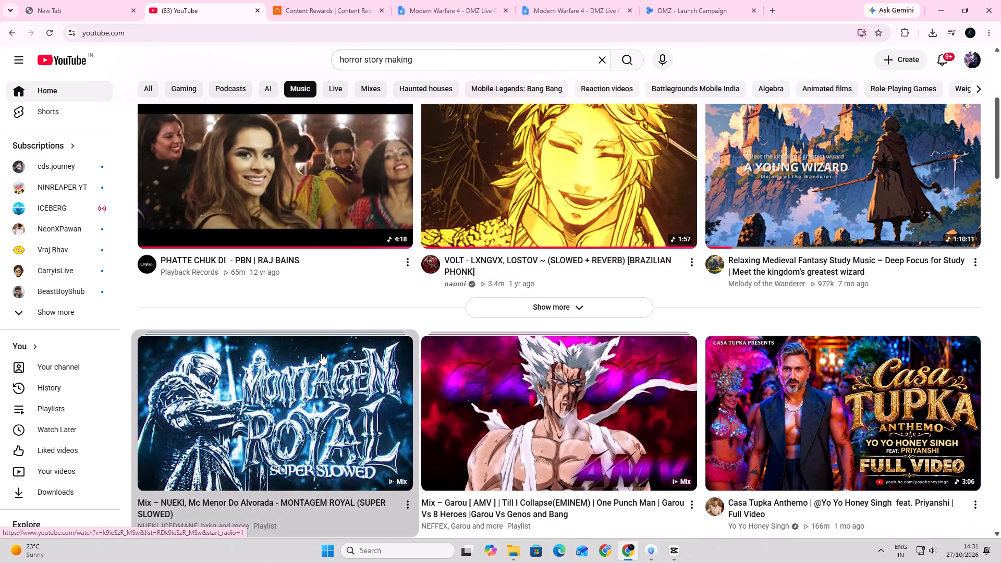
{"action": "left_click", "coordinate": [283, 365]}
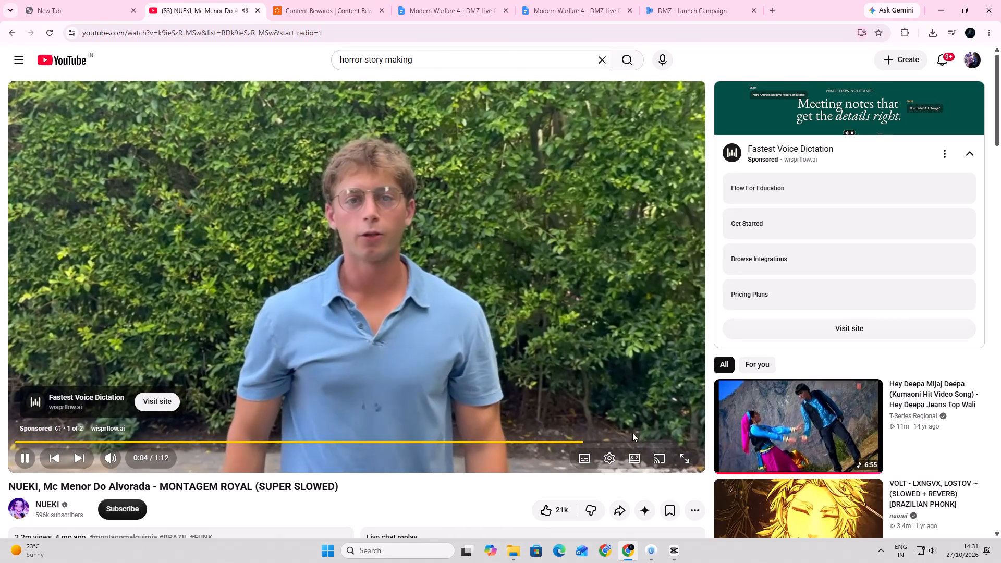
{"action": "left_click", "coordinate": [675, 432]}
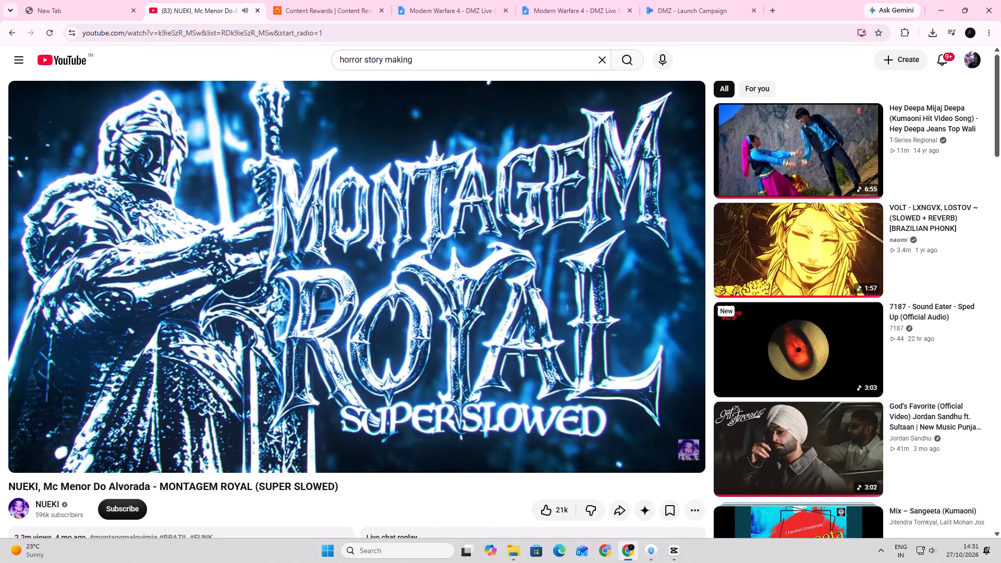
Listen to MONTAGEM ROYAL (SUPER SLOWED) and examine its expanded description, music credits and comments.
{"action": "left_click", "coordinate": [336, 348]}
{"action": "left_click", "coordinate": [336, 348]}
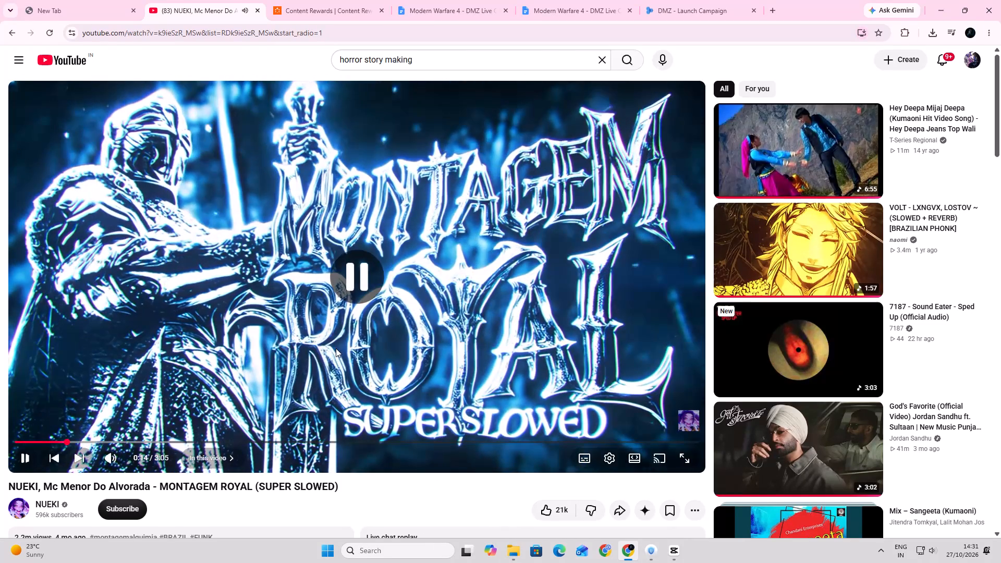
{"action": "scroll", "coordinate": [332, 399], "scroll_direction": "down", "scroll_amount": 4}
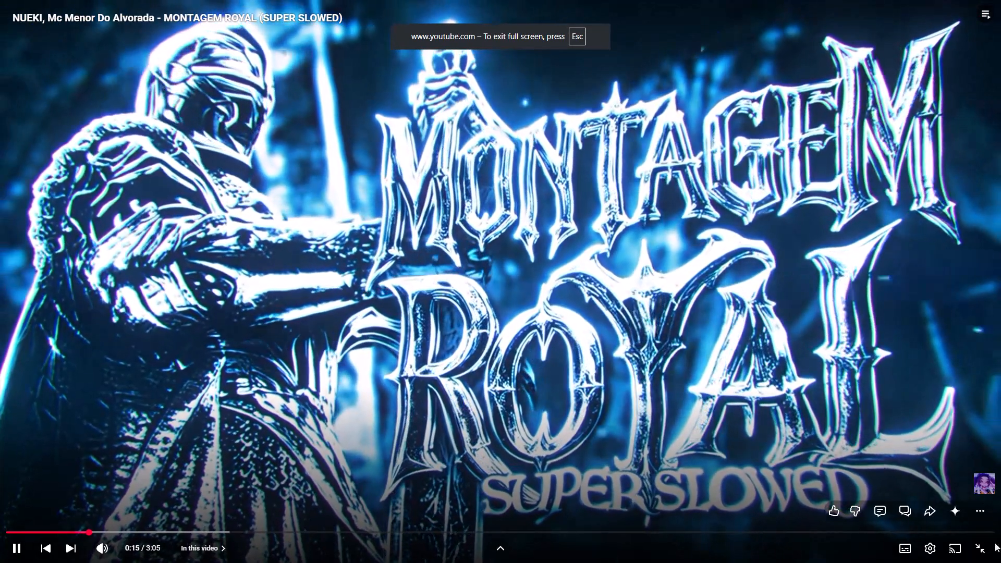
{"action": "left_click", "coordinate": [980, 549]}
{"action": "scroll", "coordinate": [280, 304], "scroll_direction": "down", "scroll_amount": 1}
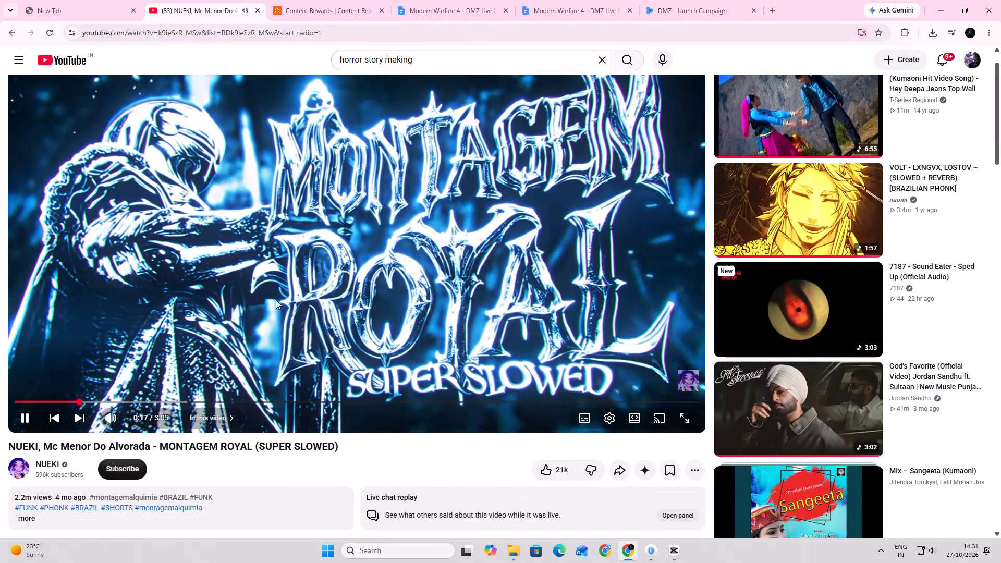
{"action": "scroll", "coordinate": [130, 383], "scroll_direction": "down", "scroll_amount": 3}
{"action": "left_click", "coordinate": [26, 345]}
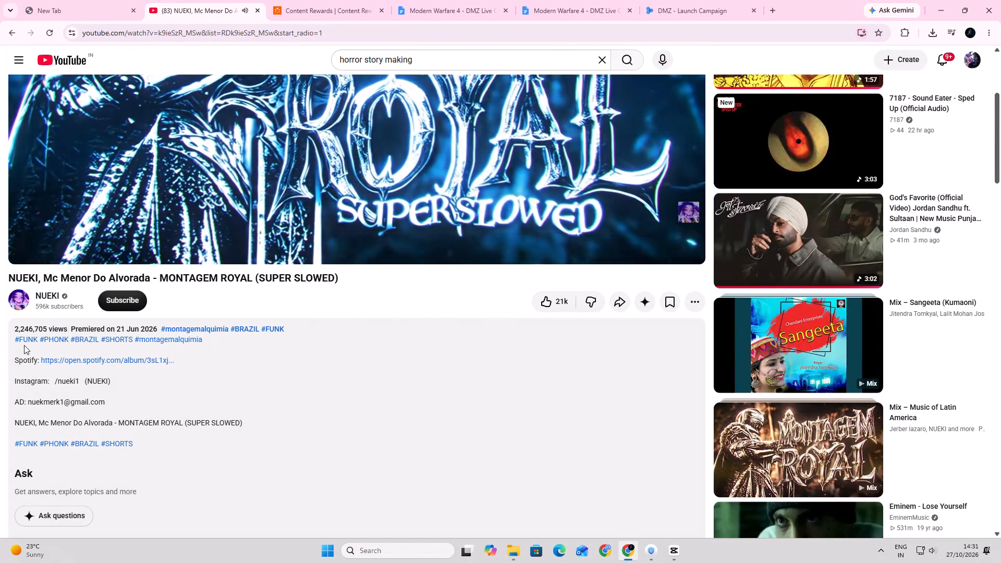
{"action": "scroll", "coordinate": [139, 421], "scroll_direction": "down", "scroll_amount": 5}
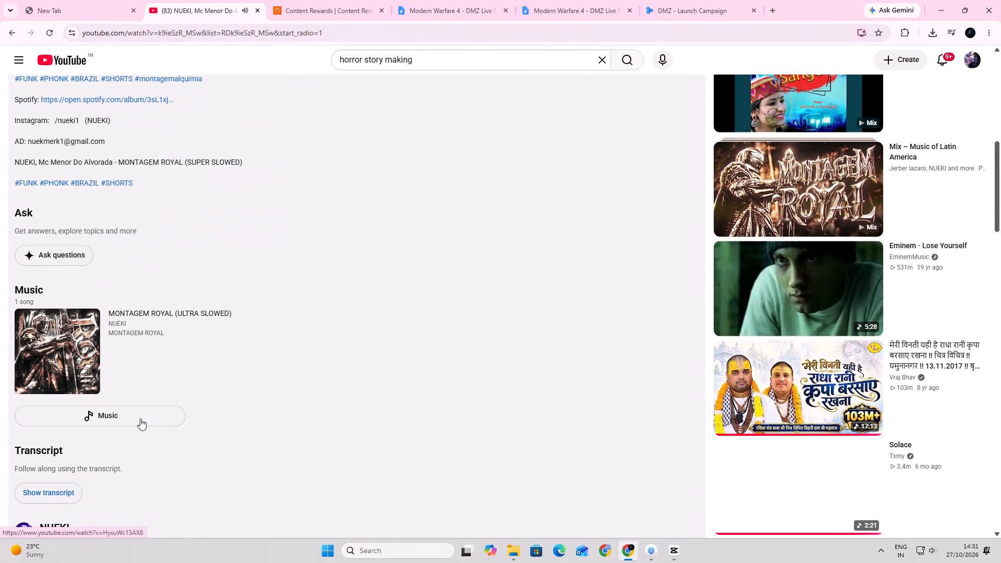
{"action": "scroll", "coordinate": [272, 392], "scroll_direction": "down", "scroll_amount": 3}
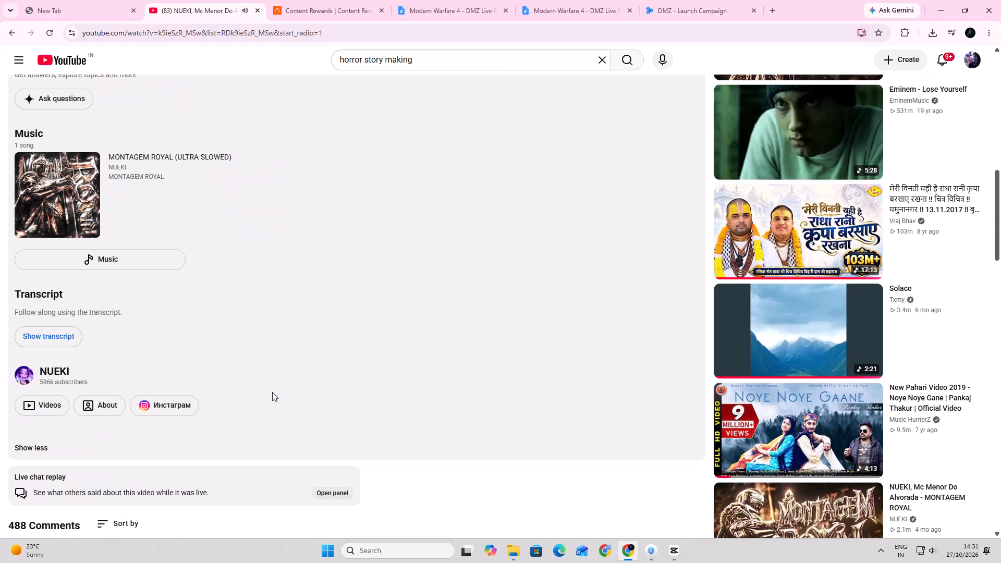
{"action": "scroll", "coordinate": [273, 391], "scroll_direction": "down", "scroll_amount": 3}
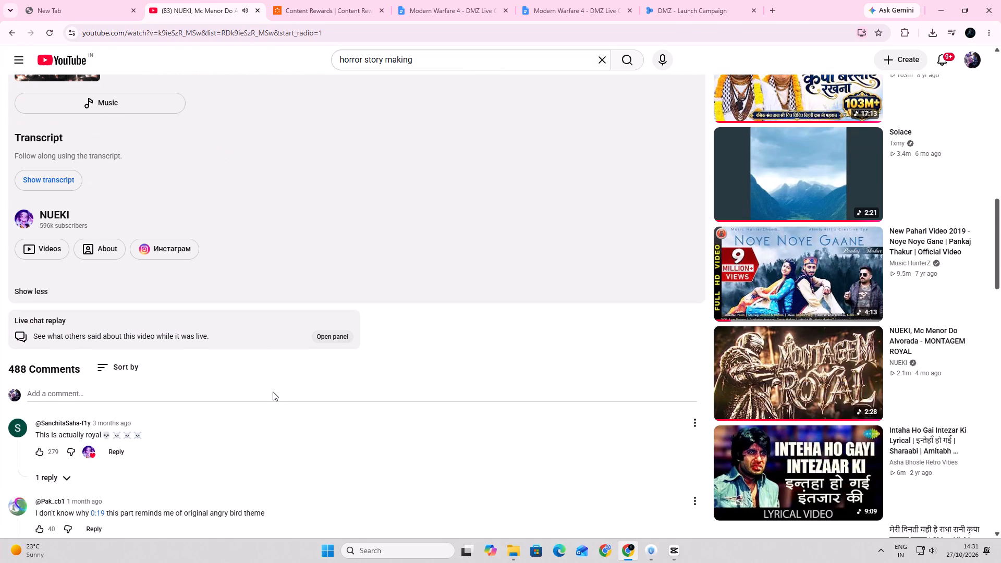
{"action": "scroll", "coordinate": [273, 391], "scroll_direction": "up", "scroll_amount": 15}
{"action": "scroll", "coordinate": [267, 380], "scroll_direction": "down", "scroll_amount": 6}
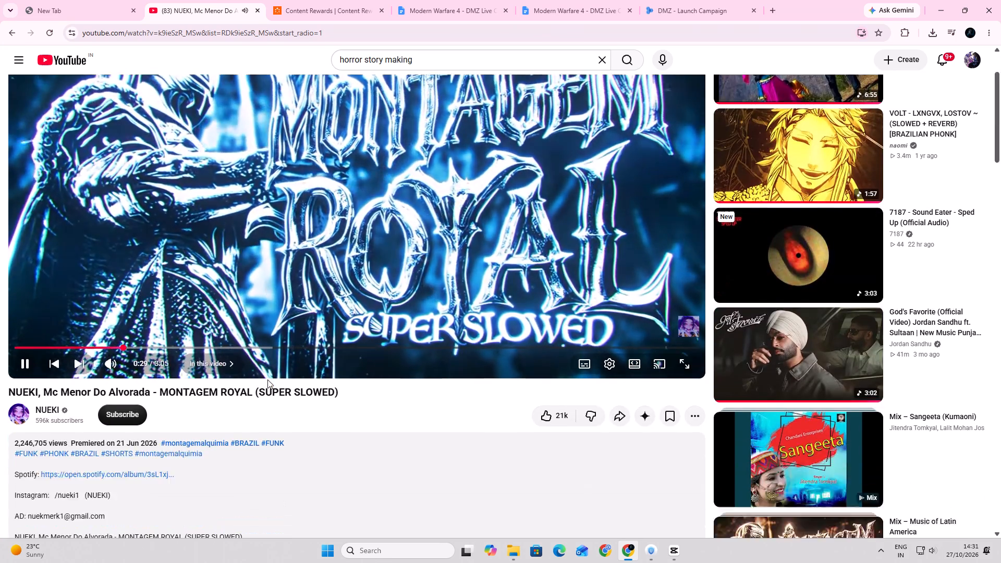
{"action": "scroll", "coordinate": [583, 385], "scroll_direction": "down", "scroll_amount": 4}
Open the regular MONTAGEM ROYAL version from the suggested mixes and examine its description and music credits.
{"action": "left_click", "coordinate": [758, 152]}
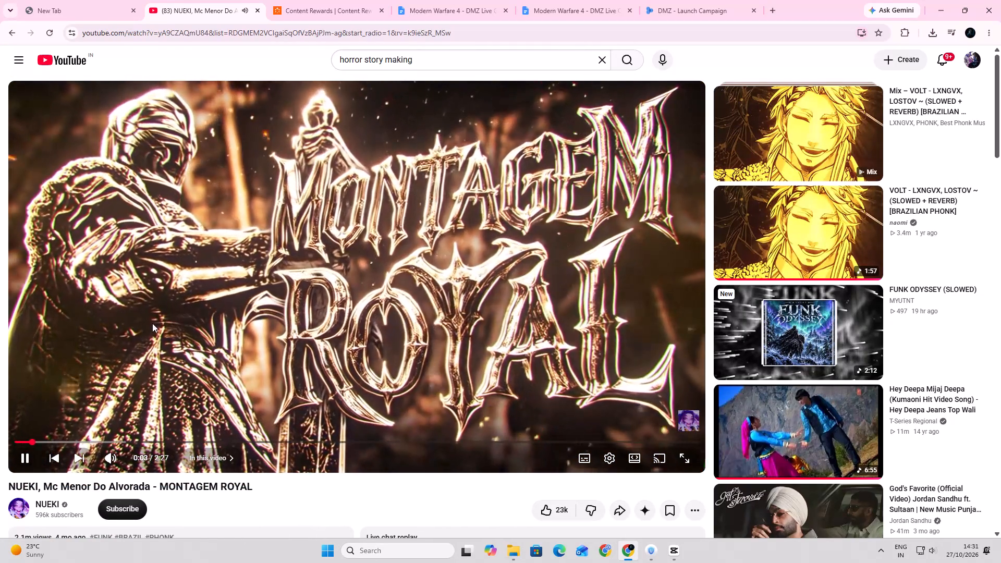
{"action": "scroll", "coordinate": [142, 335], "scroll_direction": "down", "scroll_amount": 4}
{"action": "left_click", "coordinate": [26, 354]}
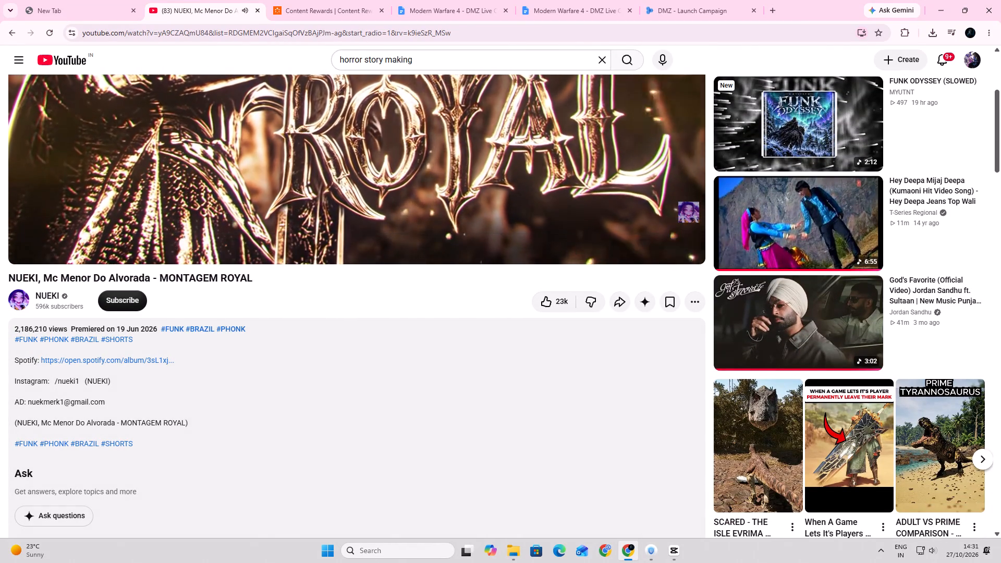
{"action": "scroll", "coordinate": [207, 307], "scroll_direction": "up", "scroll_amount": 5}
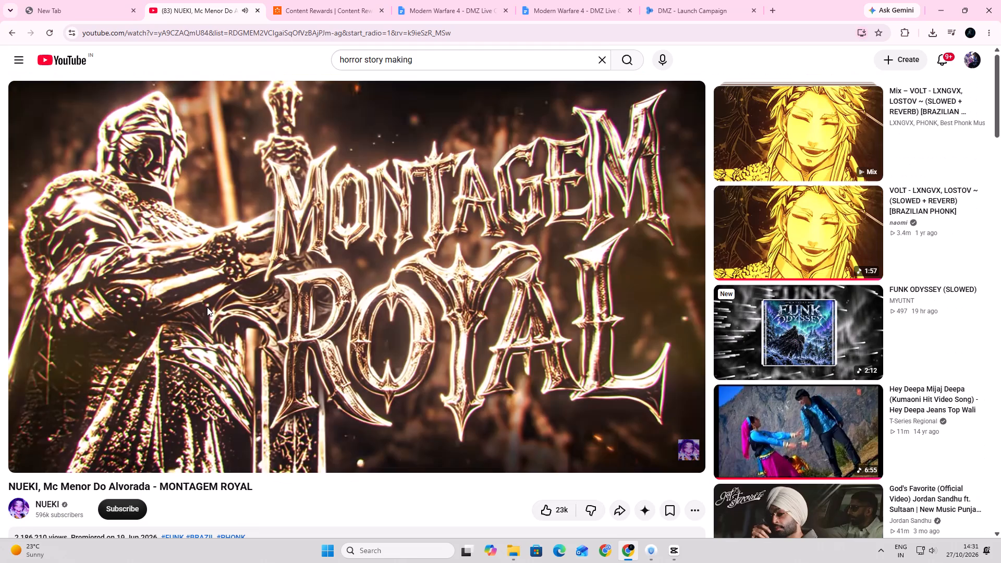
{"action": "scroll", "coordinate": [207, 307], "scroll_direction": "down", "scroll_amount": 11}
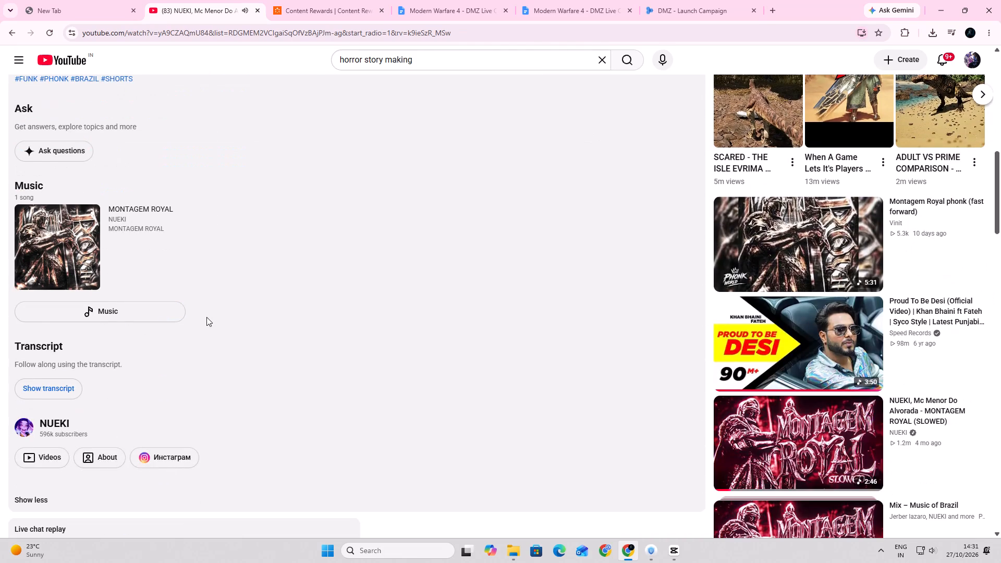
{"action": "scroll", "coordinate": [206, 317], "scroll_direction": "up", "scroll_amount": 8}
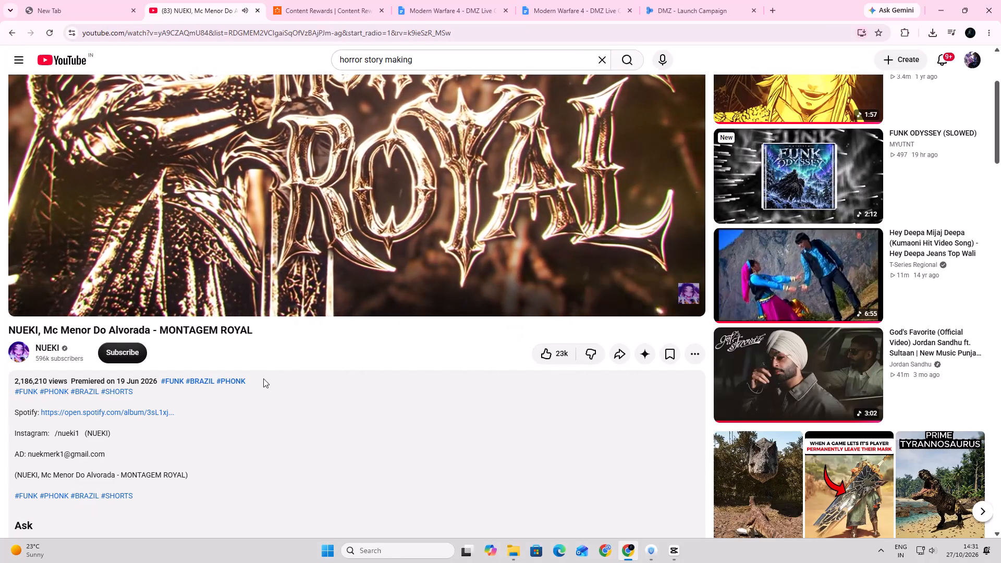
Copy the share link of the regular NUEKI MONTAGEM ROYAL video and close the sharing options.
{"action": "left_click", "coordinate": [620, 358]}
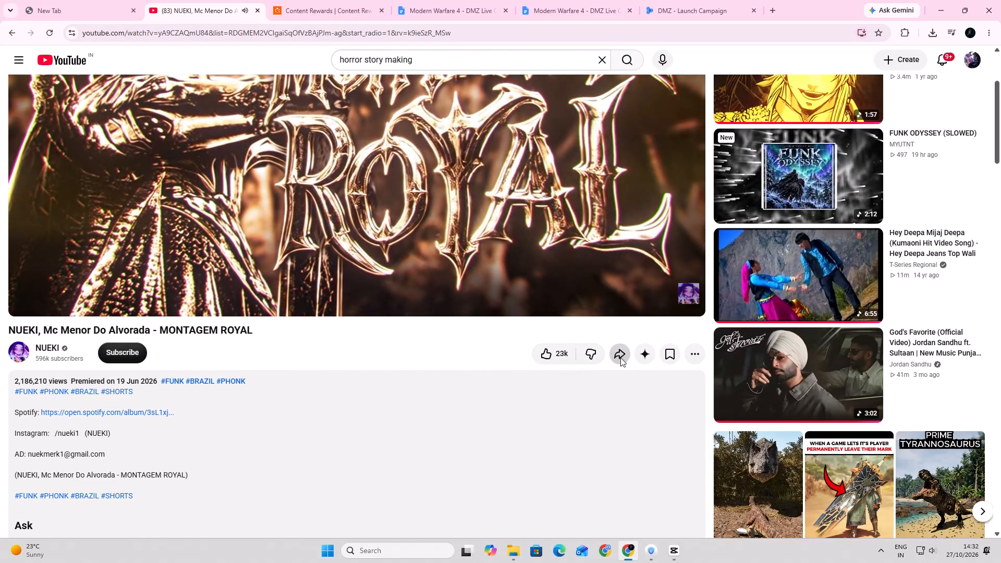
{"action": "left_click", "coordinate": [581, 345]}
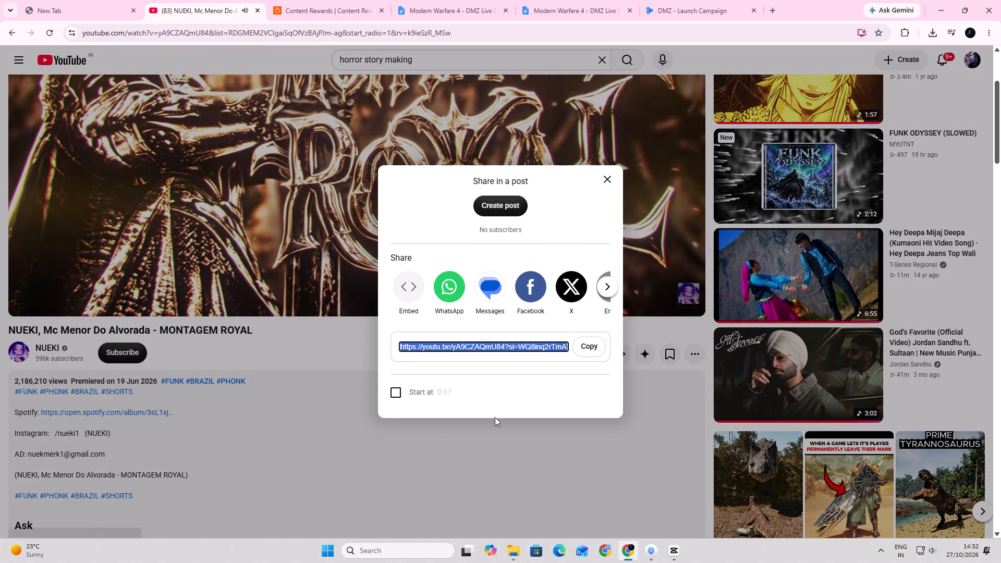
{"action": "scroll", "coordinate": [434, 430], "scroll_direction": "up", "scroll_amount": 7}
{"action": "left_click", "coordinate": [292, 495]}
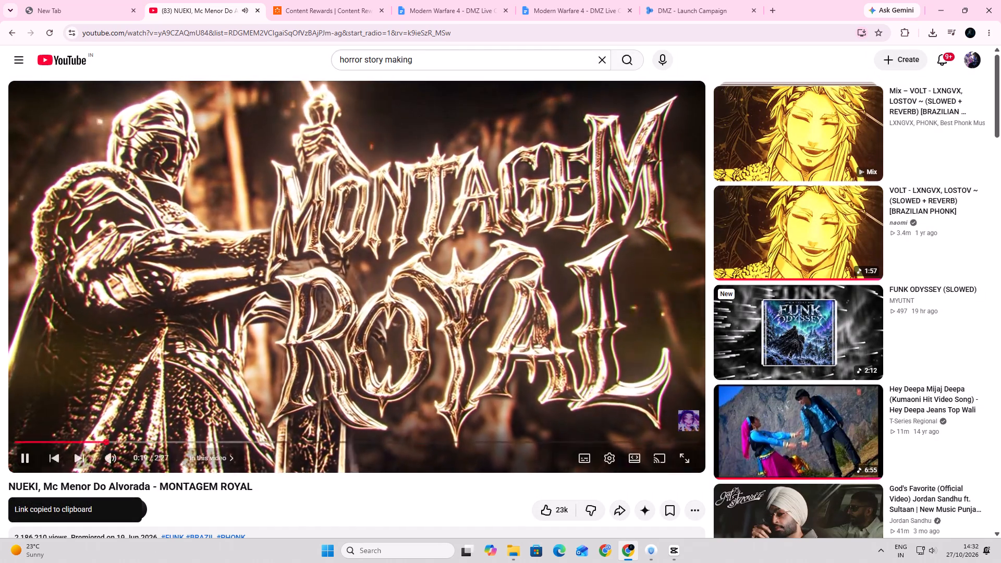
In a new browser tab, search Google for "yt song mp3 download app".
{"action": "left_click", "coordinate": [709, 13]}
{"action": "left_click", "coordinate": [767, 7]}
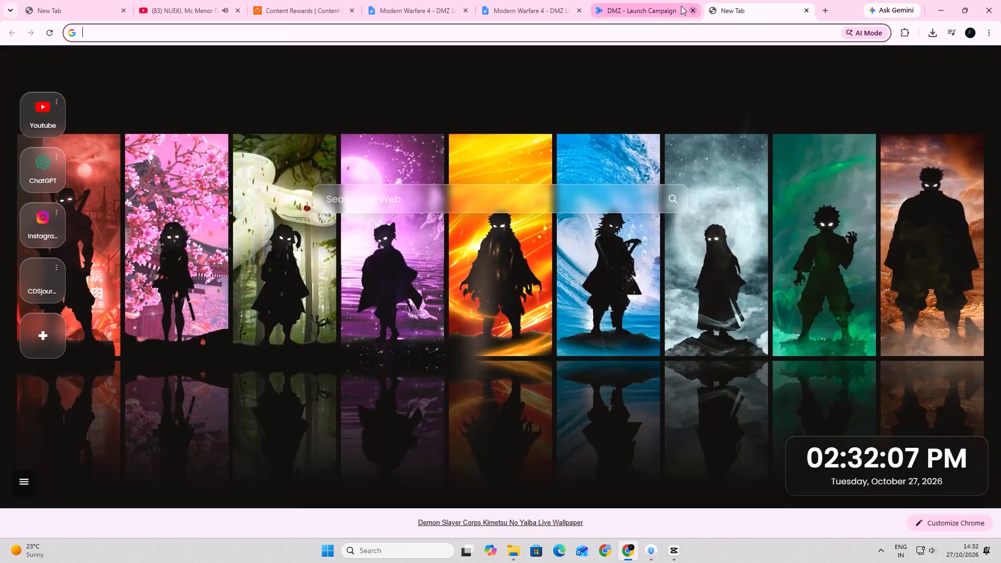
{"action": "left_click", "coordinate": [564, 29]}
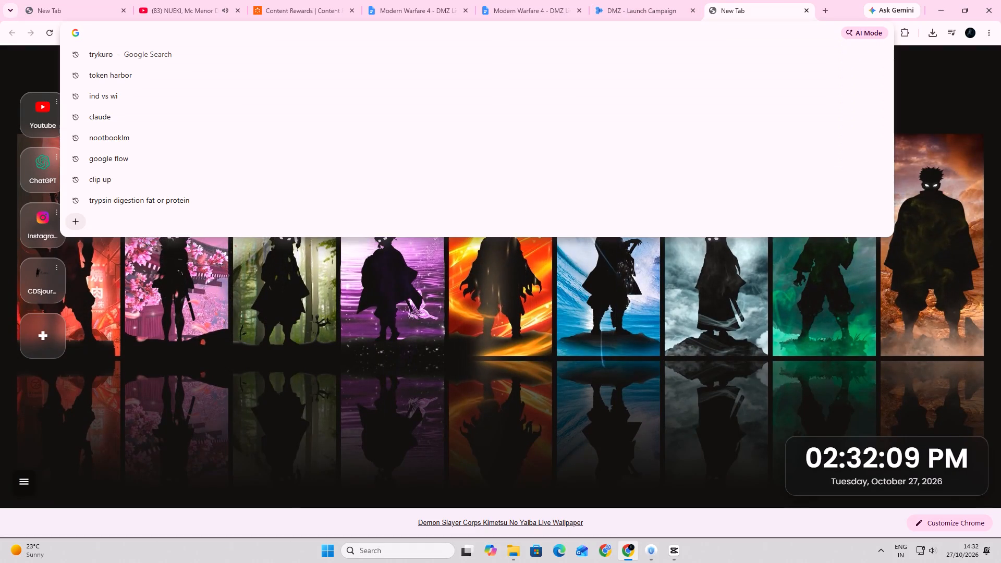
{"action": "key", "text": "y"}
{"action": "type", "text": "t song"}
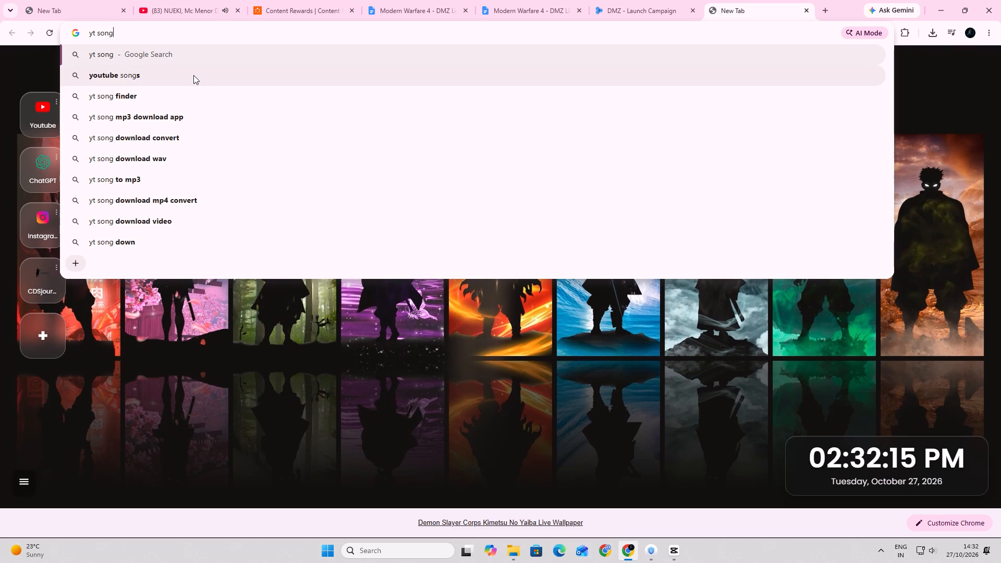
{"action": "left_click", "coordinate": [165, 114]}
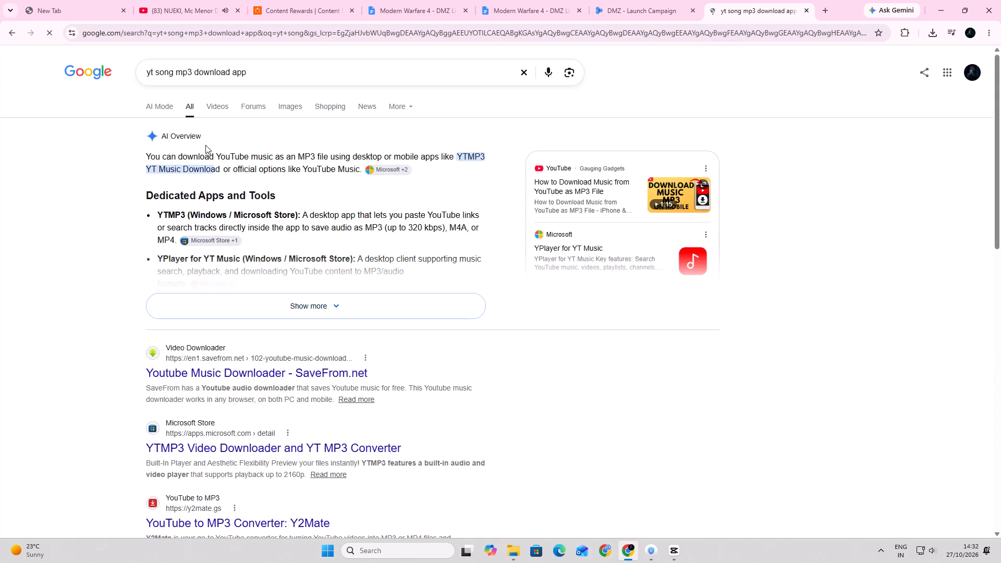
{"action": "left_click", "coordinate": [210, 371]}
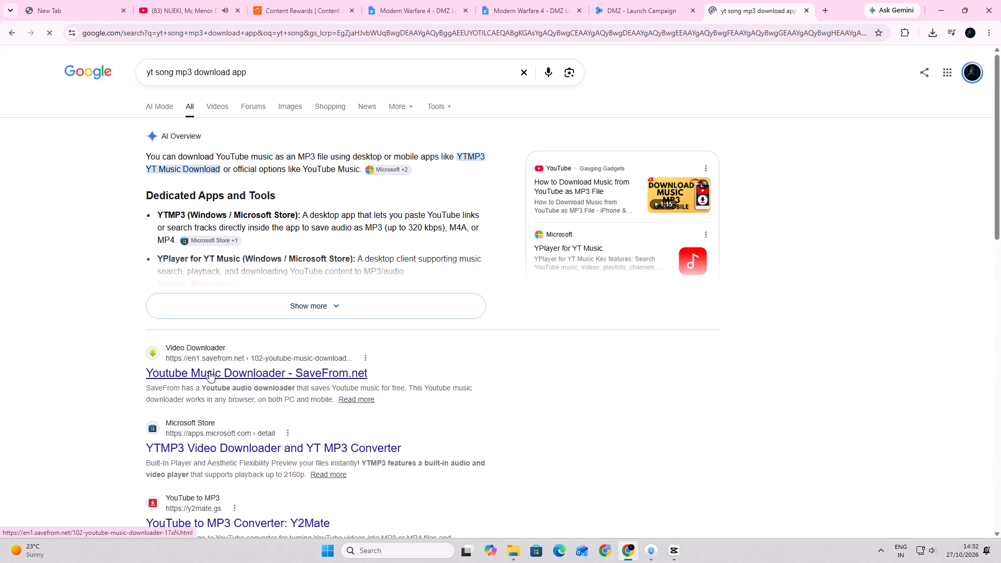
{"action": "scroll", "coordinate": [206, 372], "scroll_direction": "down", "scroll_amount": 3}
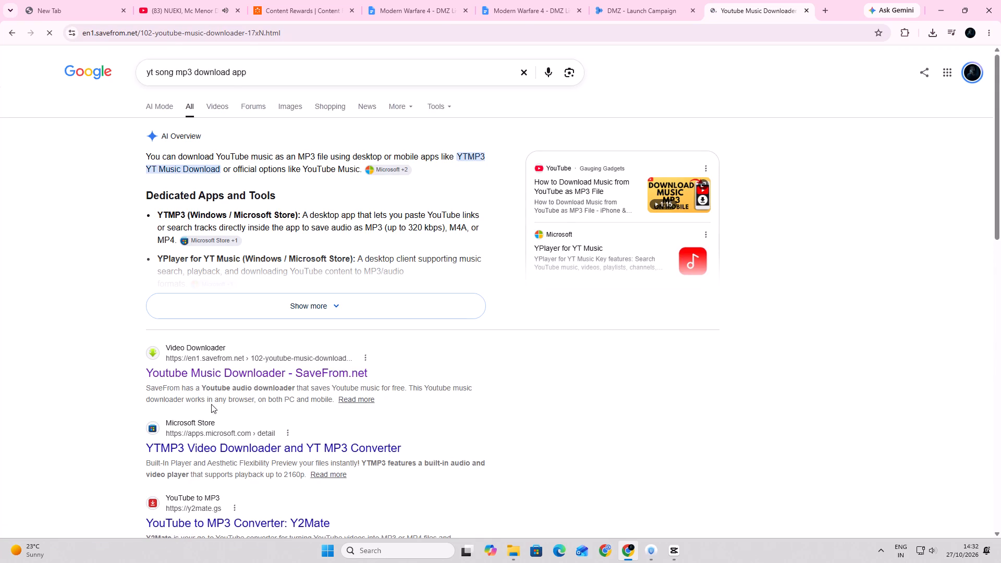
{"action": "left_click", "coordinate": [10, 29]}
Open the Y2Mate converter from the results, convert the copied MONTAGEM ROYAL link to MP3, and dismiss the site's notification request.
{"action": "scroll", "coordinate": [310, 406], "scroll_direction": "down", "scroll_amount": 3}
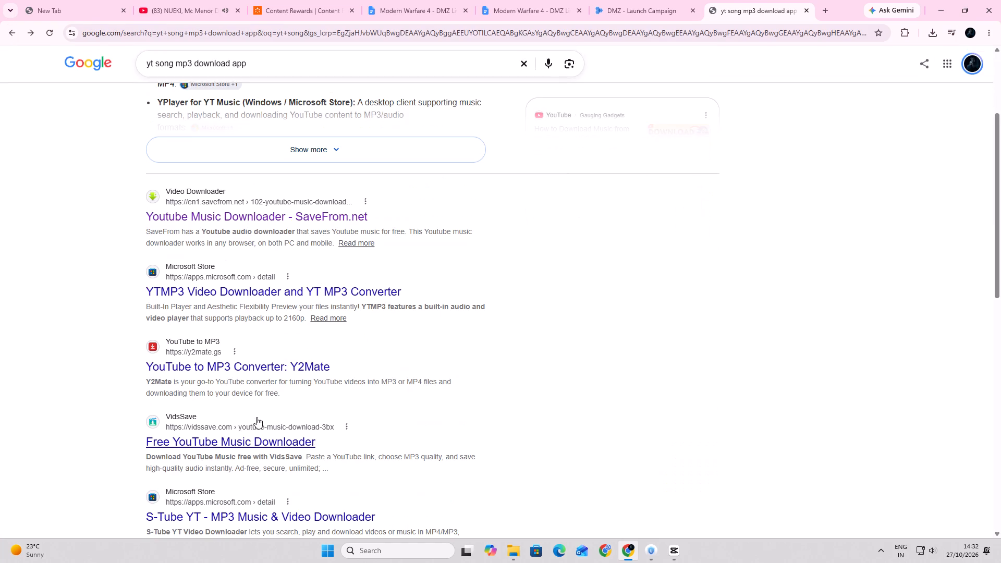
{"action": "left_click", "coordinate": [225, 369]}
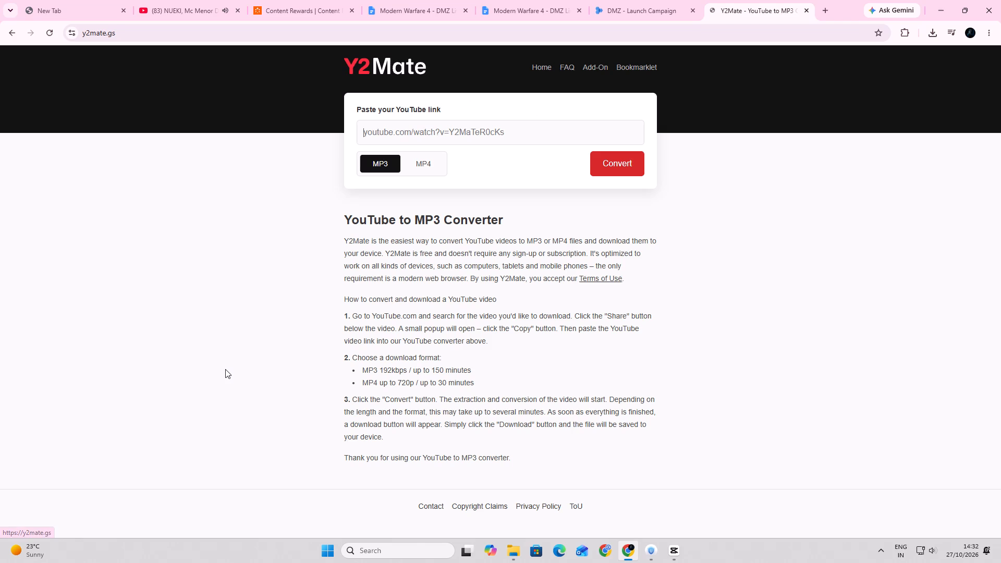
{"action": "left_click", "coordinate": [435, 129]}
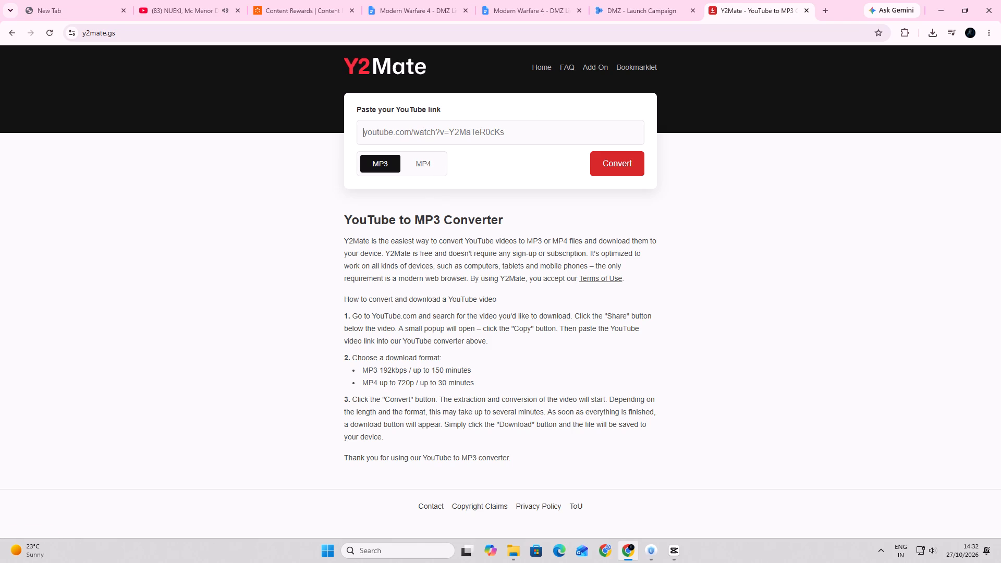
{"action": "key", "text": "ctrl+v"}
{"action": "left_click", "coordinate": [600, 165]}
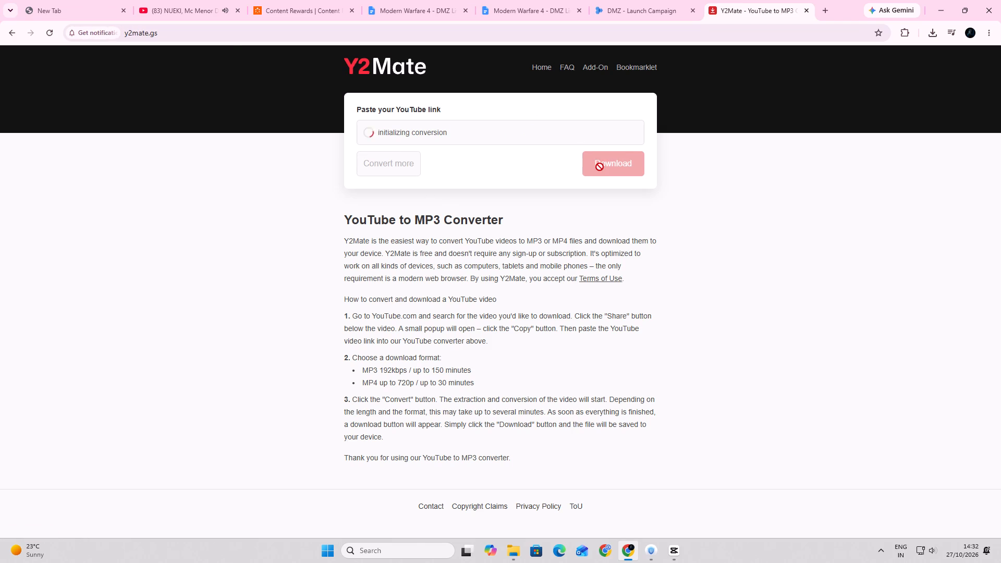
{"action": "left_click", "coordinate": [216, 56]}
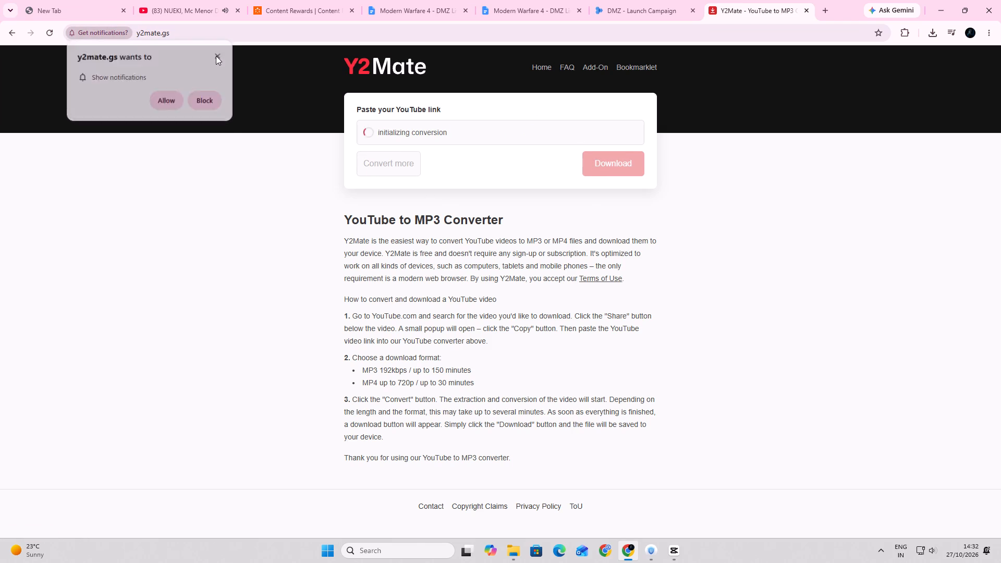
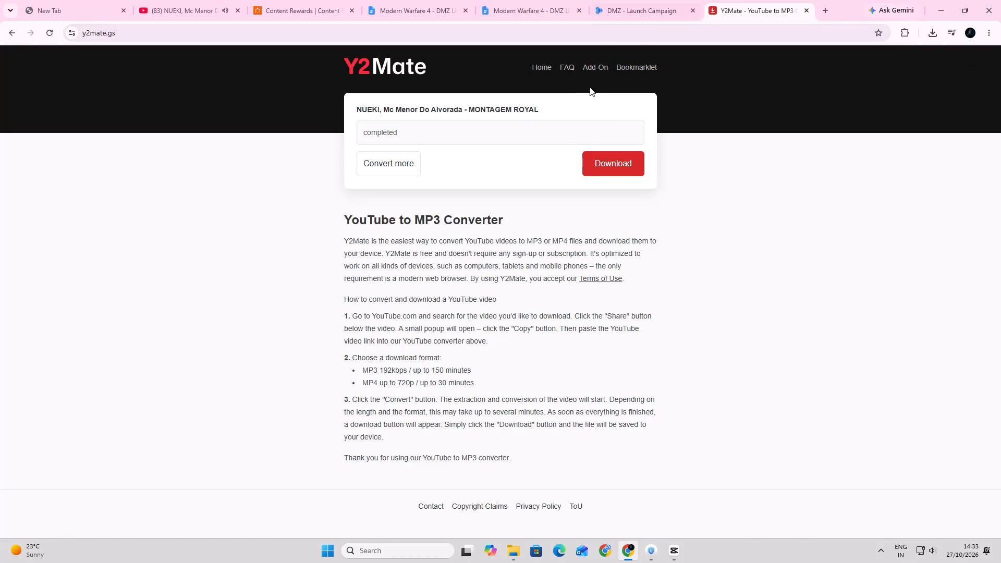
Download the converted MONTAGEM ROYAL MP3, close the ad tab that opens, and check the download's progress.
{"action": "left_click", "coordinate": [596, 156]}
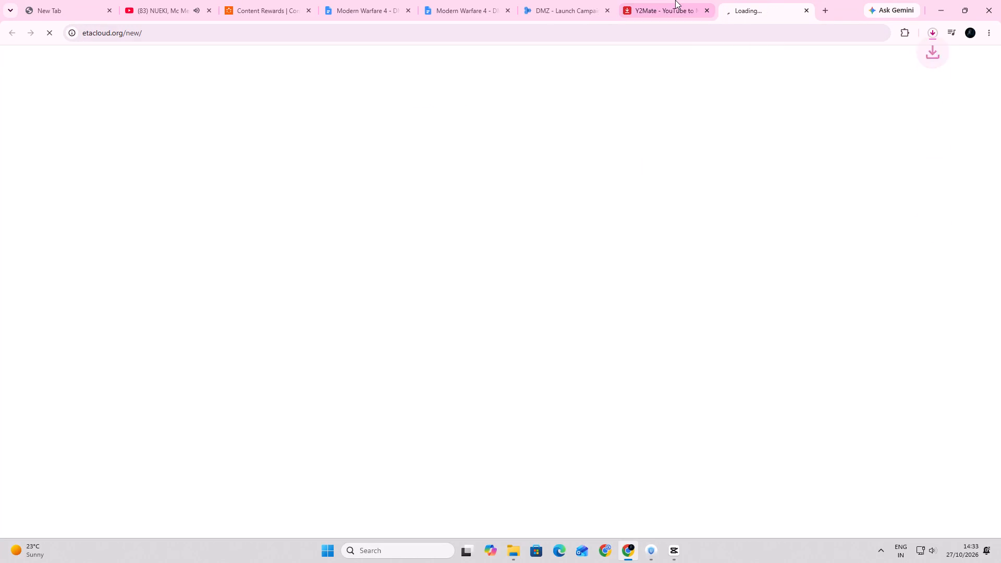
{"action": "left_click", "coordinate": [673, 0]}
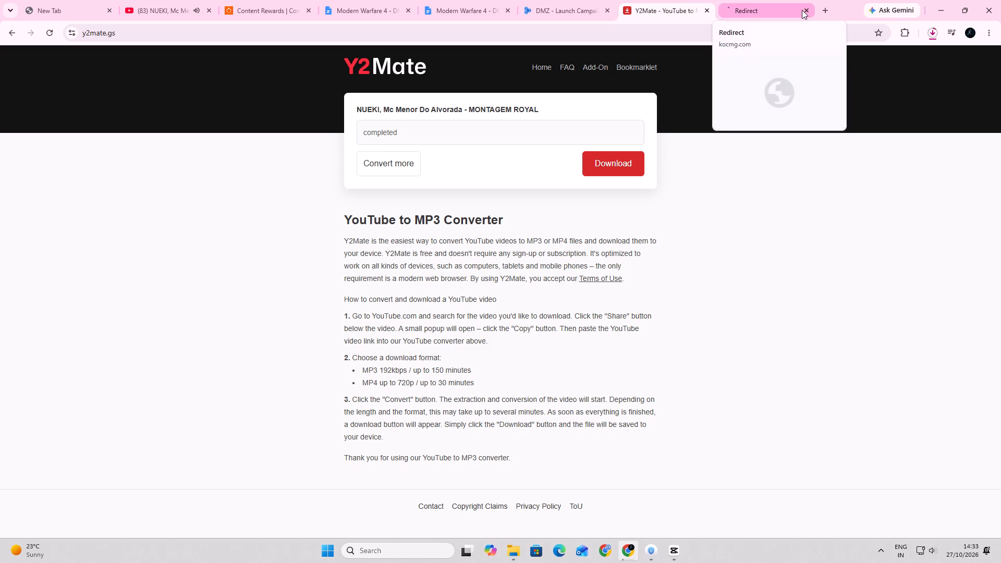
{"action": "left_click", "coordinate": [807, 11]}
{"action": "left_click", "coordinate": [939, 26]}
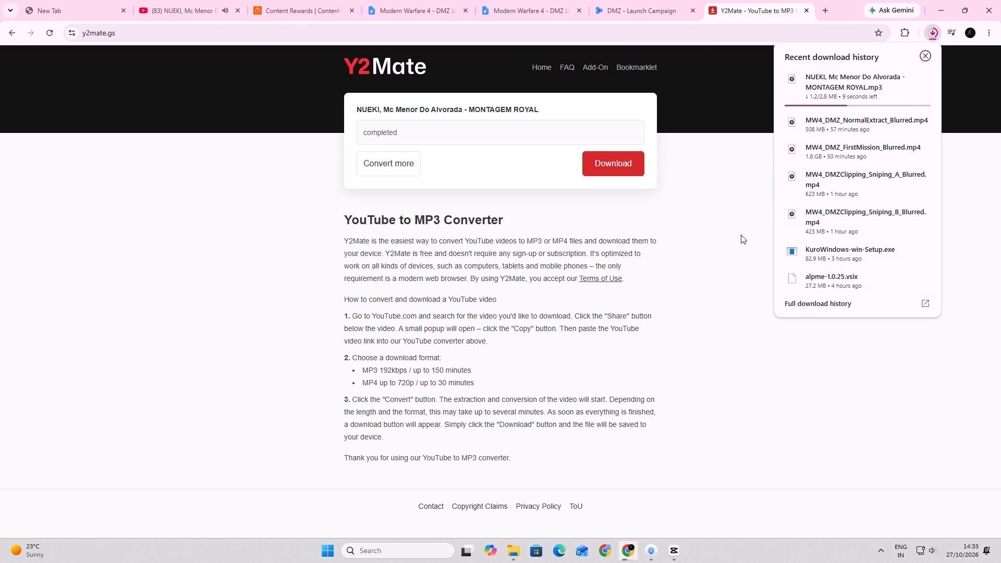
{"action": "left_click", "coordinate": [735, 423]}
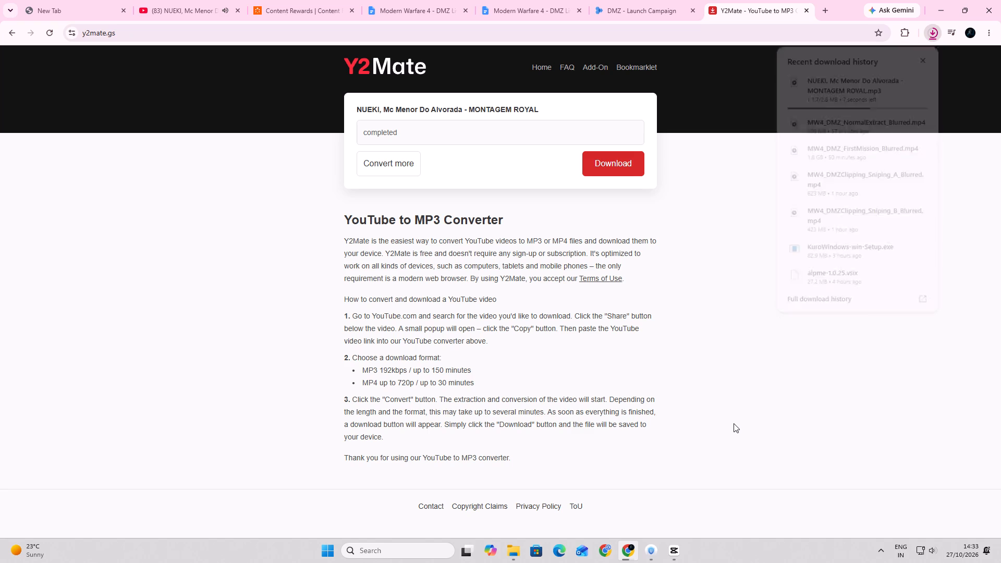
{"action": "left_click", "coordinate": [735, 429]}
{"action": "left_click", "coordinate": [777, 4]}
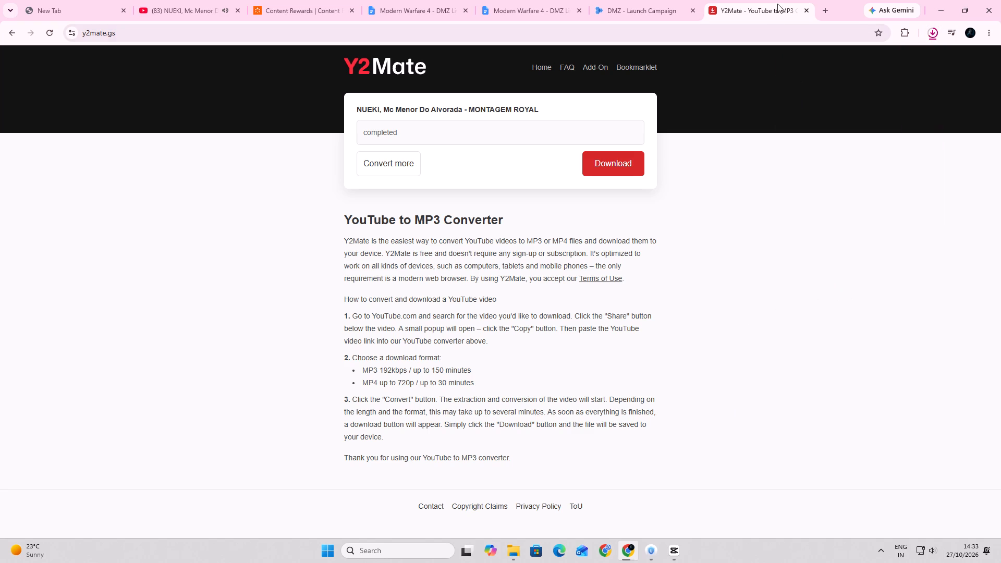
Switch to CapCut and generate captions for the timeline using the favorite yellow-and-white caption template.
{"action": "left_click", "coordinate": [630, 555]}
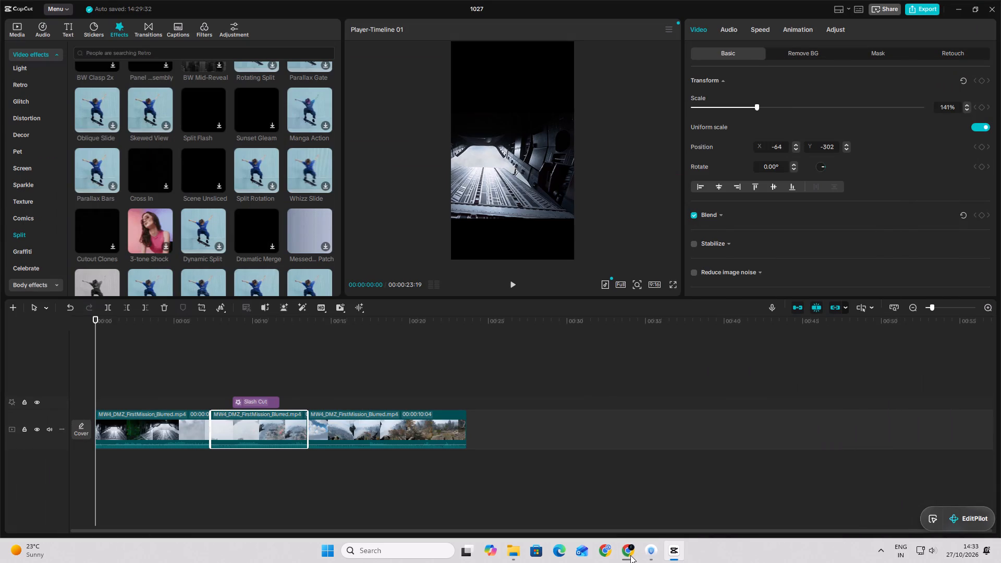
{"action": "left_click", "coordinate": [172, 32]}
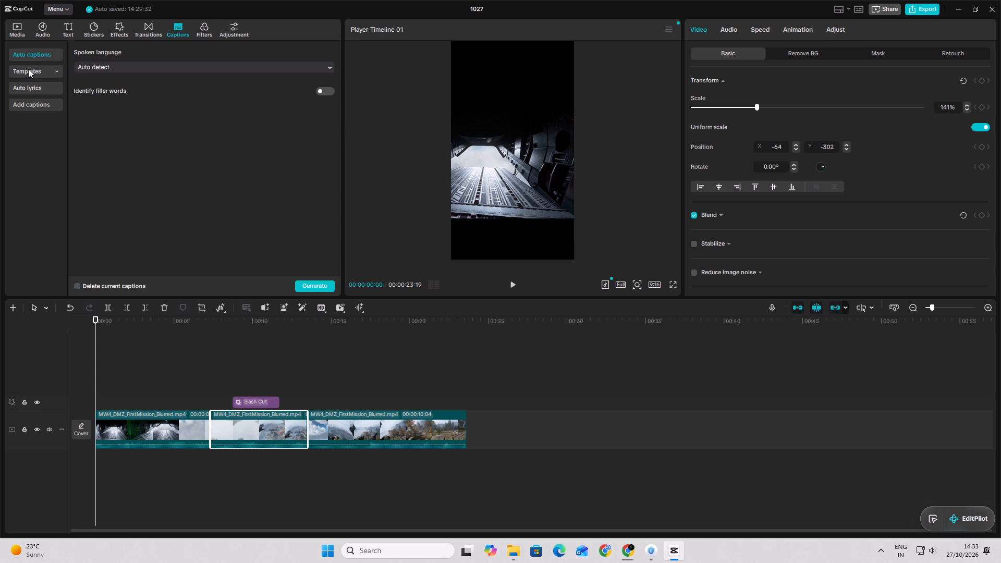
{"action": "left_click", "coordinate": [26, 74]}
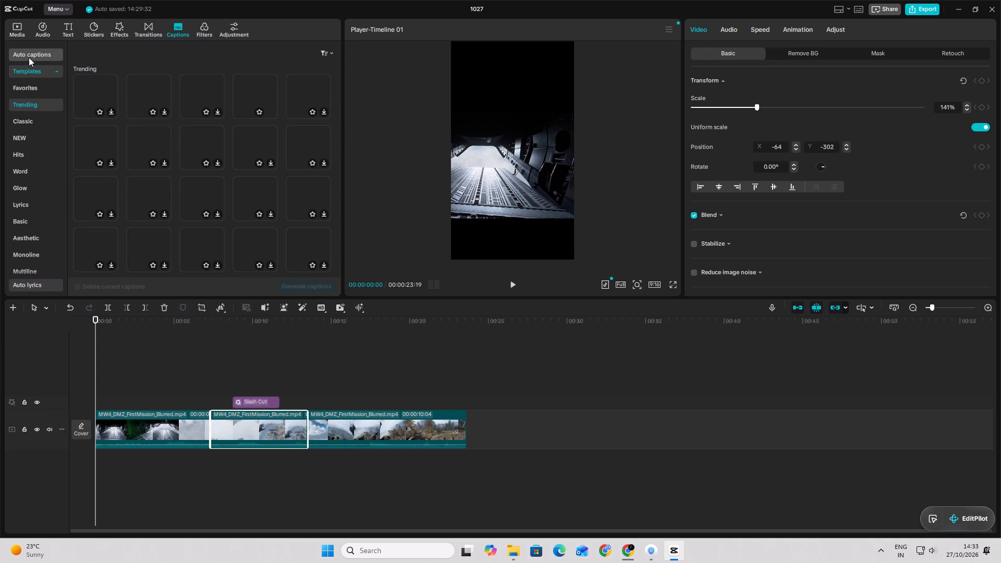
{"action": "left_click", "coordinate": [33, 87]}
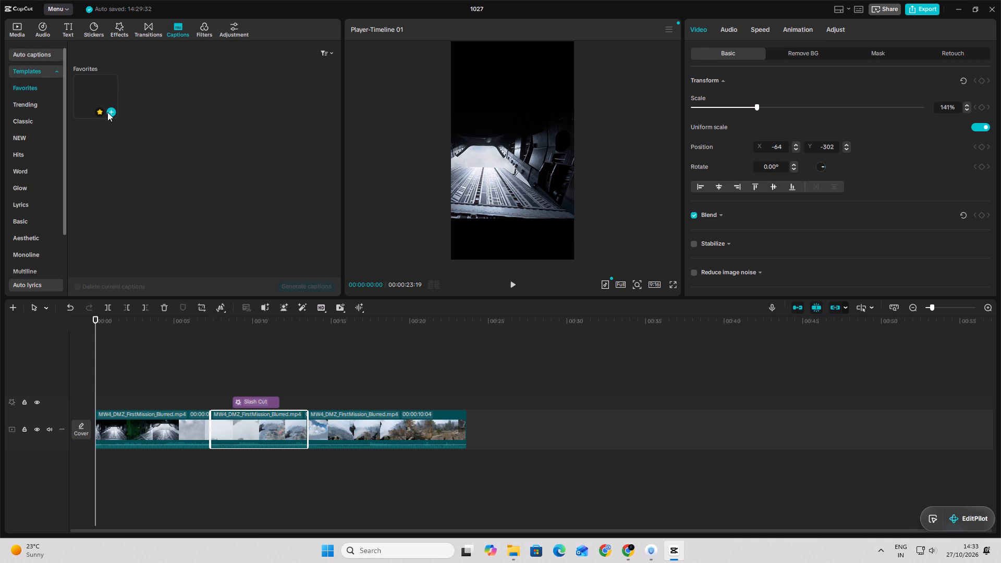
{"action": "left_click", "coordinate": [109, 112]}
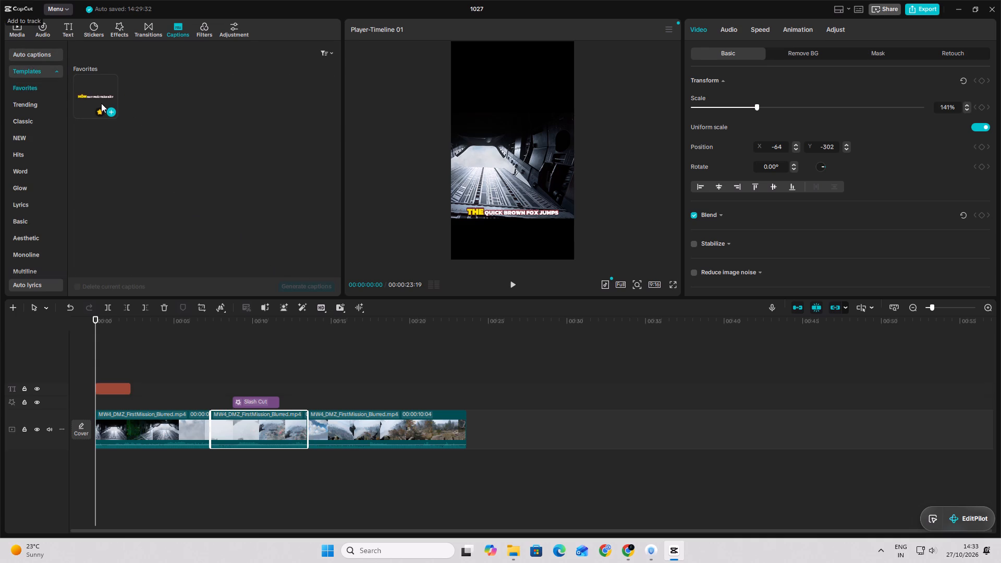
{"action": "left_click", "coordinate": [97, 103]}
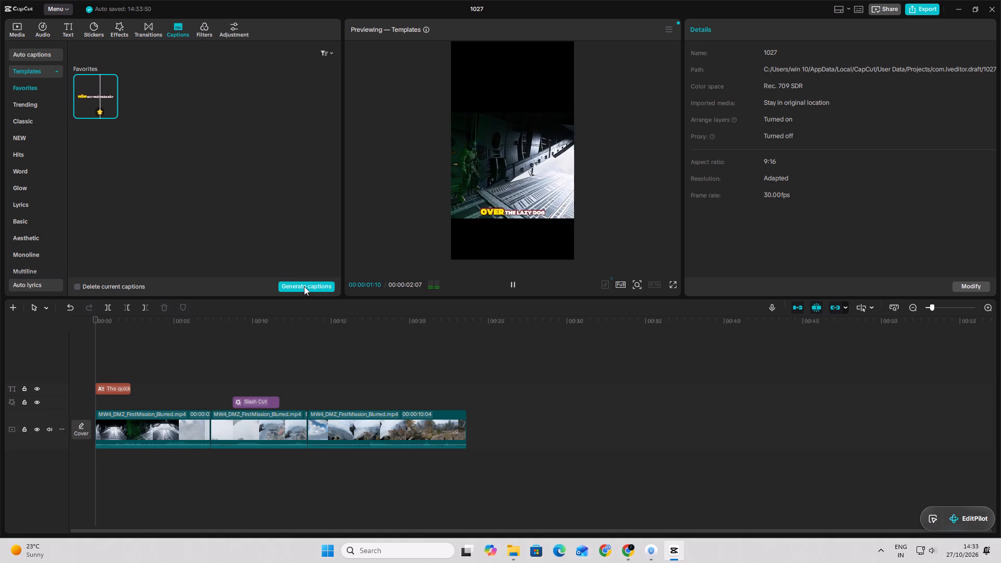
{"action": "left_click", "coordinate": [304, 285]}
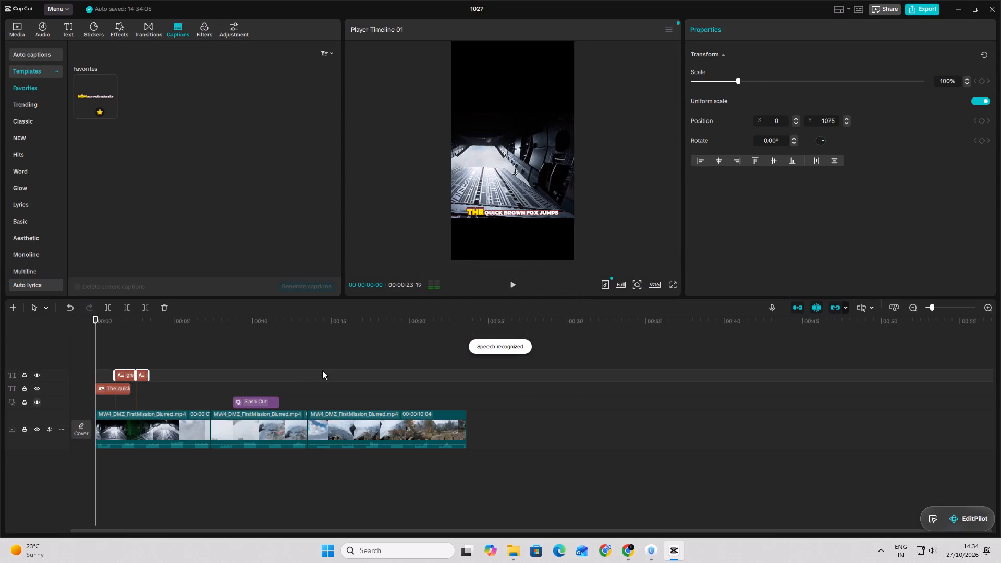
Delete the placeholder "The quick" caption from the start of the timeline and play back the generated captions.
{"action": "left_click", "coordinate": [129, 377]}
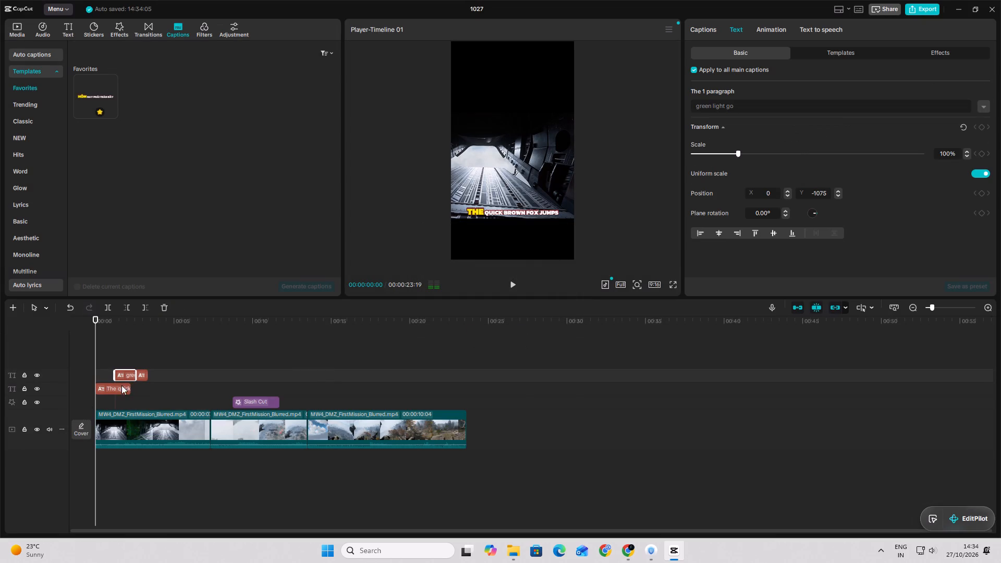
{"action": "left_click", "coordinate": [117, 389]}
{"action": "key", "text": "BackSpace"}
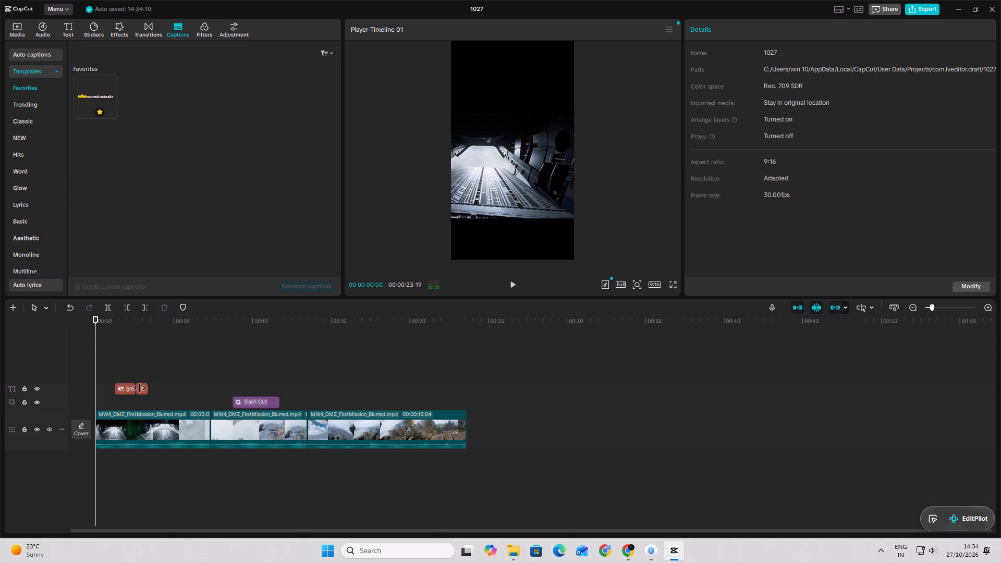
{"action": "left_click", "coordinate": [515, 288]}
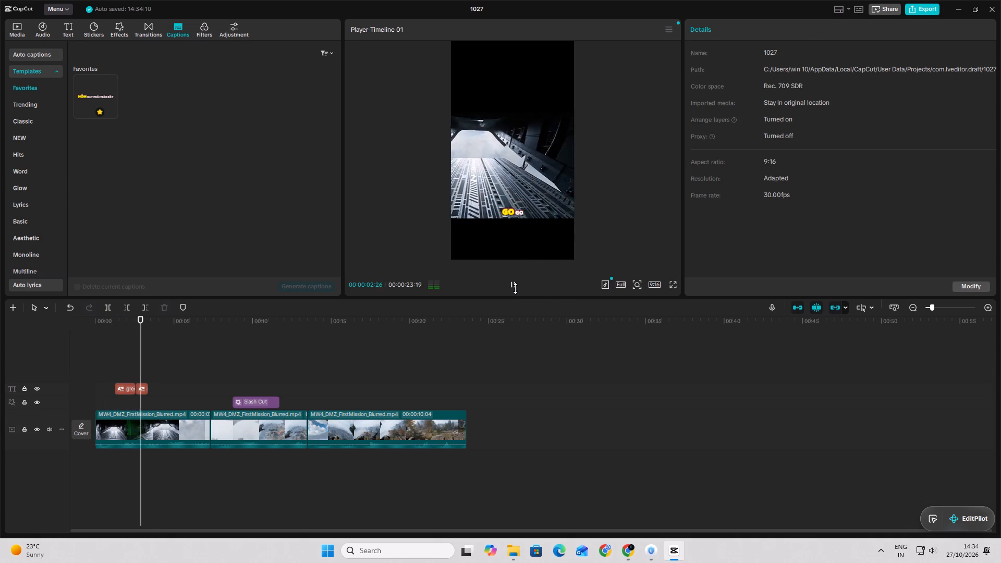
{"action": "left_click", "coordinate": [515, 288]}
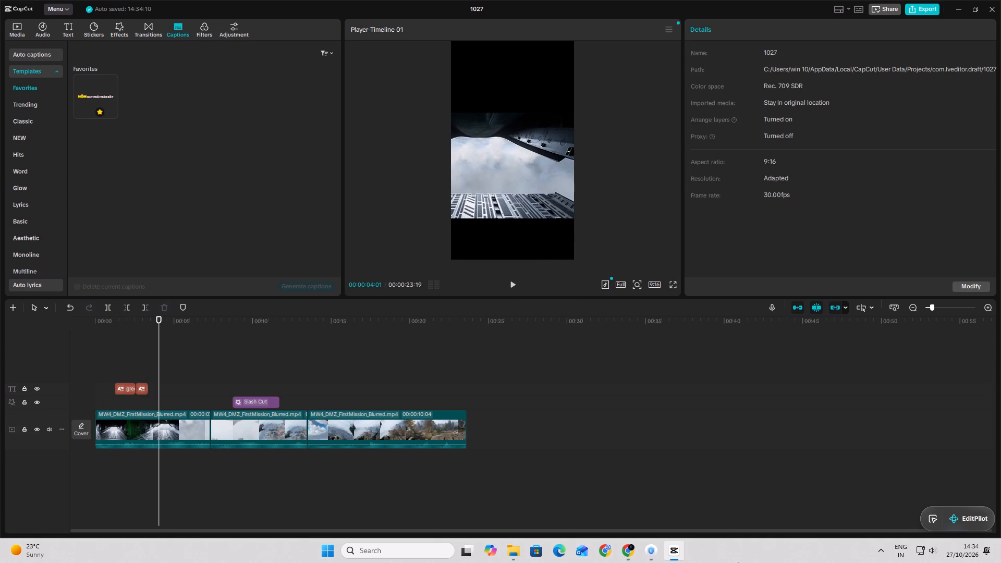
Switch to the YouTube tab in Chrome and copy the share link of the FUNK POWER (EXTRA SLOWED) video.
{"action": "left_click", "coordinate": [617, 557]}
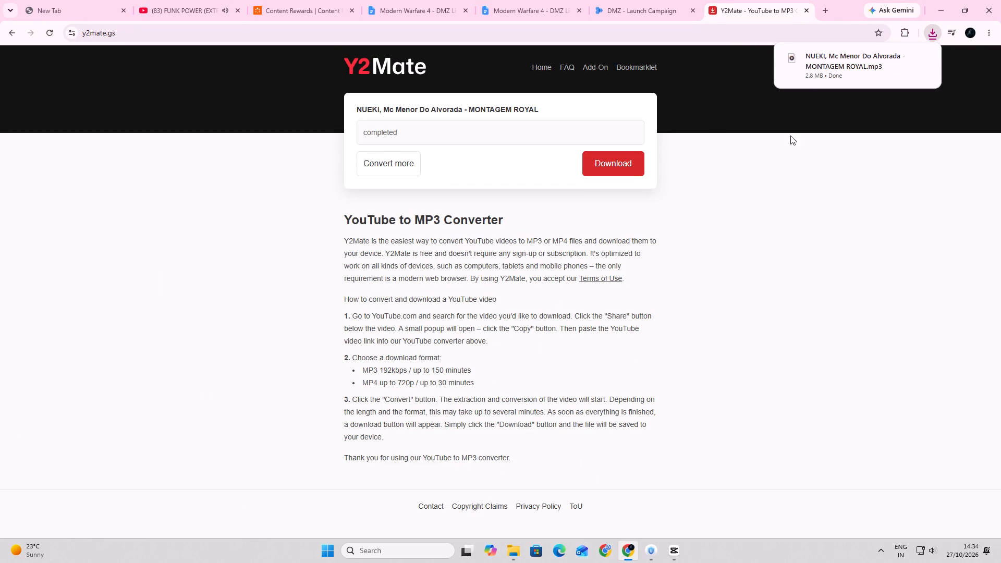
{"action": "left_click", "coordinate": [143, 0]}
{"action": "left_click", "coordinate": [340, 301]}
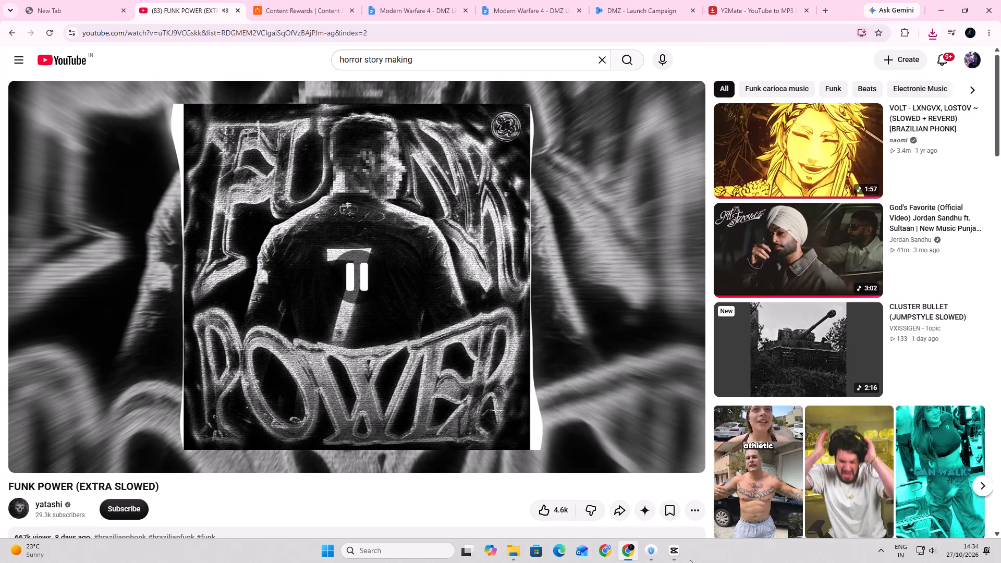
{"action": "left_click", "coordinate": [390, 280]}
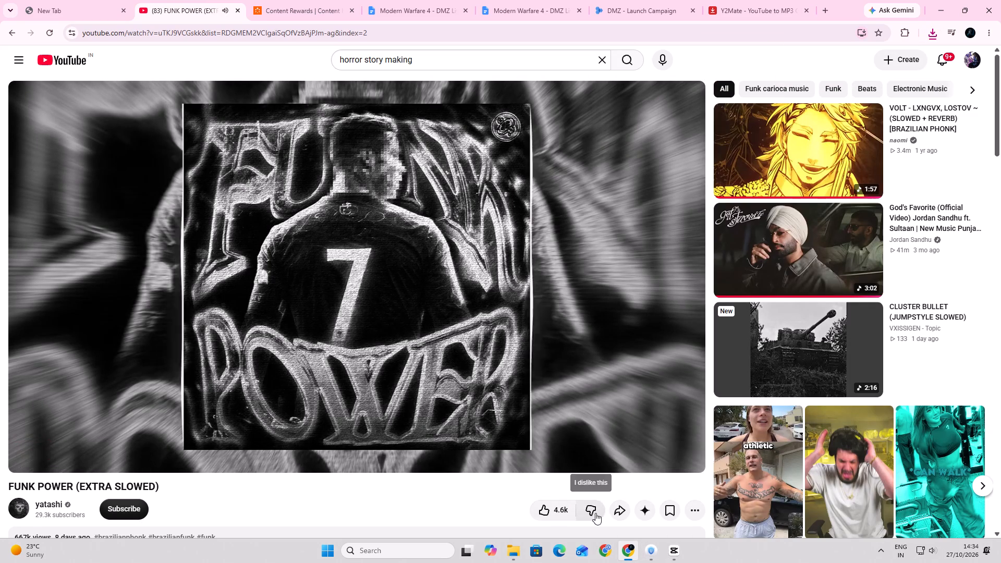
{"action": "left_click", "coordinate": [627, 512]}
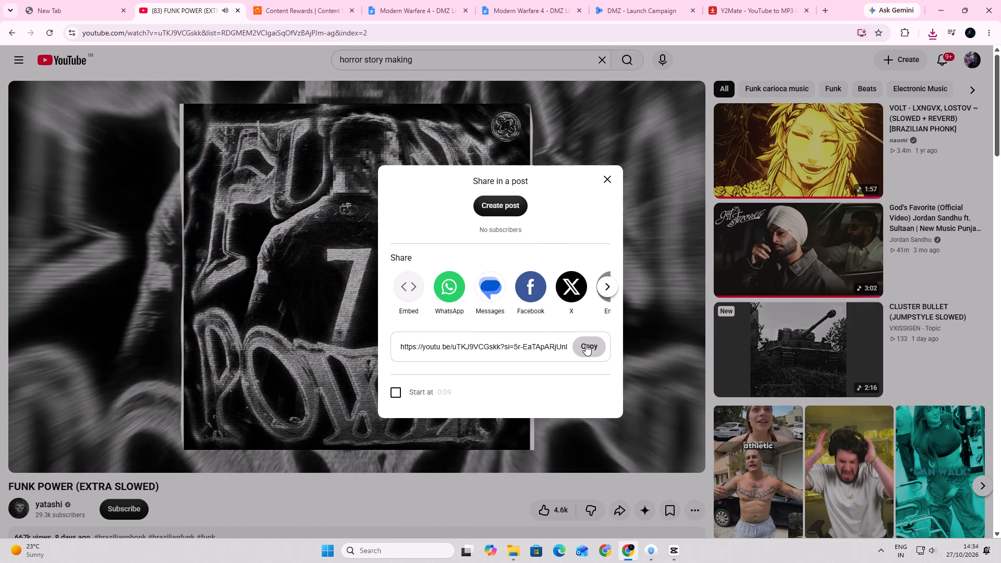
{"action": "left_click", "coordinate": [585, 344]}
{"action": "left_click", "coordinate": [650, 339]}
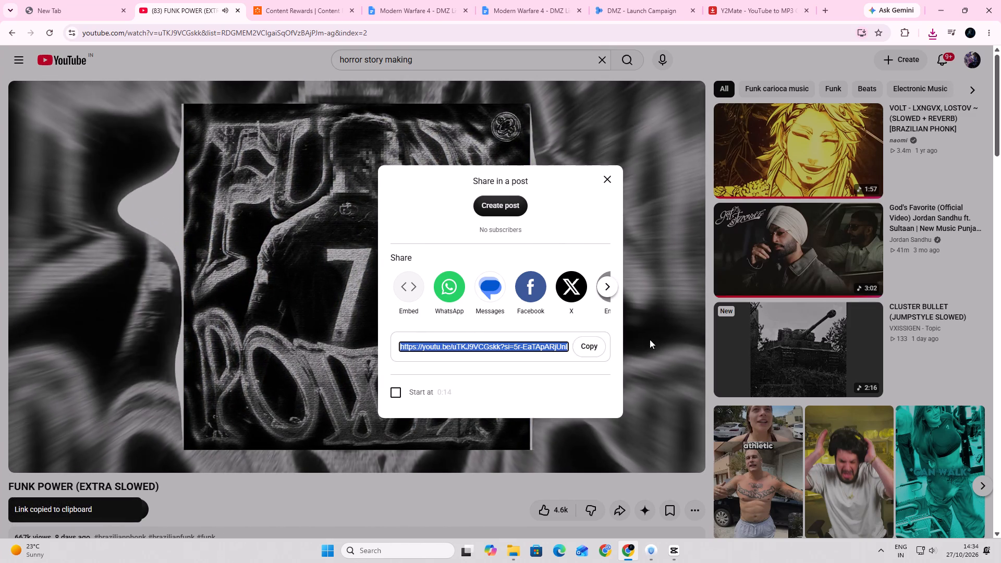
Start a new MP3 conversion in Y2Mate with the copied FUNK POWER link and dismiss the site's notification request.
{"action": "left_click", "coordinate": [752, 0]}
{"action": "left_click", "coordinate": [470, 120]}
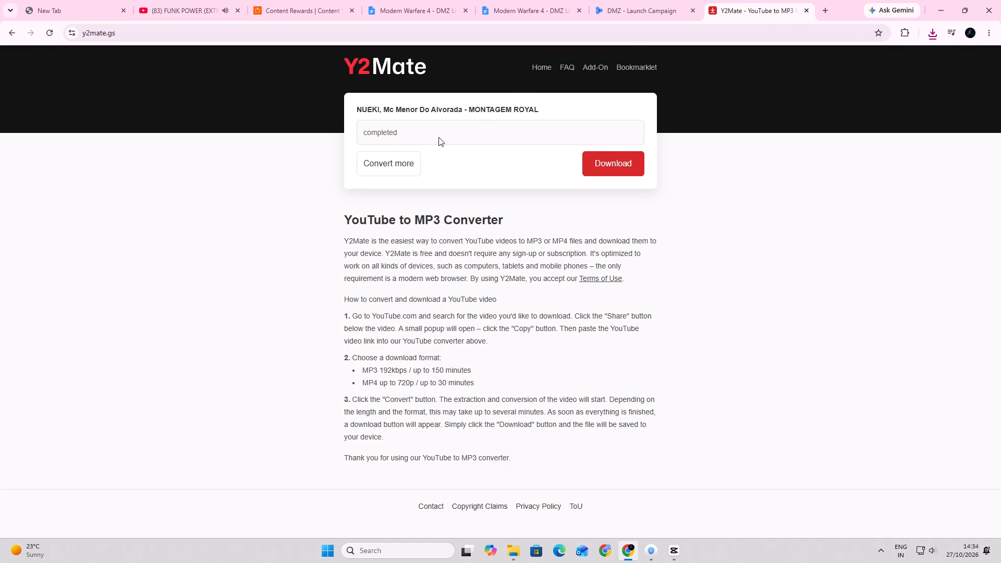
{"action": "left_click", "coordinate": [438, 137]}
{"action": "left_click", "coordinate": [397, 165]}
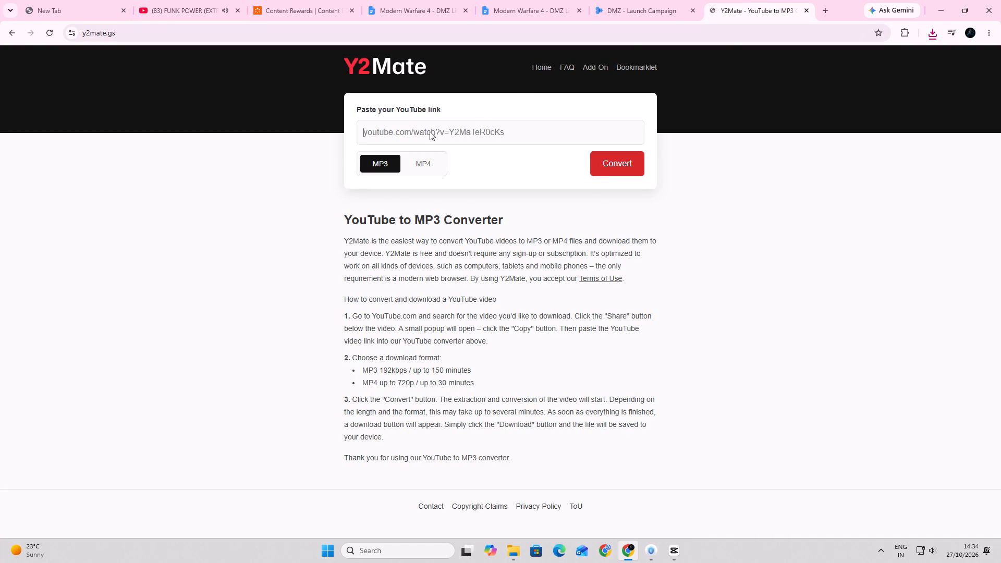
{"action": "left_click", "coordinate": [430, 131]}
{"action": "key", "text": "ctrl+v"}
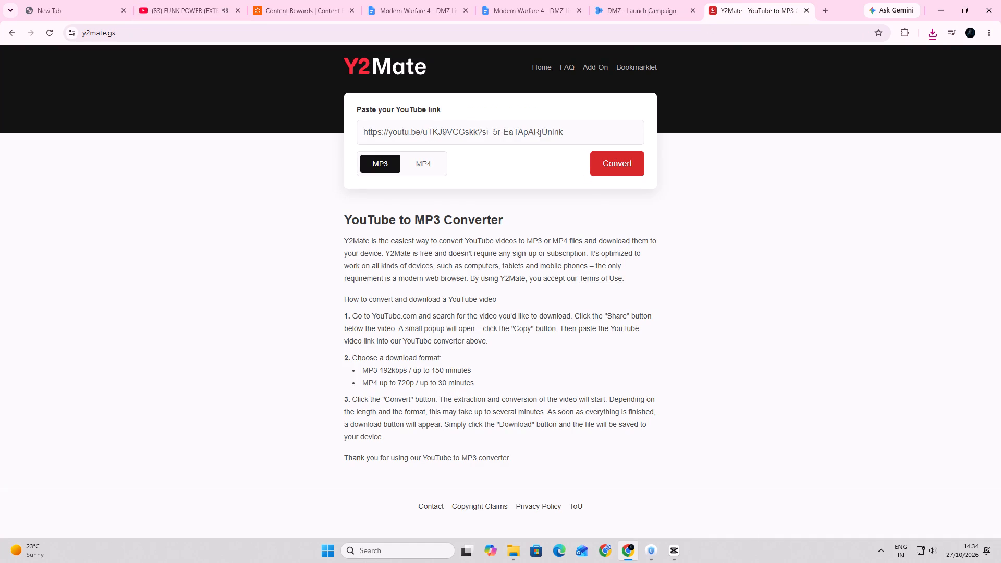
{"action": "left_click", "coordinate": [607, 162]}
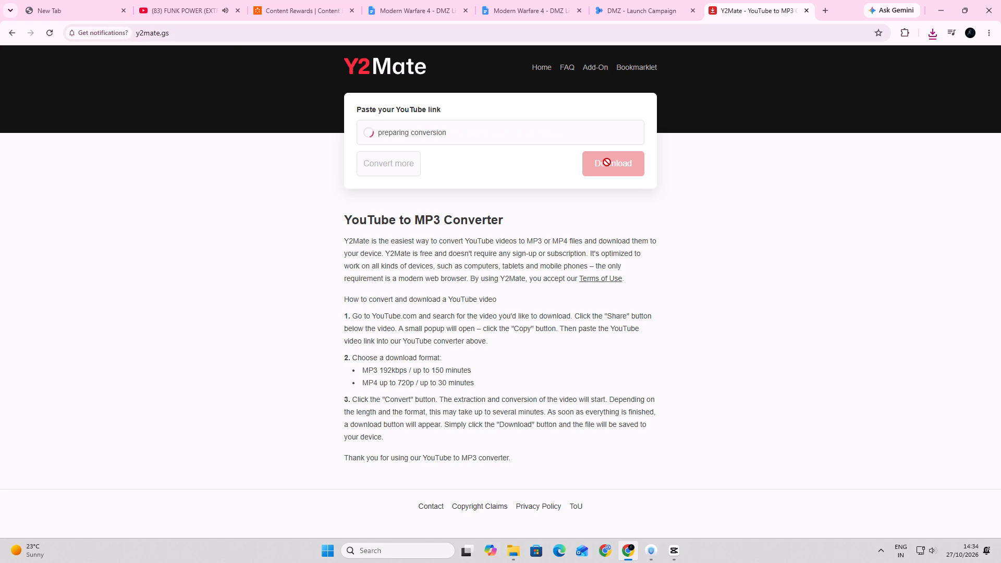
{"action": "left_click", "coordinate": [218, 53]}
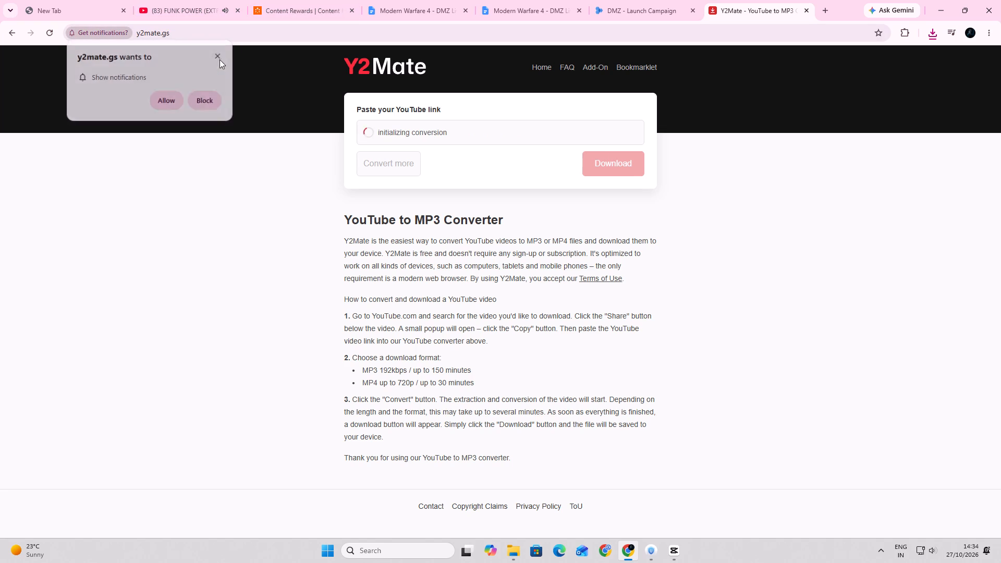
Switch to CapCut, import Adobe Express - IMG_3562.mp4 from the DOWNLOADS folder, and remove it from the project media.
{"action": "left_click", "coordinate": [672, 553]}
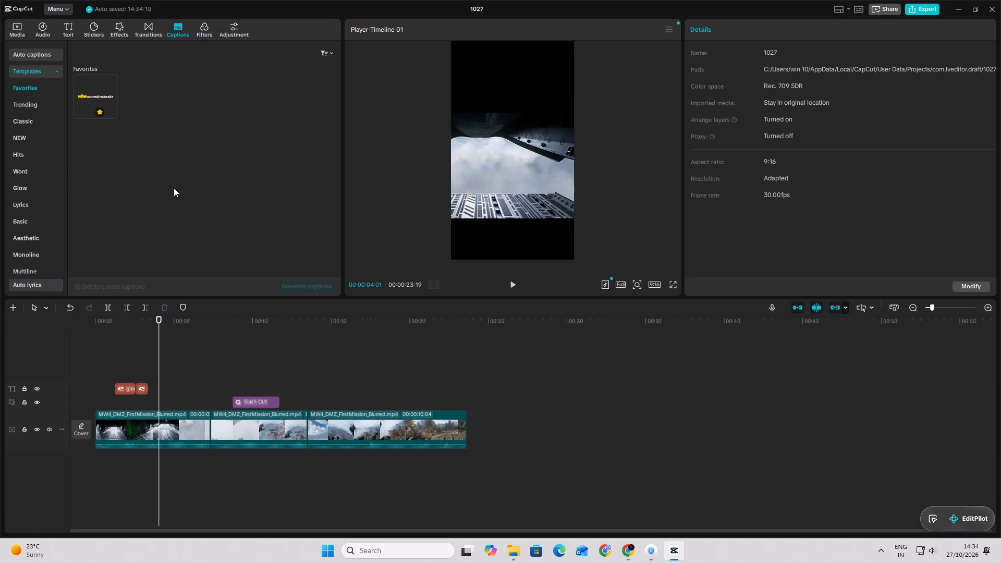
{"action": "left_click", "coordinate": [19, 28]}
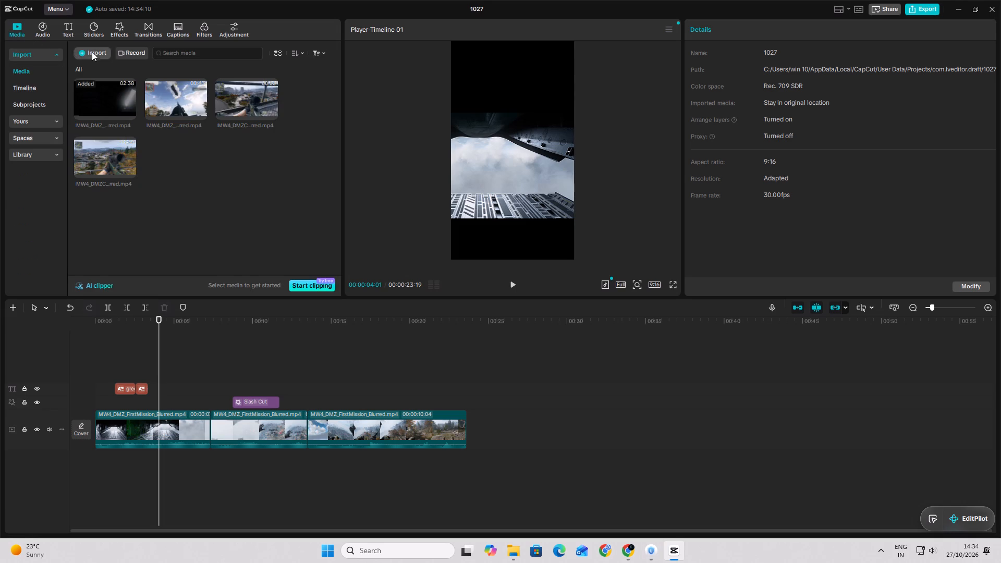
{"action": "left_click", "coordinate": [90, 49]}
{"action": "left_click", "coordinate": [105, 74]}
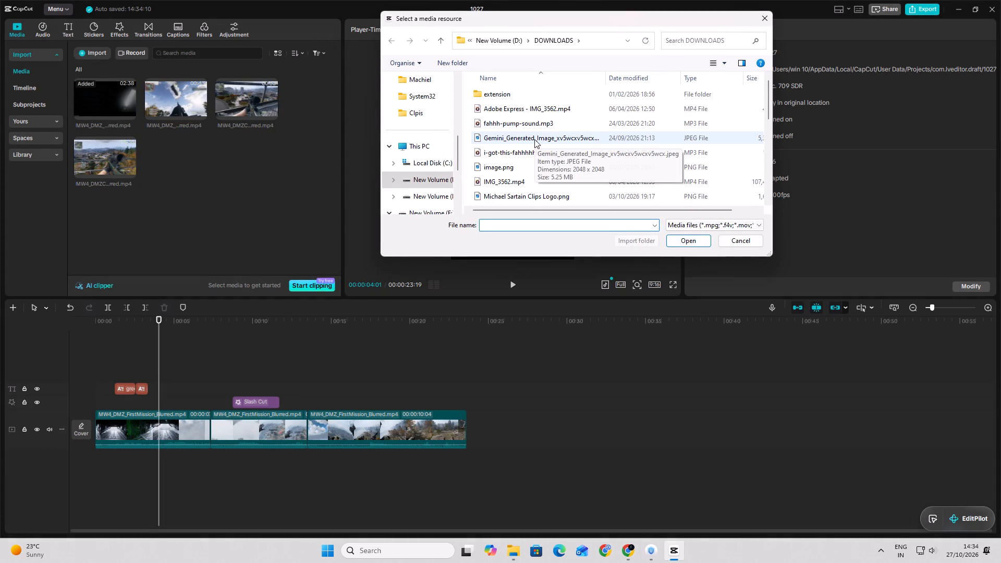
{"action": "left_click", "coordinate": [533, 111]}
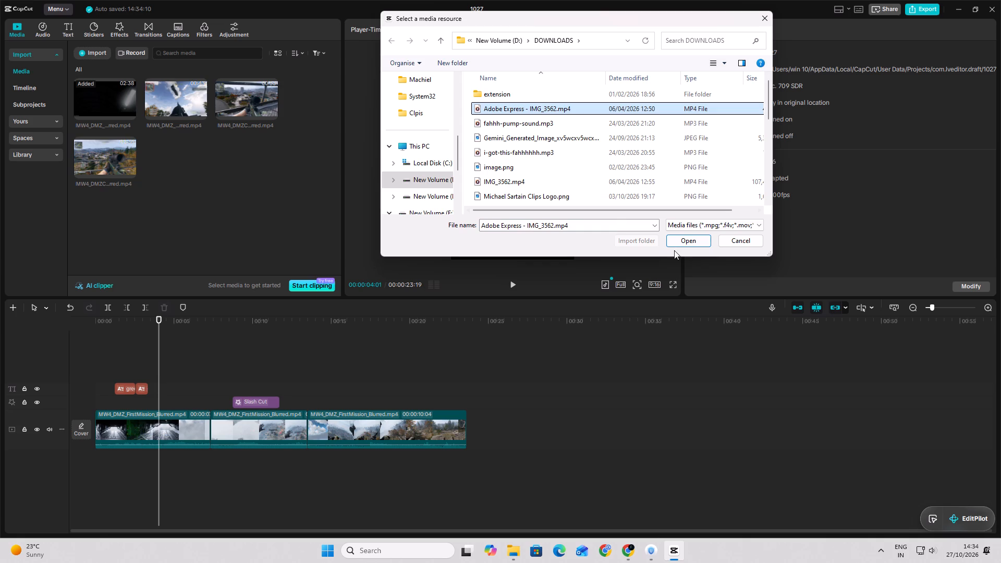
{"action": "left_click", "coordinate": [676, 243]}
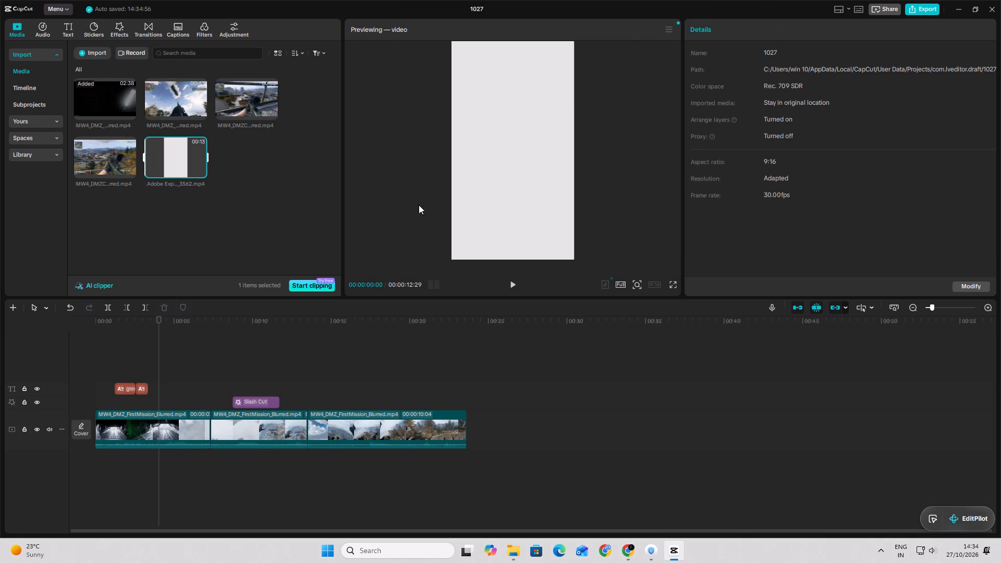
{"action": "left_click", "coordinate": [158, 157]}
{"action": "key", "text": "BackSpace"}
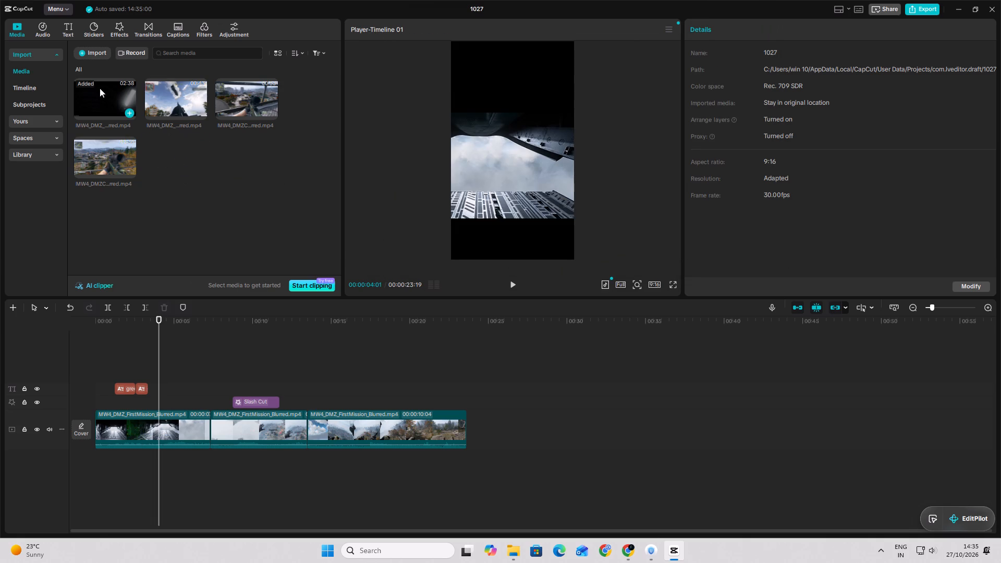
Import the NUEKI, Mc Menor Do Alvorada - MONTAGEM ROYAL MP3 from the DOWNLOADS folder into the project media.
{"action": "left_click", "coordinate": [99, 53]}
{"action": "left_click", "coordinate": [137, 72]}
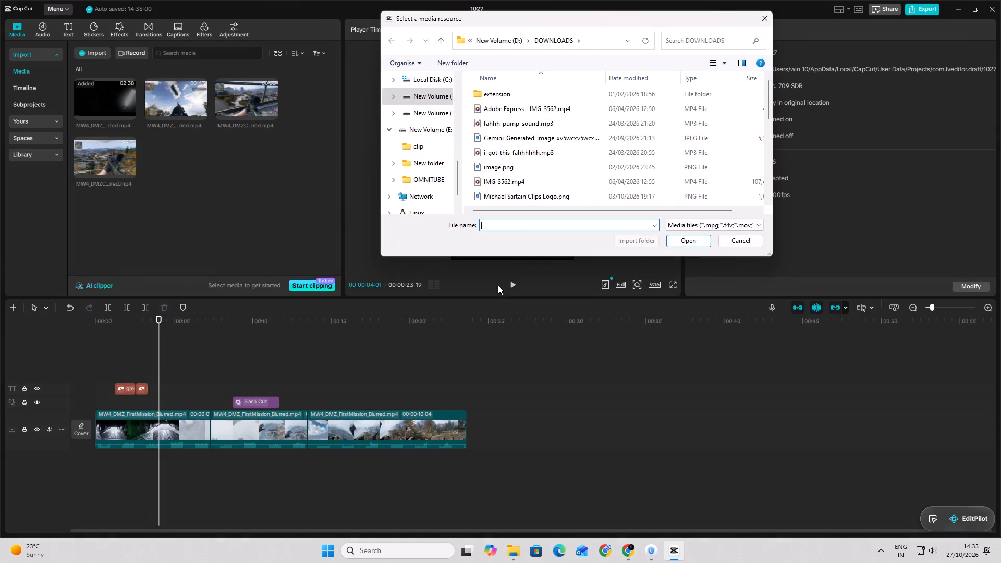
{"action": "scroll", "coordinate": [541, 182], "scroll_direction": "down", "scroll_amount": 14}
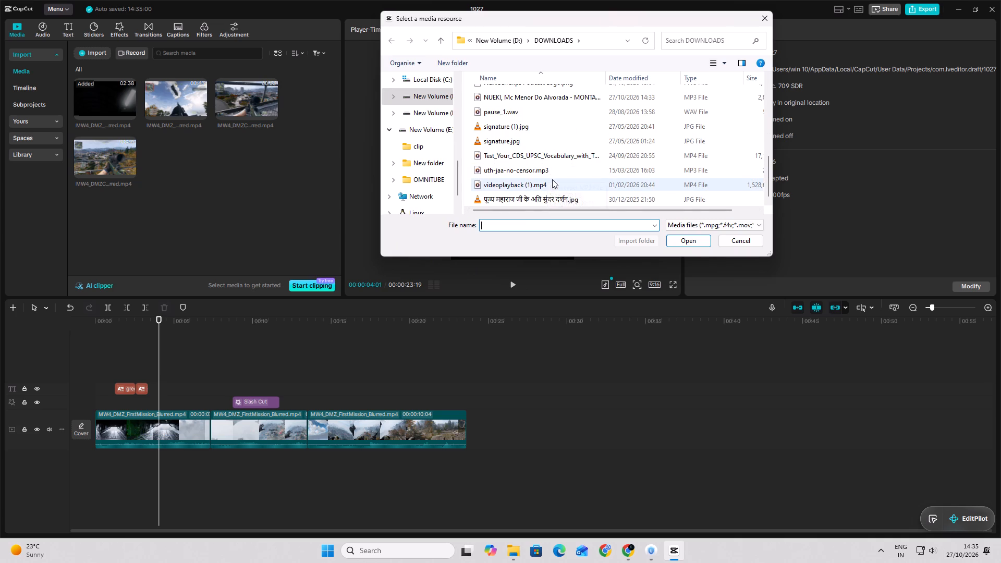
{"action": "left_click", "coordinate": [540, 100]}
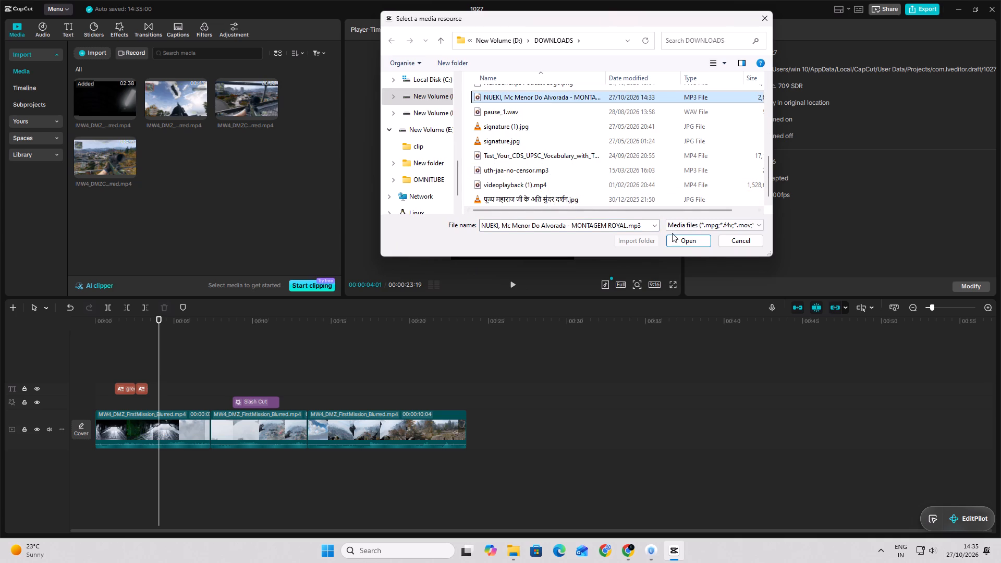
{"action": "left_click", "coordinate": [682, 243]}
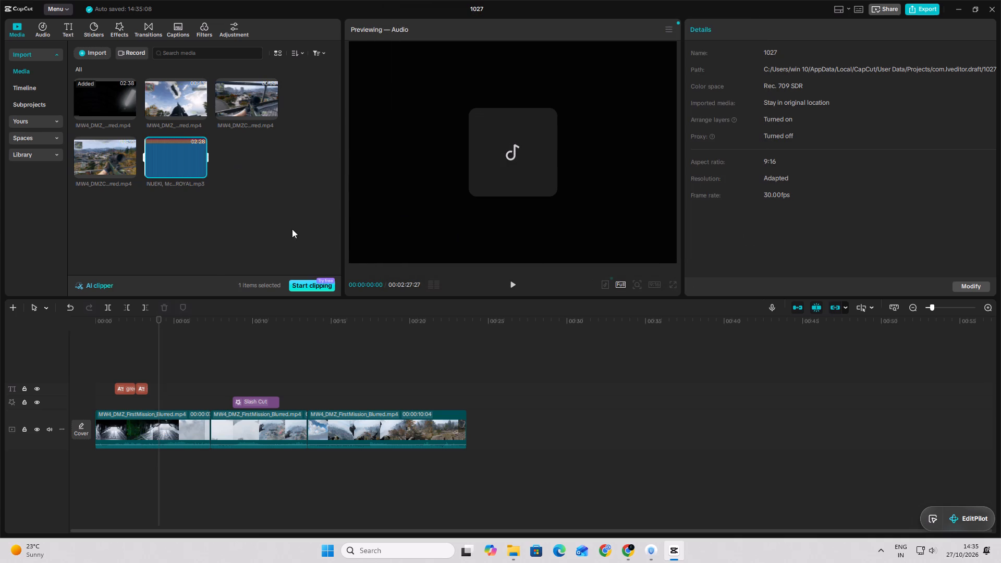
Switch to Chrome, download the converted FUNK POWER (EXTRA SLOWED) MP3 from Y2Mate and close the redirect tab.
{"action": "left_click", "coordinate": [622, 562]}
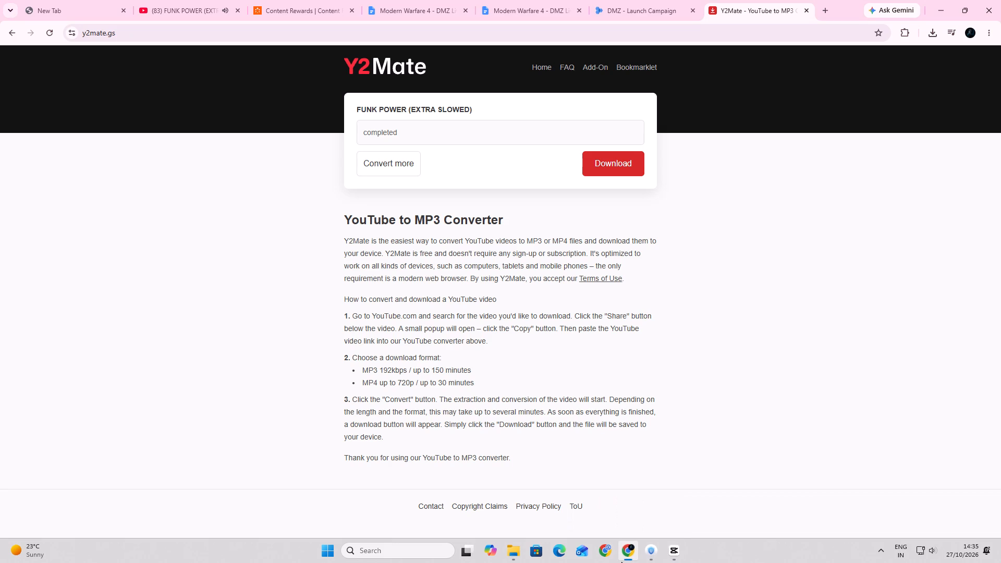
{"action": "left_click", "coordinate": [609, 170]}
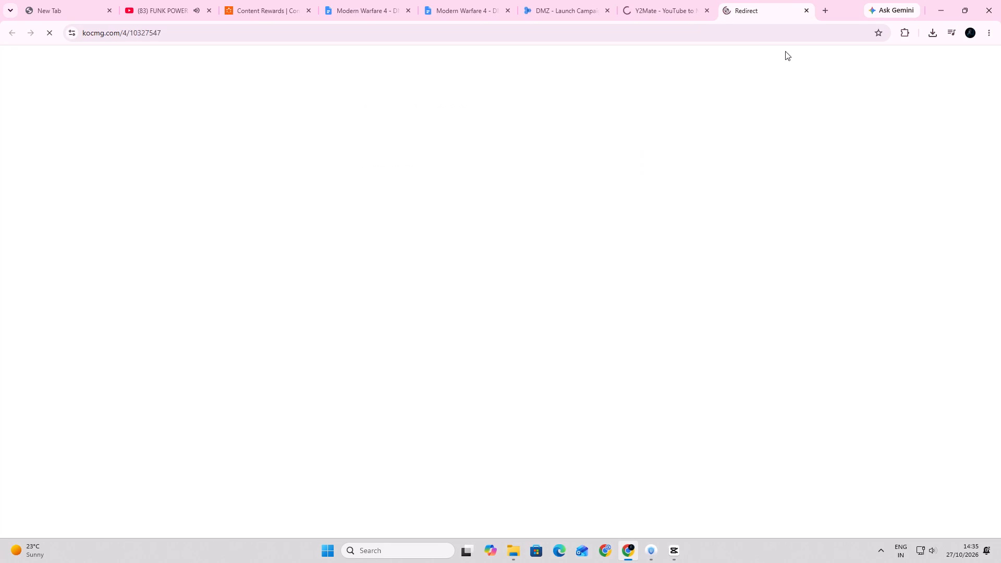
{"action": "left_click", "coordinate": [811, 8]}
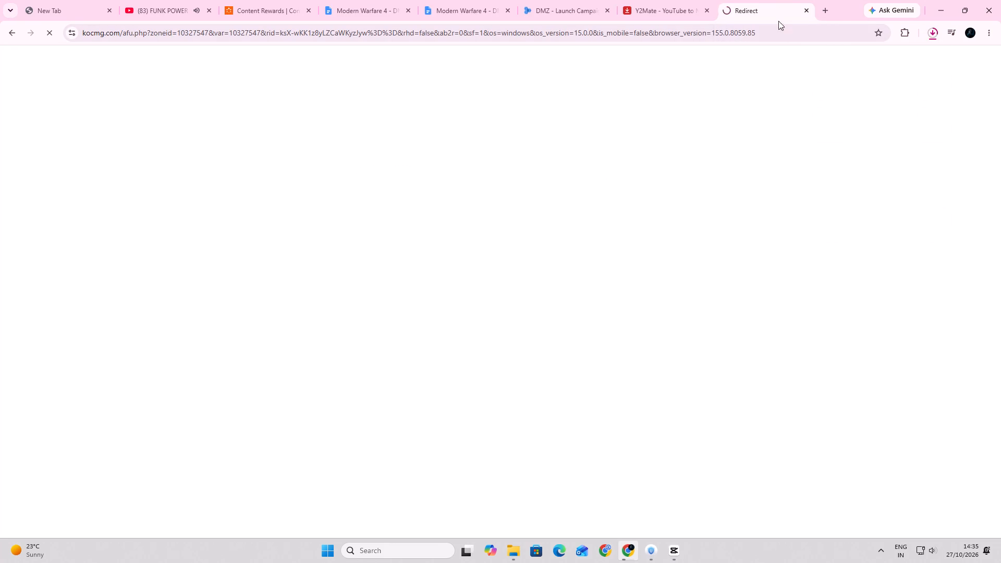
{"action": "left_click", "coordinate": [804, 11]}
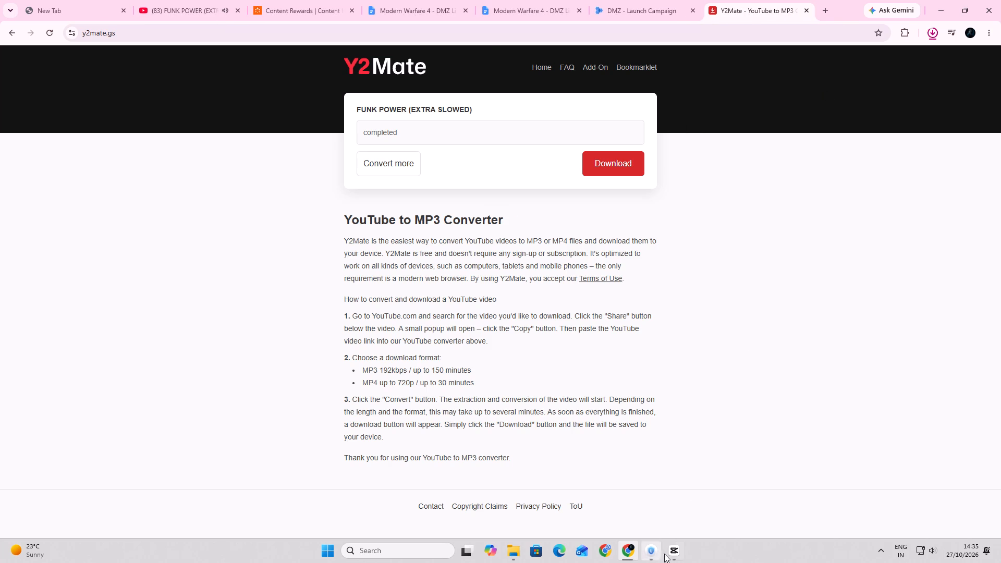
Switch to CapCut, place the MONTAGEM ROYAL MP3 below the video from the timeline's start, and play back part of the edit.
{"action": "left_click", "coordinate": [670, 555]}
{"action": "left_click_drag", "start_coordinate": [179, 166], "coordinate": [170, 338]}
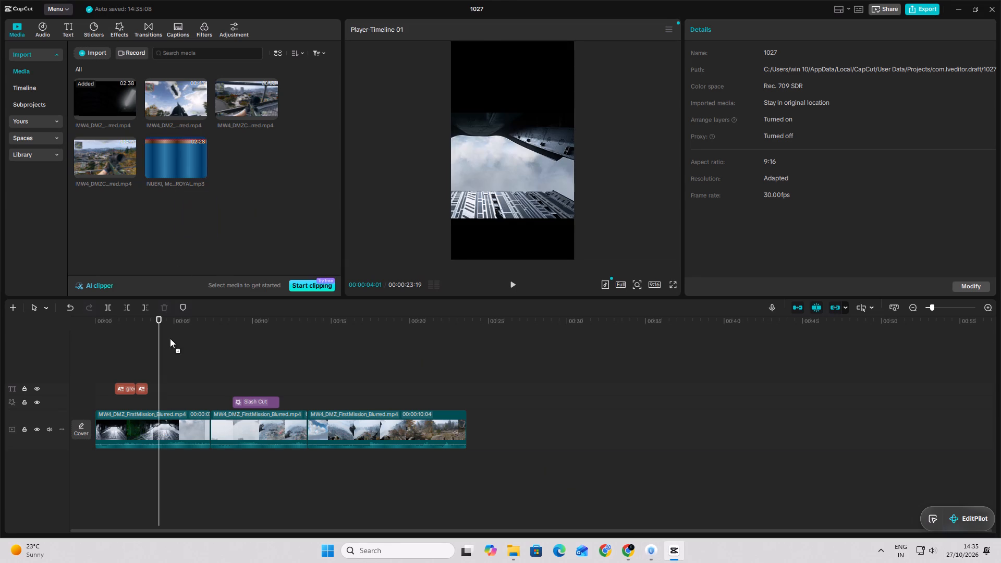
{"action": "left_click_drag", "start_coordinate": [170, 338], "coordinate": [97, 463]}
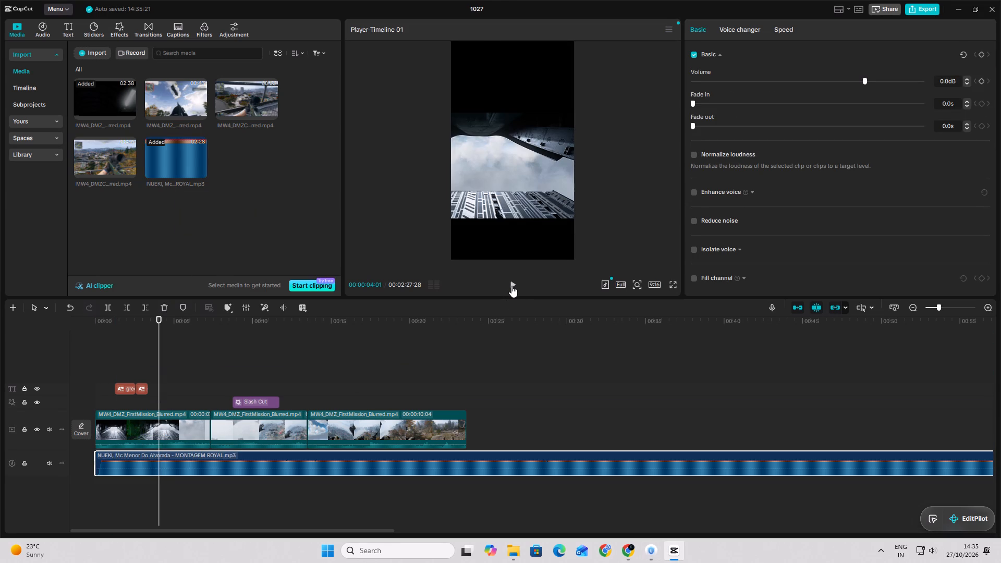
{"action": "left_click", "coordinate": [511, 286]}
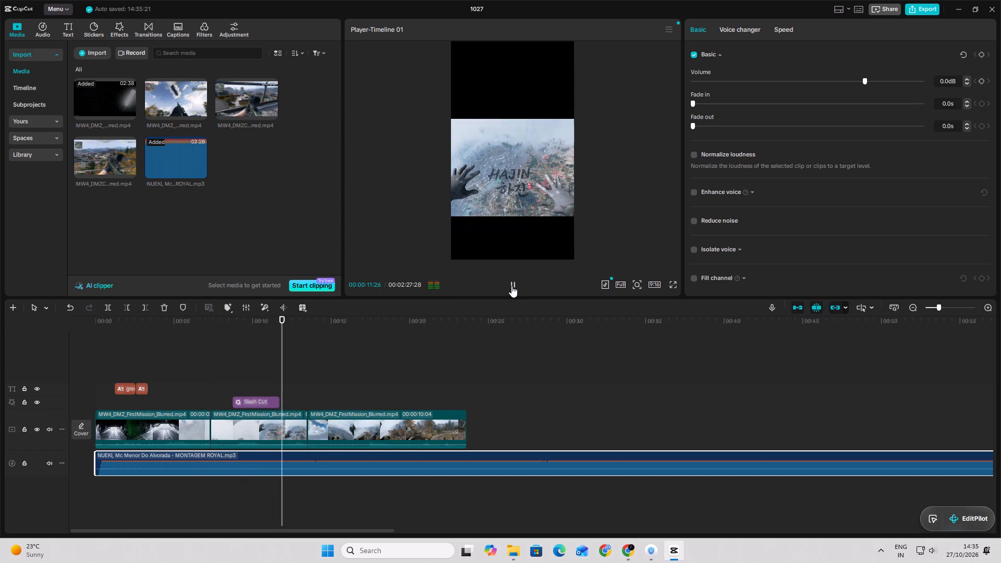
{"action": "left_click", "coordinate": [511, 286]}
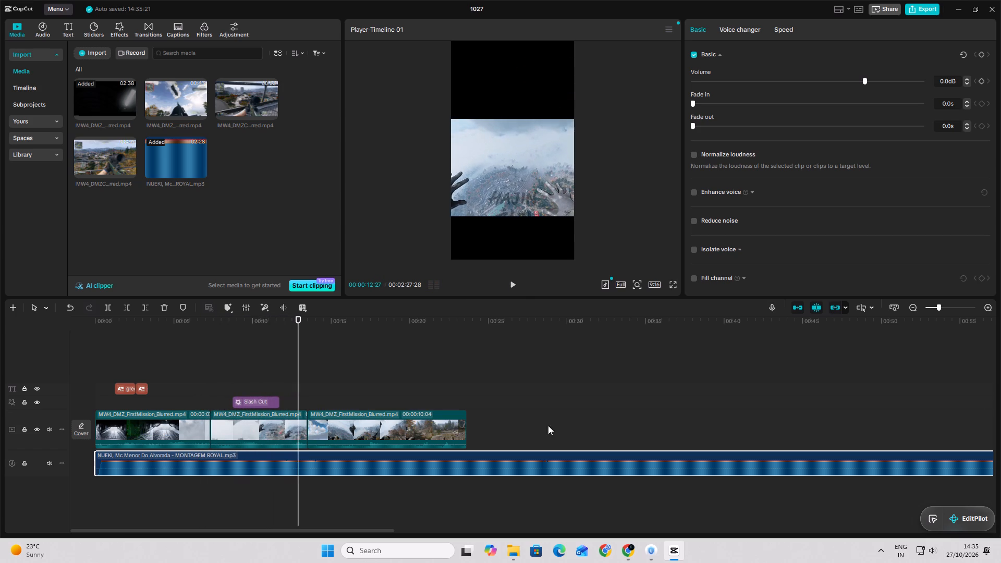
Switch to Chrome, close the Y2Mate tab and pause the FUNK POWER video in the YouTube tab.
{"action": "left_click", "coordinate": [627, 541]}
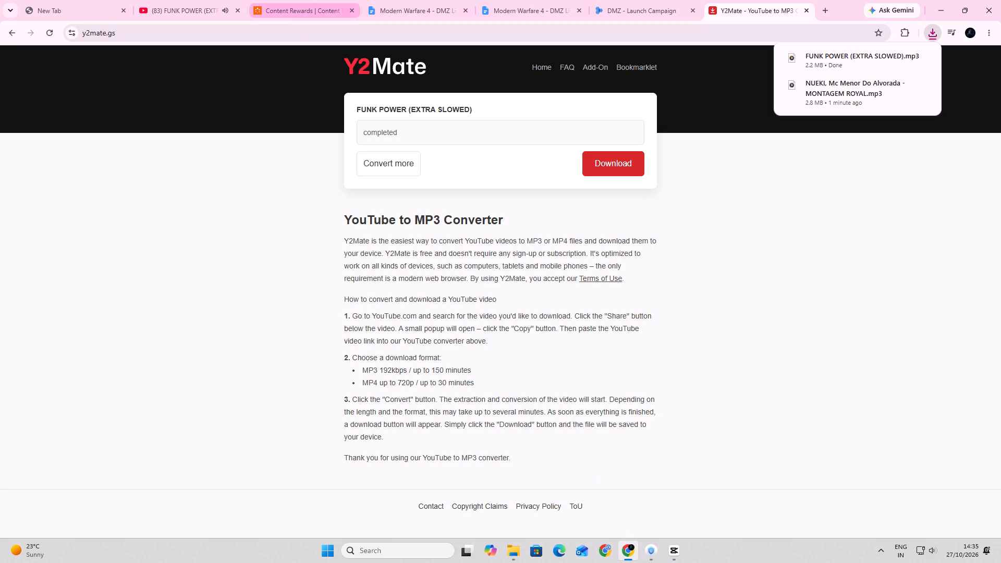
{"action": "left_click", "coordinate": [809, 9]}
{"action": "left_click", "coordinate": [241, 0]}
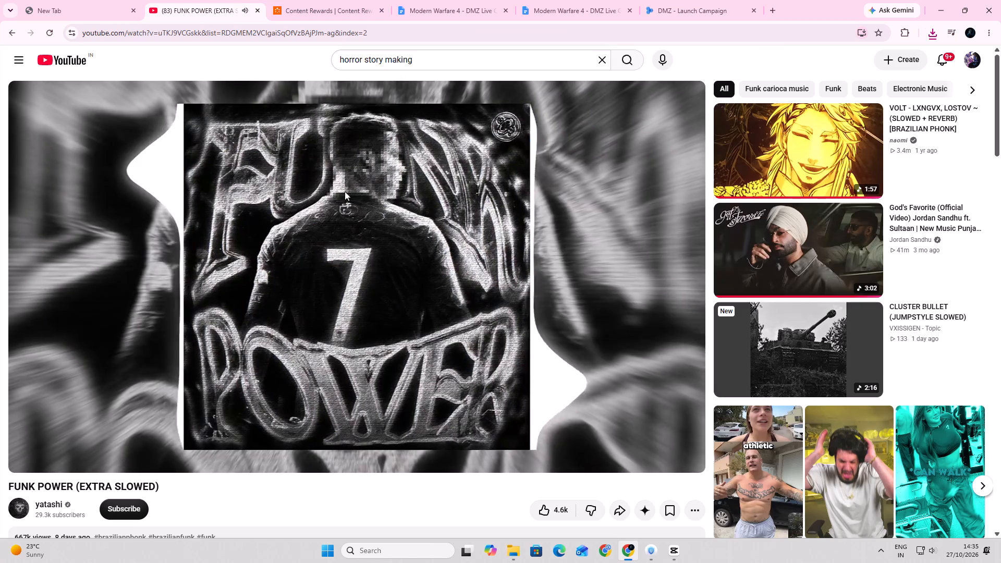
{"action": "left_click", "coordinate": [393, 297]}
Examine the editing guidelines on background music in the Modern Warfare 4 - DMZ Live Clipping document.
{"action": "left_click", "coordinate": [668, 17]}
{"action": "left_click", "coordinate": [599, 0]}
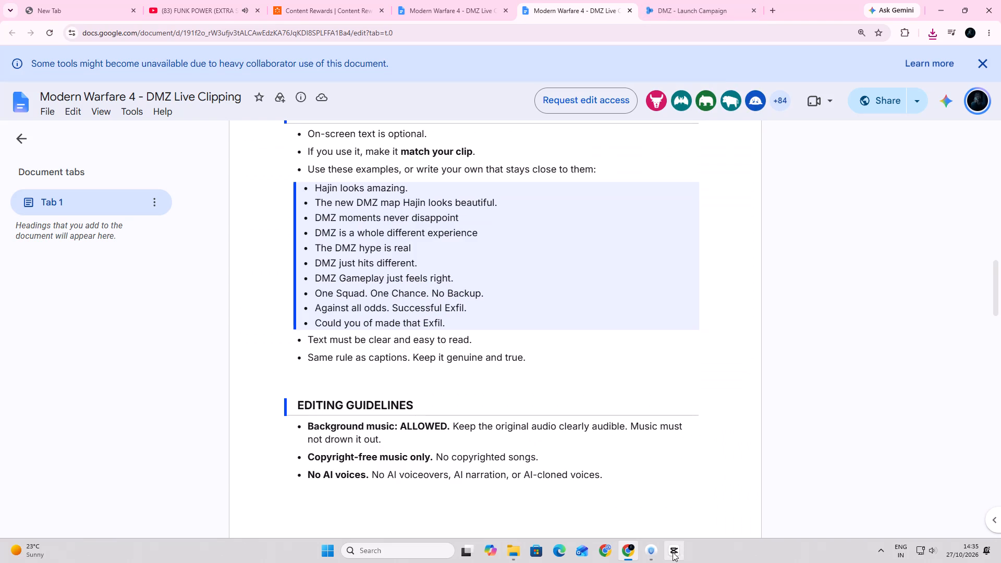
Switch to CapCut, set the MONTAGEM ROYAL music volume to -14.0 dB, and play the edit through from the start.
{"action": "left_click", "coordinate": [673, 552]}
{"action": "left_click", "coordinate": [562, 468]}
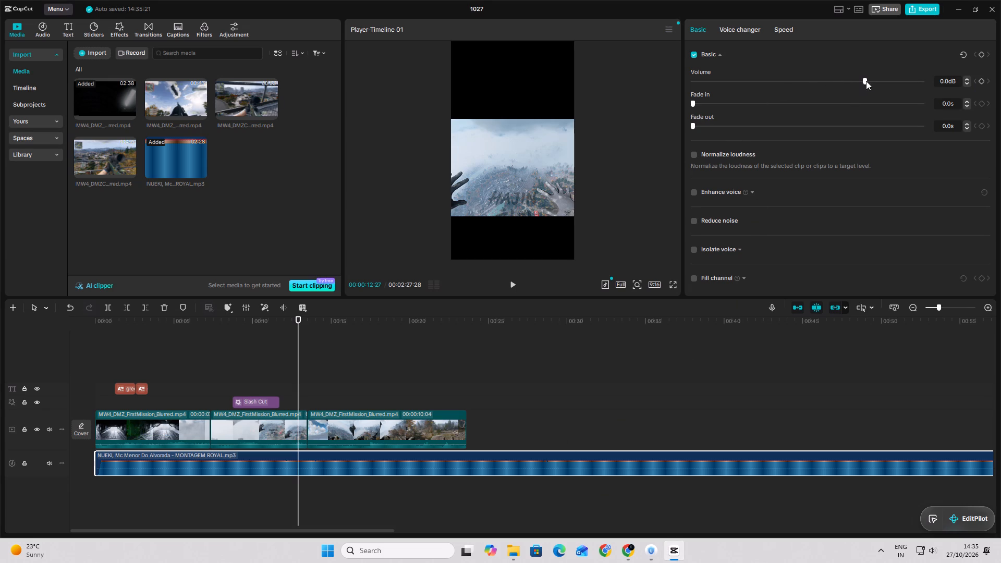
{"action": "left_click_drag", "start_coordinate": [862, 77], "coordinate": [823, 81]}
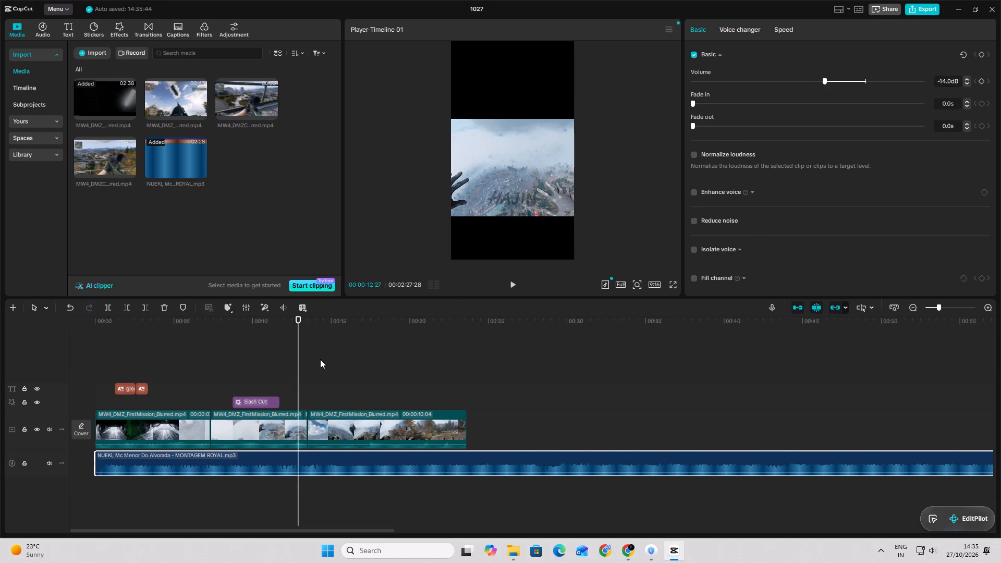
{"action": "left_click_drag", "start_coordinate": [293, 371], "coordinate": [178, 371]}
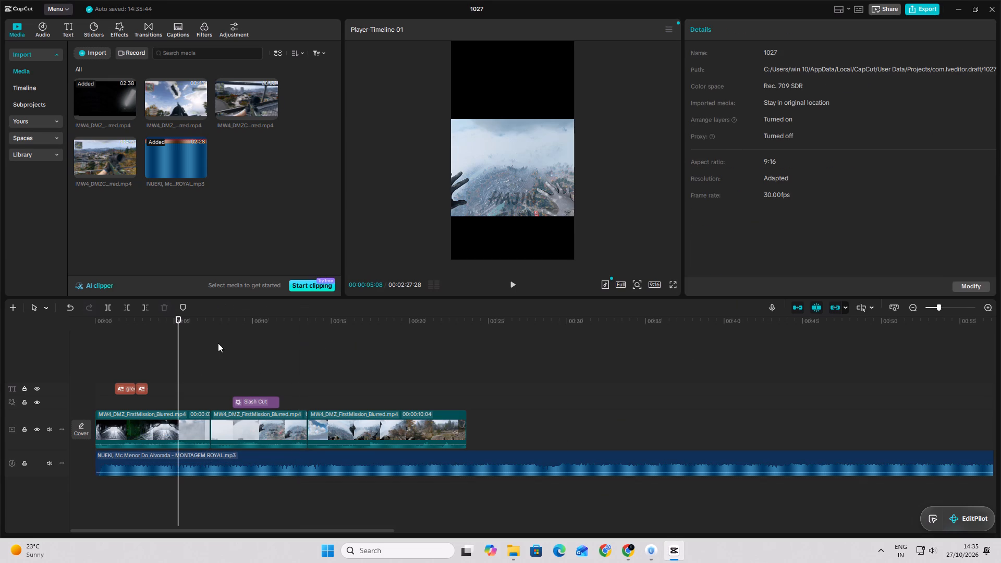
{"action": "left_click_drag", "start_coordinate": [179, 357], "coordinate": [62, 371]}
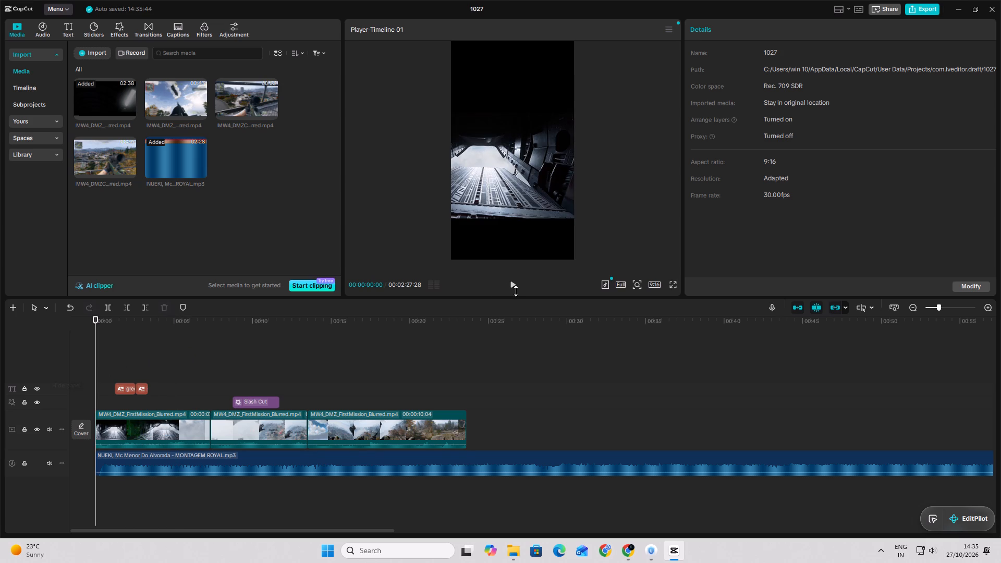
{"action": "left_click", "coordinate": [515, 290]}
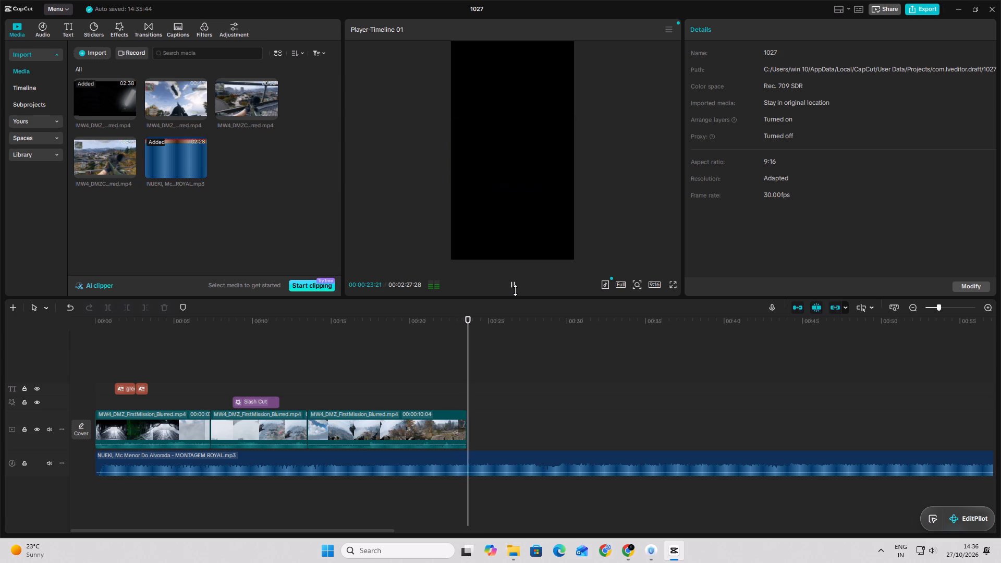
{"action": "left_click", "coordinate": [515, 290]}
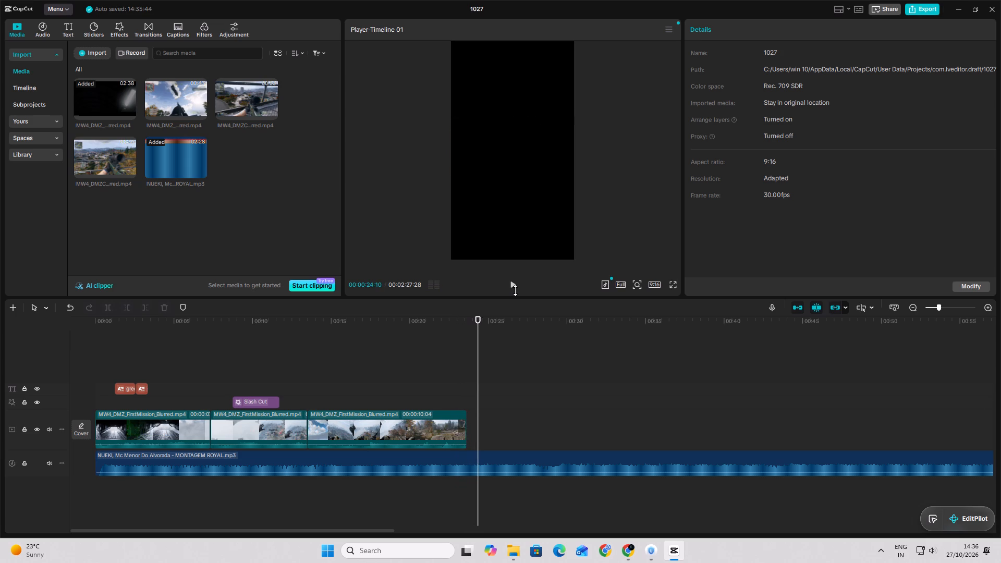
Set the MONTAGEM ROYAL music volume to -20.9 dB by ear while playing the edit from the start.
{"action": "left_click", "coordinate": [529, 450]}
{"action": "left_click", "coordinate": [476, 463]}
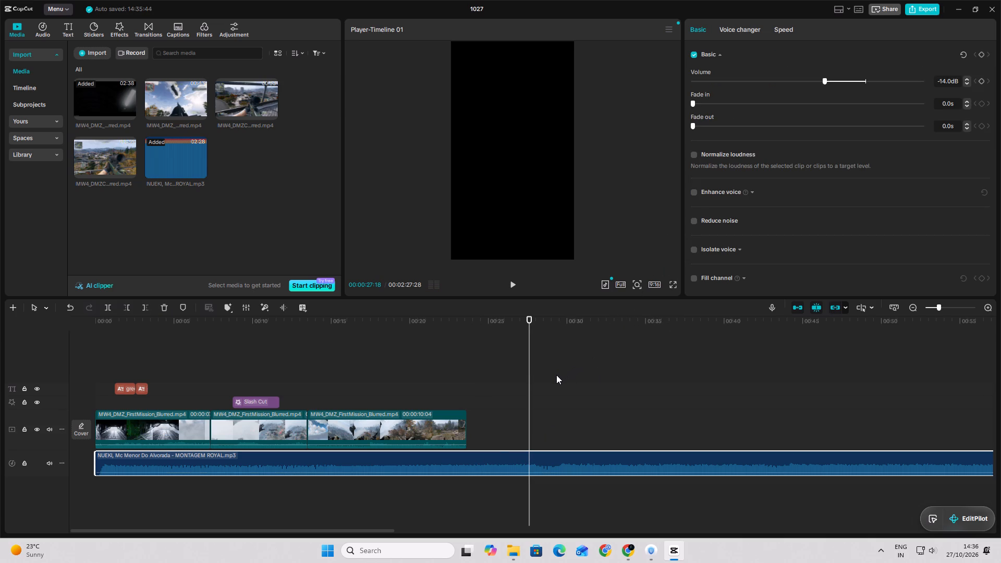
{"action": "left_click_drag", "start_coordinate": [530, 389], "coordinate": [361, 382]}
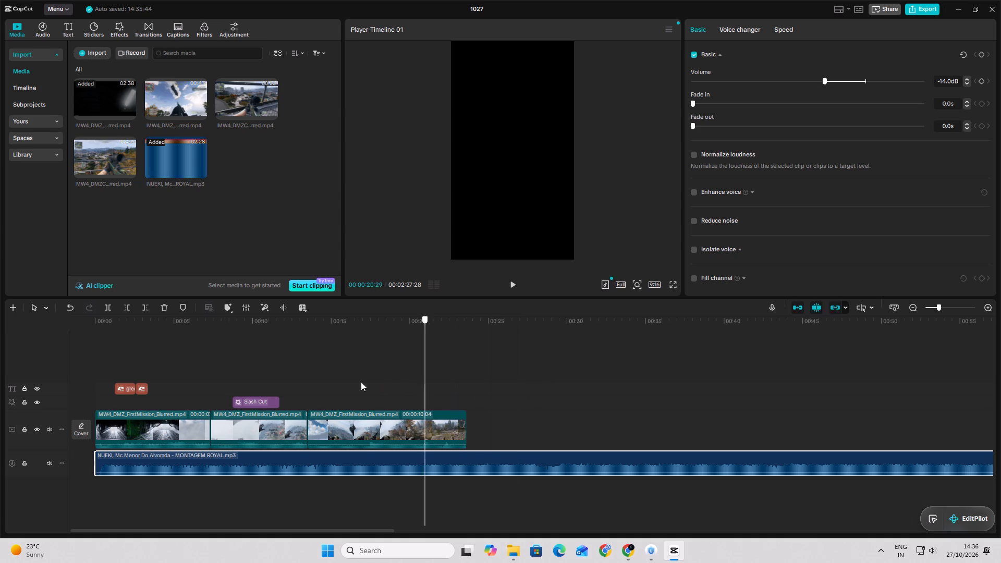
{"action": "left_click_drag", "start_coordinate": [361, 382], "coordinate": [22, 374]}
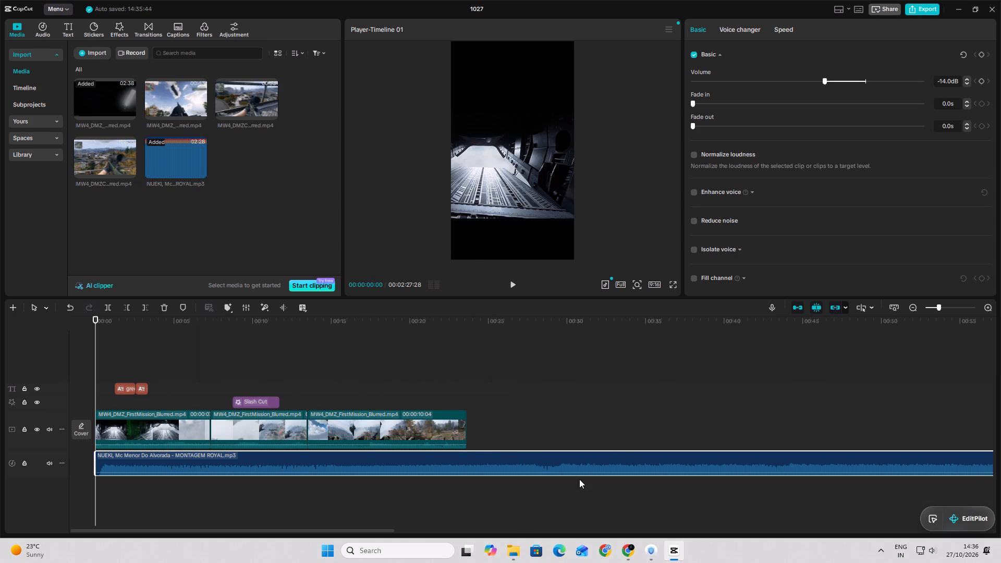
{"action": "left_click", "coordinate": [543, 457]}
{"action": "left_click_drag", "start_coordinate": [820, 81], "coordinate": [770, 82]}
{"action": "left_click", "coordinate": [513, 281]}
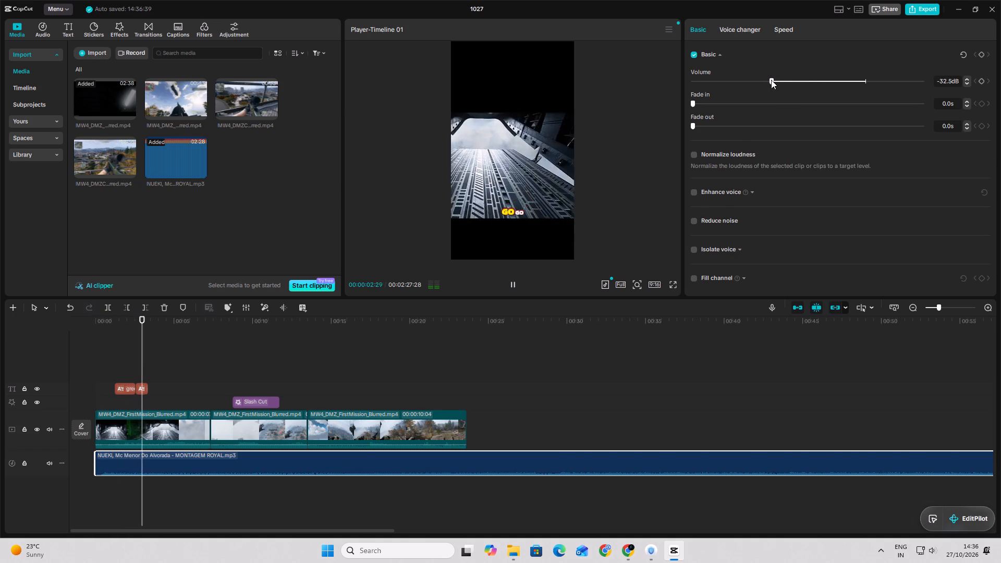
{"action": "left_click_drag", "start_coordinate": [771, 80], "coordinate": [787, 87]}
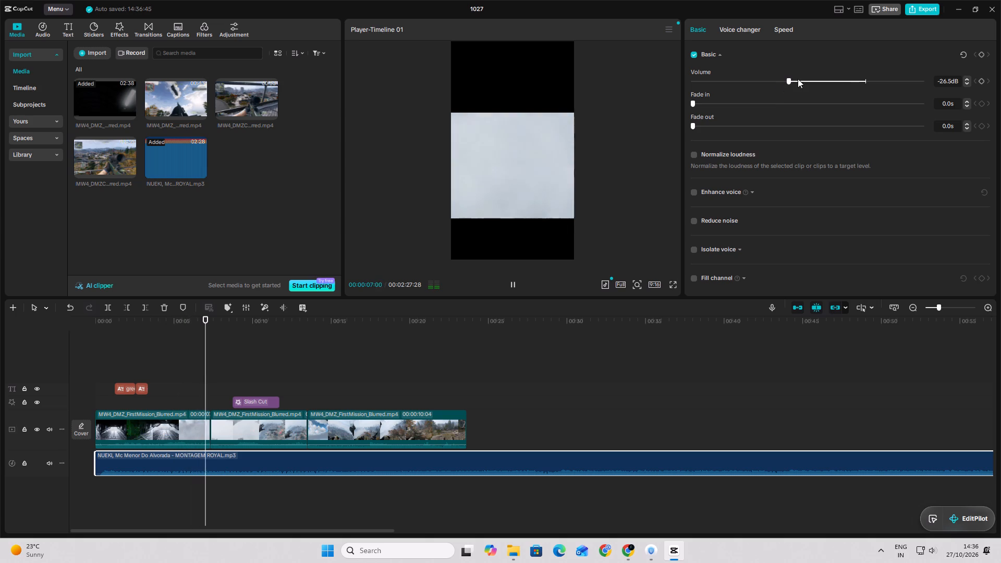
{"action": "left_click_drag", "start_coordinate": [790, 77], "coordinate": [803, 81]}
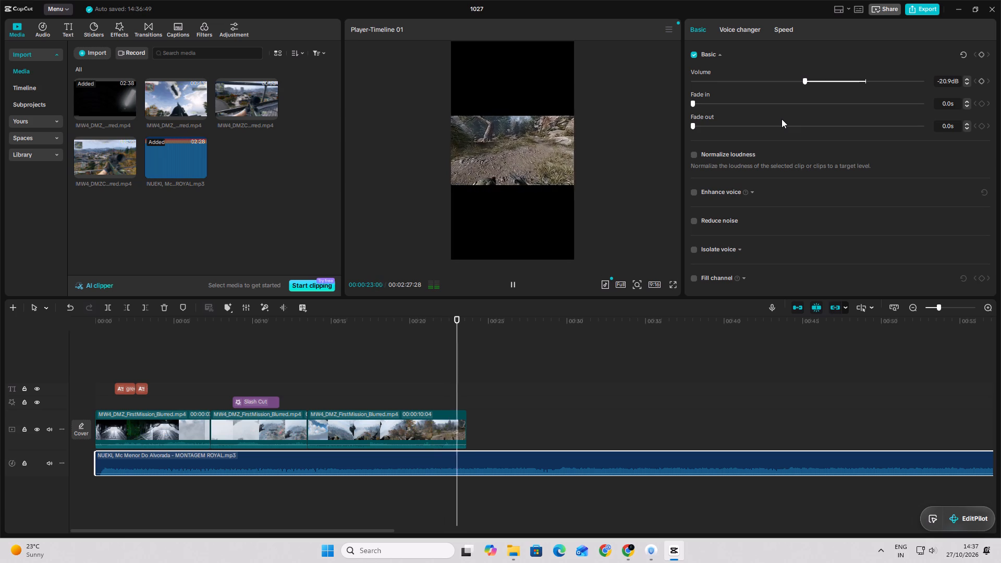
{"action": "left_click", "coordinate": [516, 293]}
{"action": "left_click", "coordinate": [510, 286]}
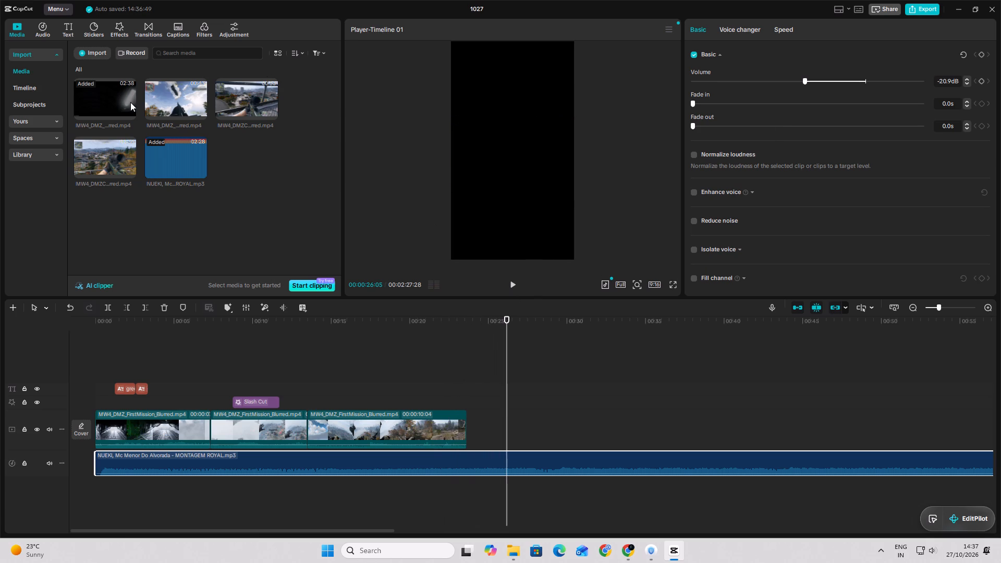
Add MW4_DMZ_FirstMission_Blurred.mp4 on a new video track above the captions, starting at about 14 seconds.
{"action": "left_click", "coordinate": [127, 102]}
{"action": "left_click_drag", "start_coordinate": [111, 93], "coordinate": [433, 398]}
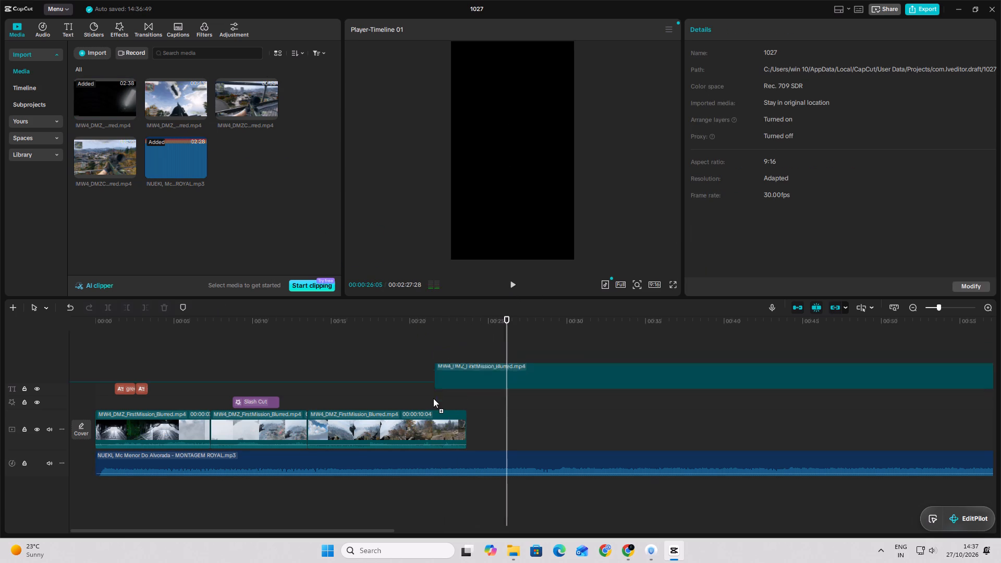
{"action": "left_click_drag", "start_coordinate": [433, 398], "coordinate": [375, 361]}
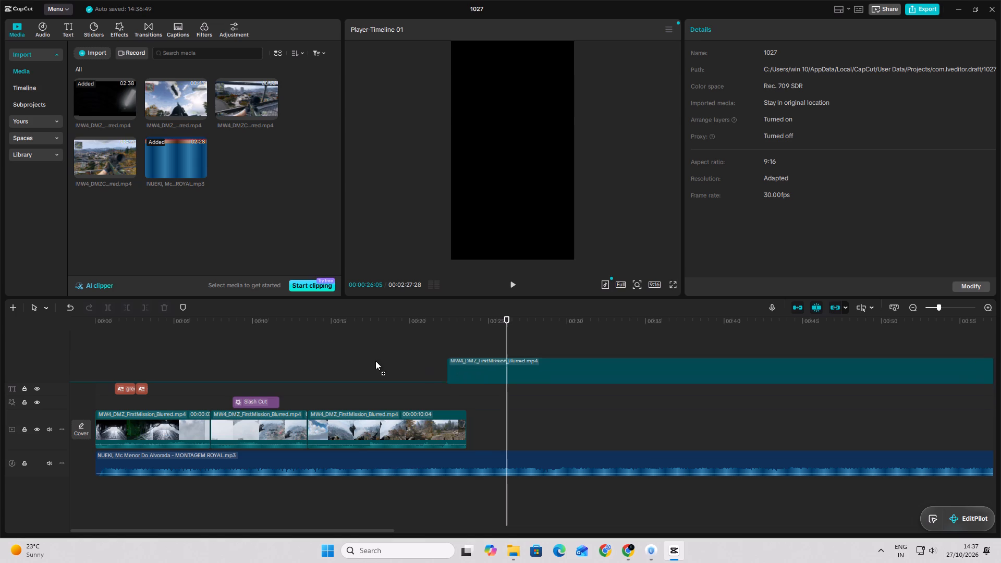
{"action": "left_click_drag", "start_coordinate": [375, 361], "coordinate": [318, 363]}
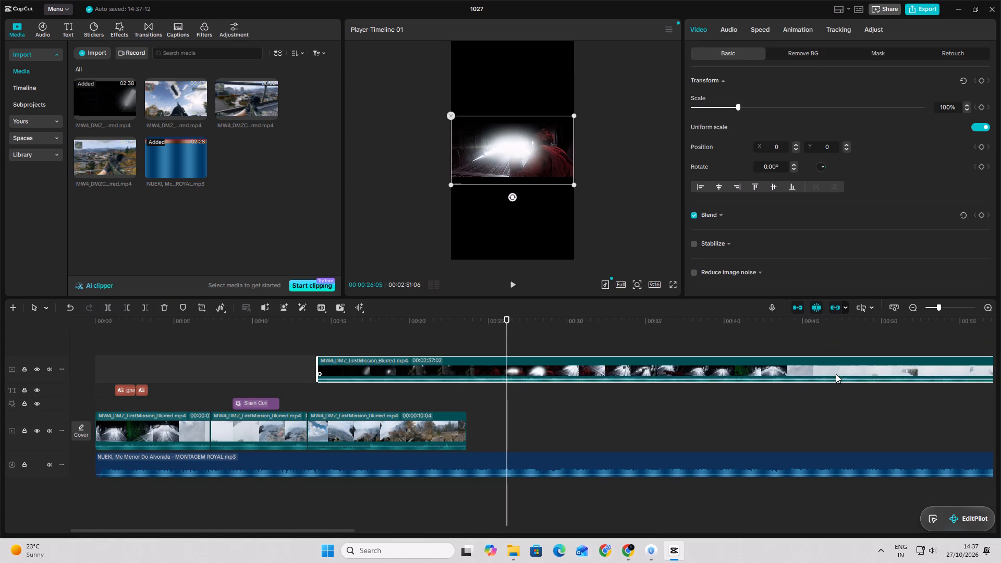
Cut away the upper-track clip's footage before 00:00:52:03 and move the remainder to start at about 20 seconds.
{"action": "left_click_drag", "start_coordinate": [506, 411], "coordinate": [932, 420]}
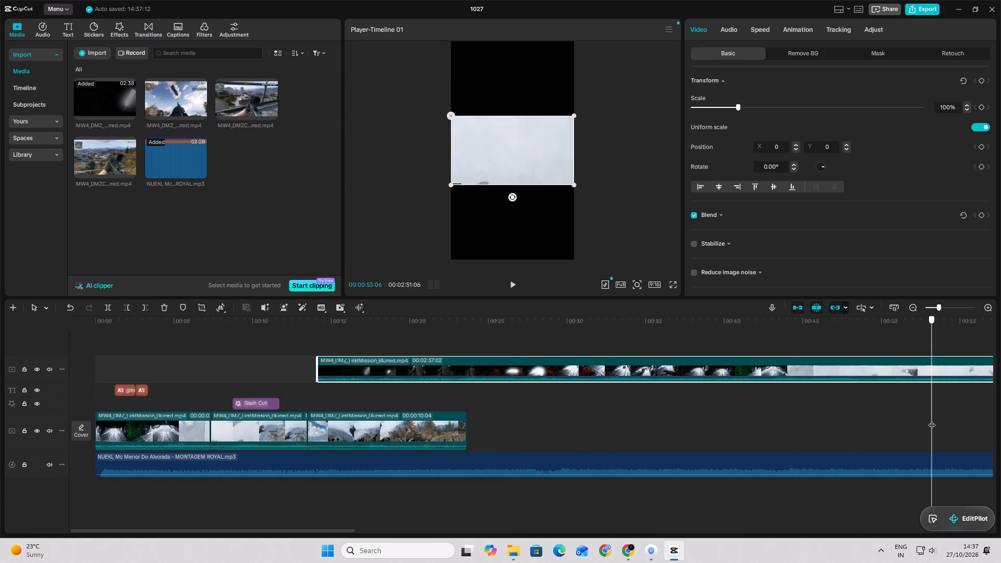
{"action": "left_click_drag", "start_coordinate": [932, 420], "coordinate": [914, 424]}
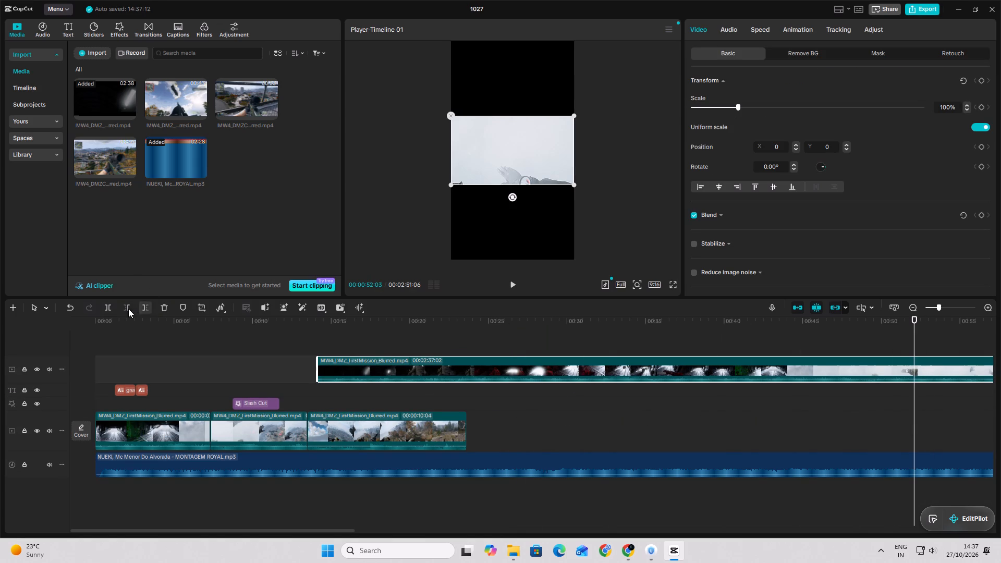
{"action": "left_click", "coordinate": [109, 311]}
{"action": "left_click", "coordinate": [548, 375]}
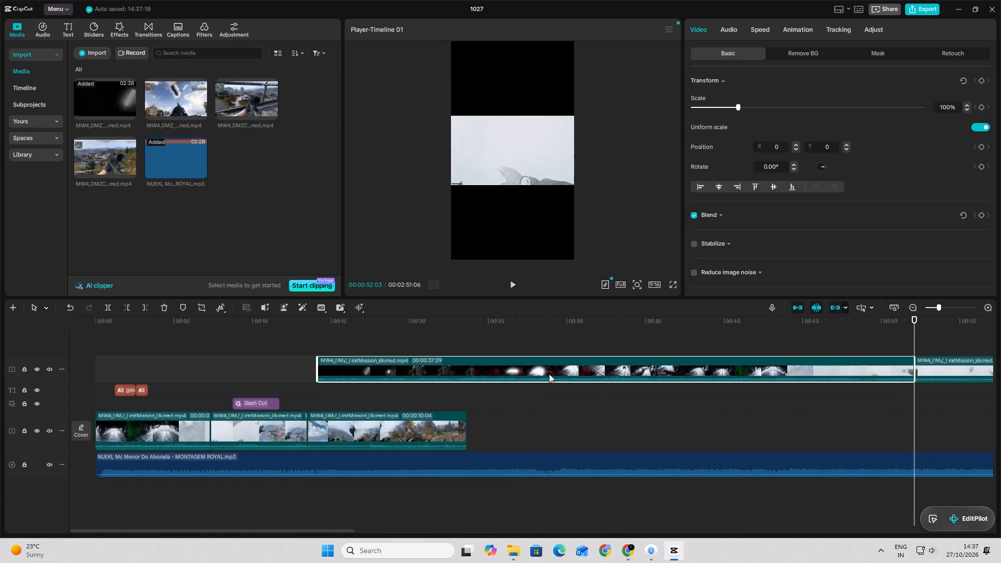
{"action": "key", "text": "BackSpace"}
{"action": "left_click_drag", "start_coordinate": [965, 364], "coordinate": [466, 367]}
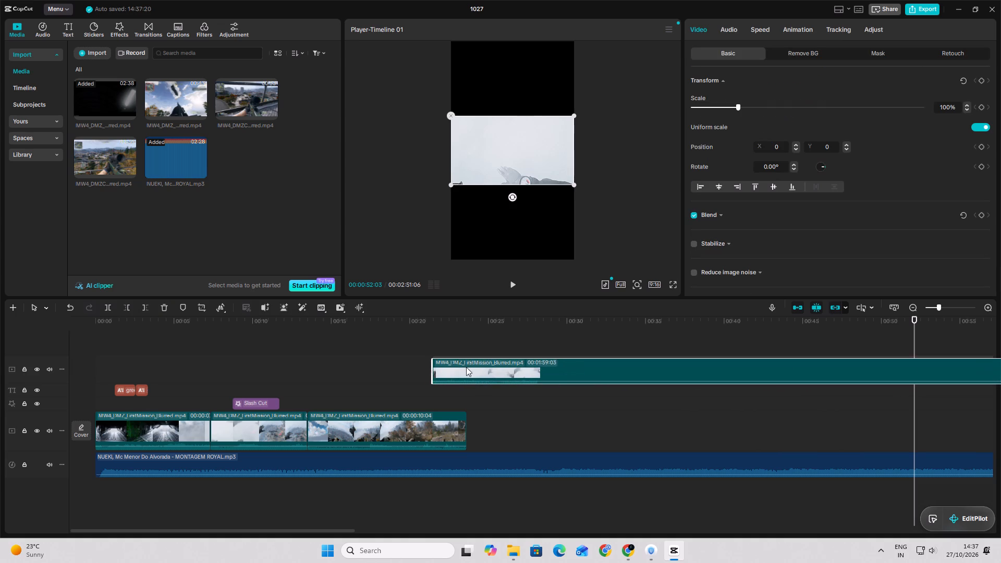
{"action": "left_click_drag", "start_coordinate": [466, 367], "coordinate": [461, 367]}
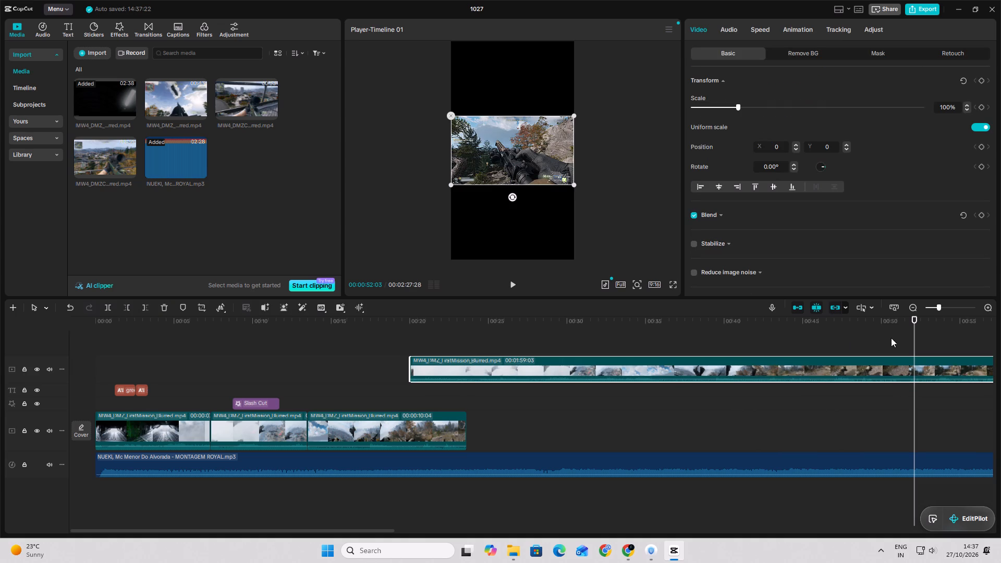
Split the upper-track clip at 00:01:41:06, in the handheld tablet shot, and delete the part before the cut.
{"action": "left_click_drag", "start_coordinate": [914, 342], "coordinate": [953, 348]}
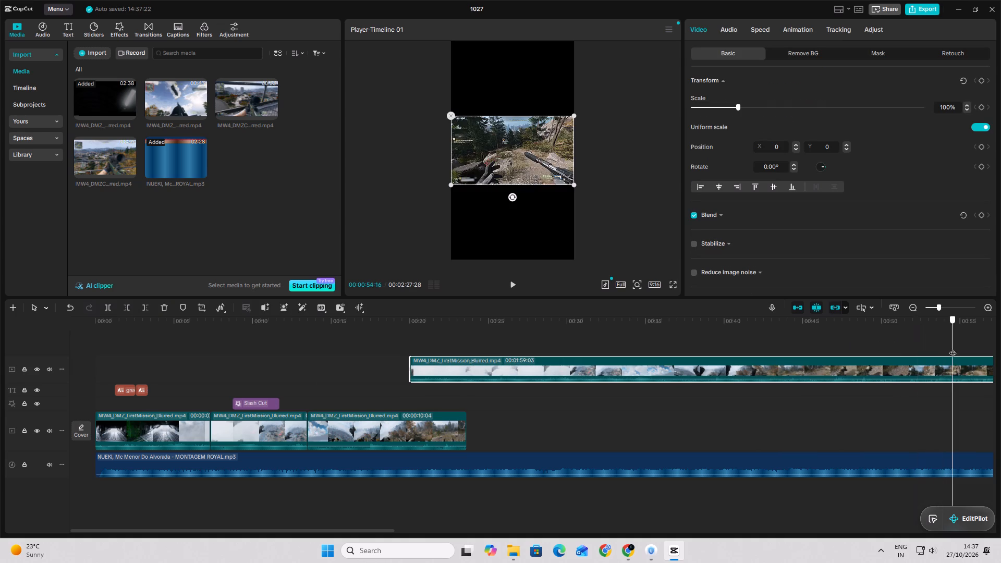
{"action": "left_click_drag", "start_coordinate": [953, 348], "coordinate": [724, 356]}
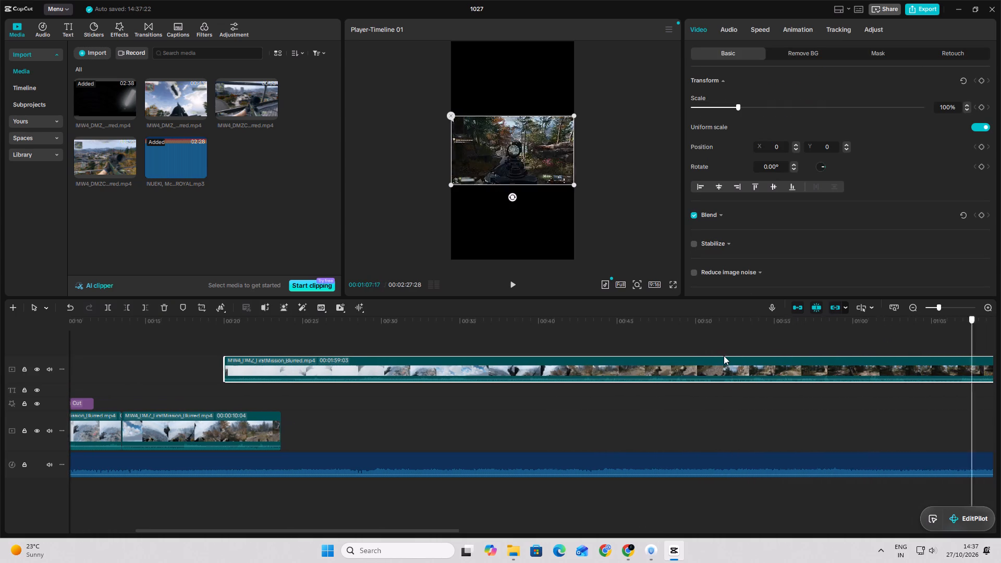
{"action": "left_click_drag", "start_coordinate": [724, 356], "coordinate": [868, 371]}
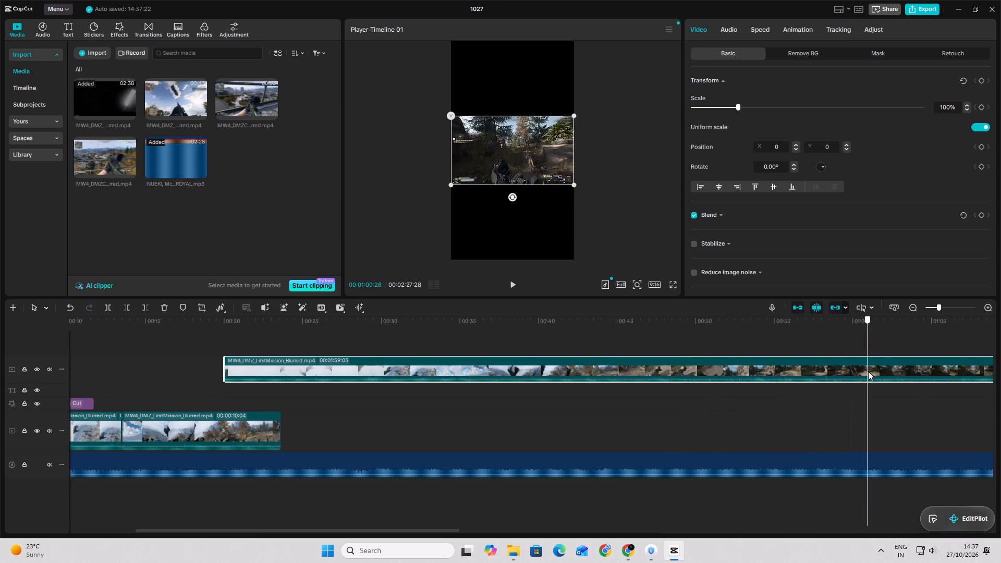
{"action": "left_click_drag", "start_coordinate": [868, 371], "coordinate": [969, 377]}
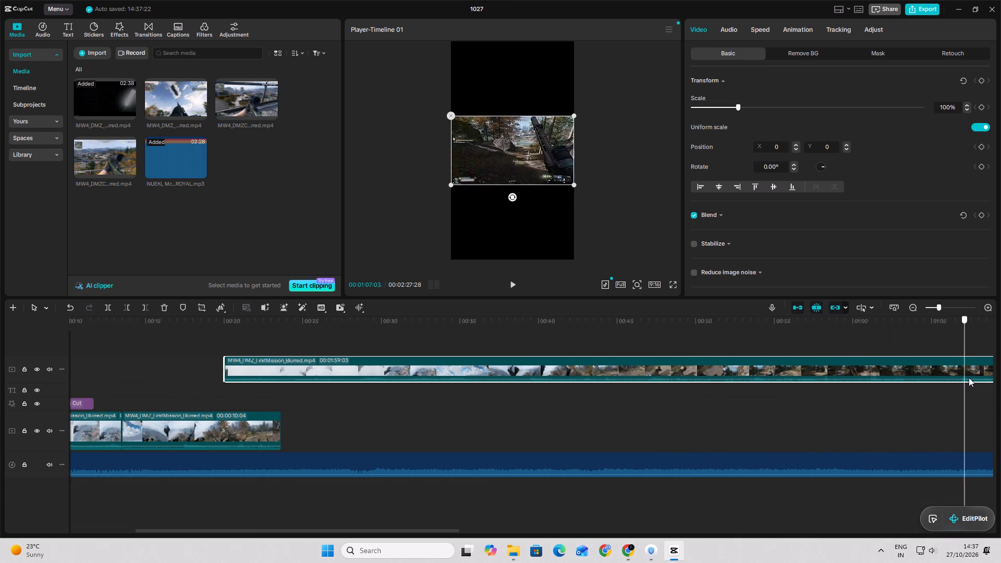
{"action": "left_click_drag", "start_coordinate": [969, 377], "coordinate": [905, 376]}
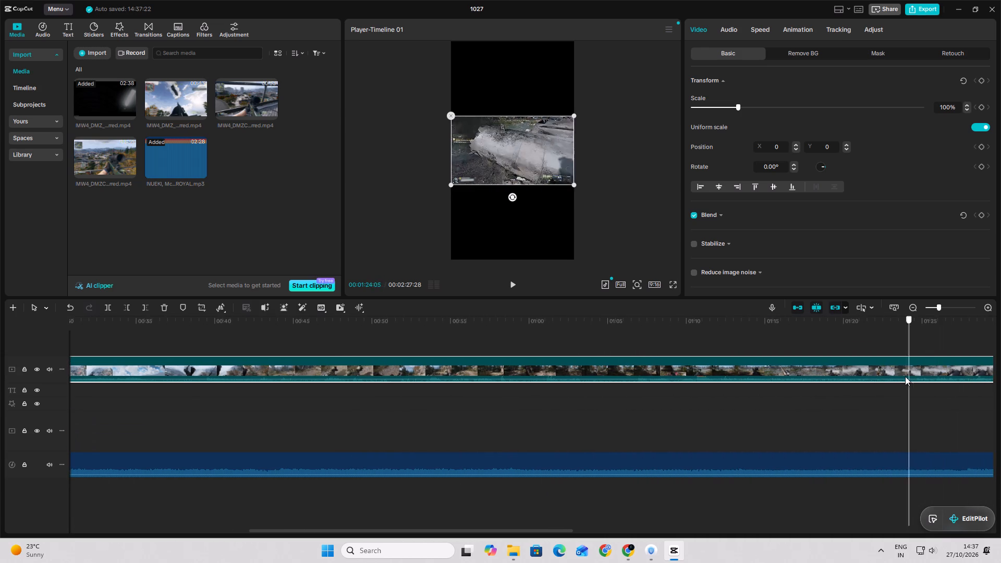
{"action": "left_click_drag", "start_coordinate": [905, 376], "coordinate": [980, 361]}
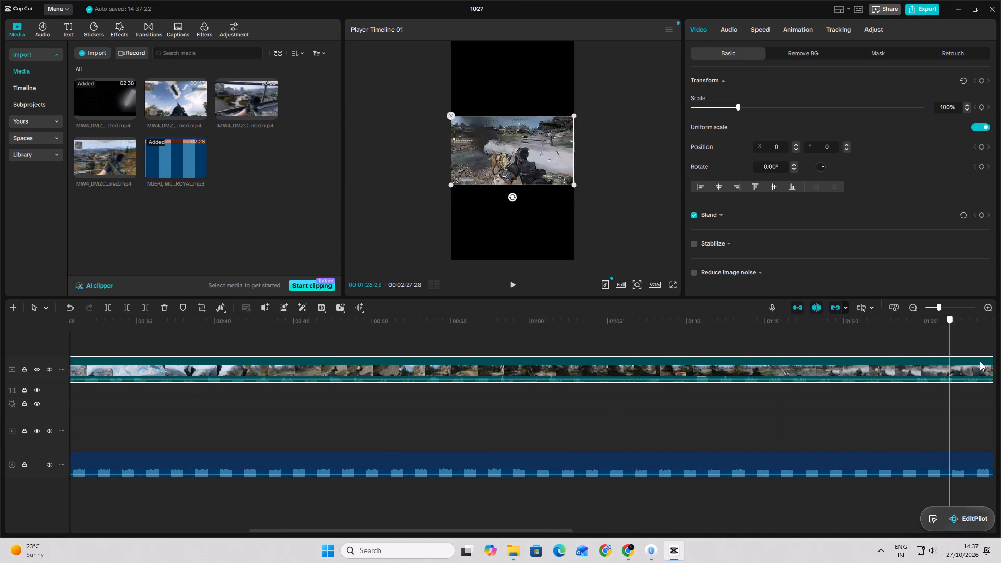
{"action": "left_click_drag", "start_coordinate": [980, 361], "coordinate": [979, 370]}
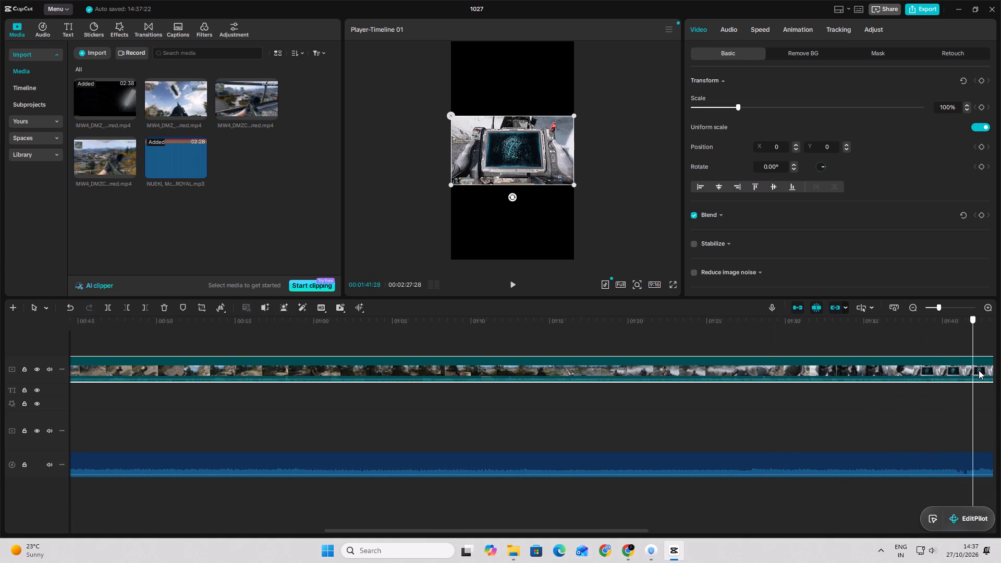
{"action": "left_click_drag", "start_coordinate": [979, 370], "coordinate": [999, 373]}
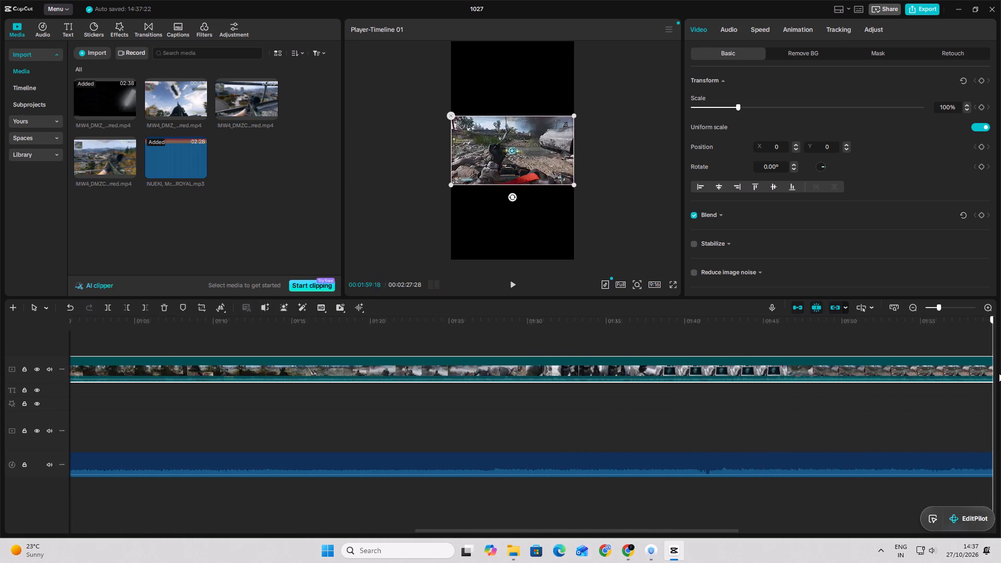
{"action": "left_click_drag", "start_coordinate": [999, 373], "coordinate": [691, 370]}
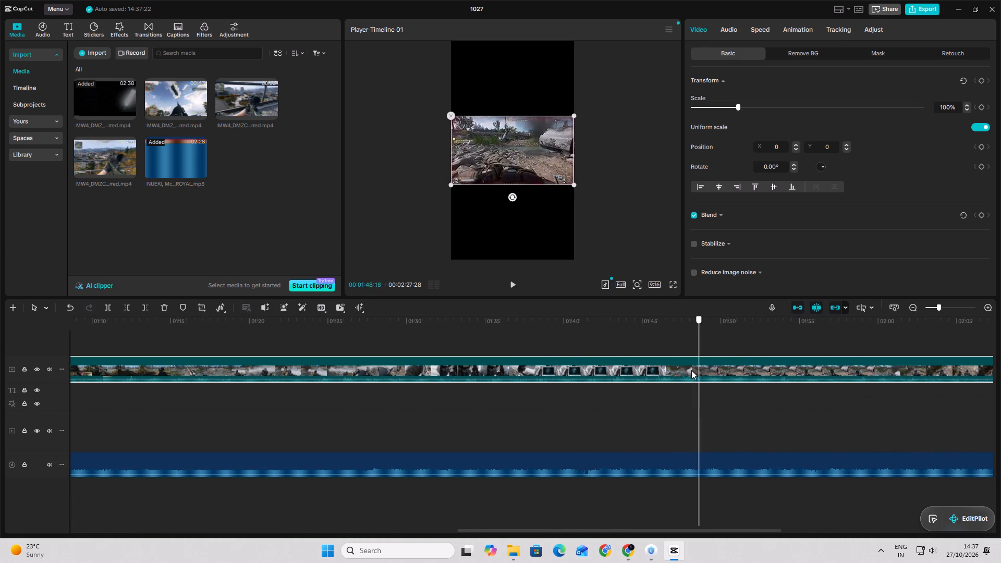
{"action": "left_click_drag", "start_coordinate": [691, 370], "coordinate": [683, 363]}
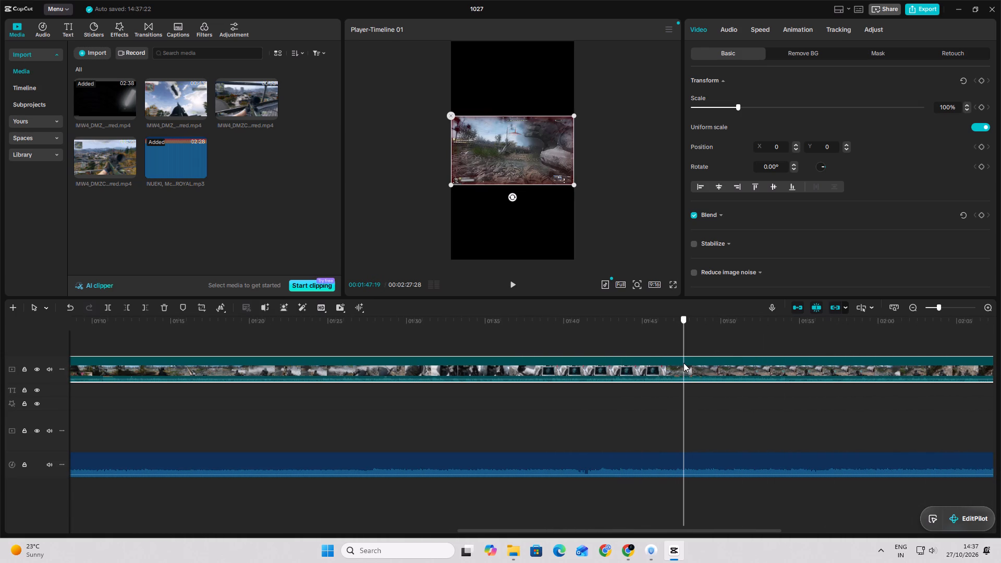
{"action": "left_click_drag", "start_coordinate": [683, 363], "coordinate": [618, 363]}
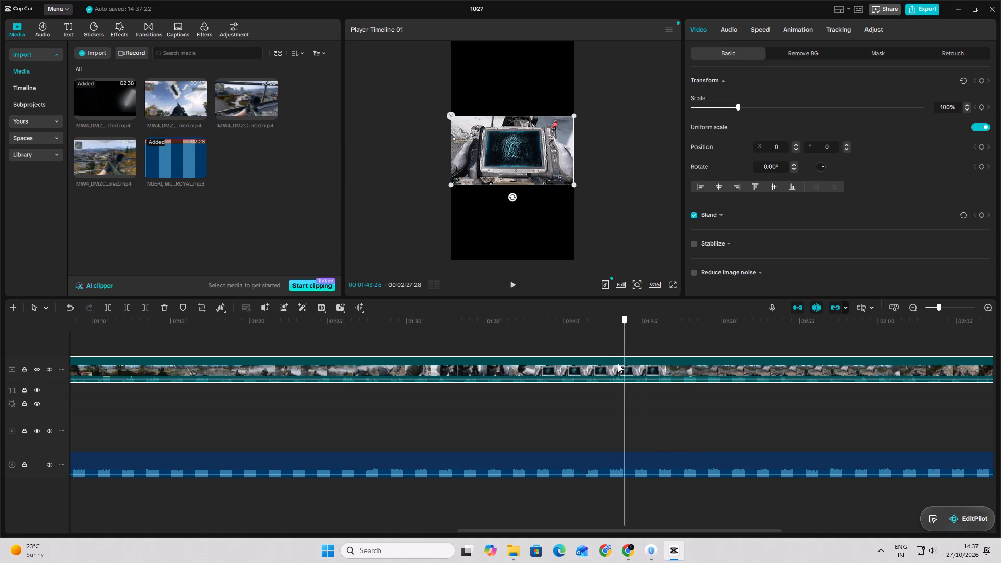
{"action": "left_click_drag", "start_coordinate": [618, 363], "coordinate": [582, 365]}
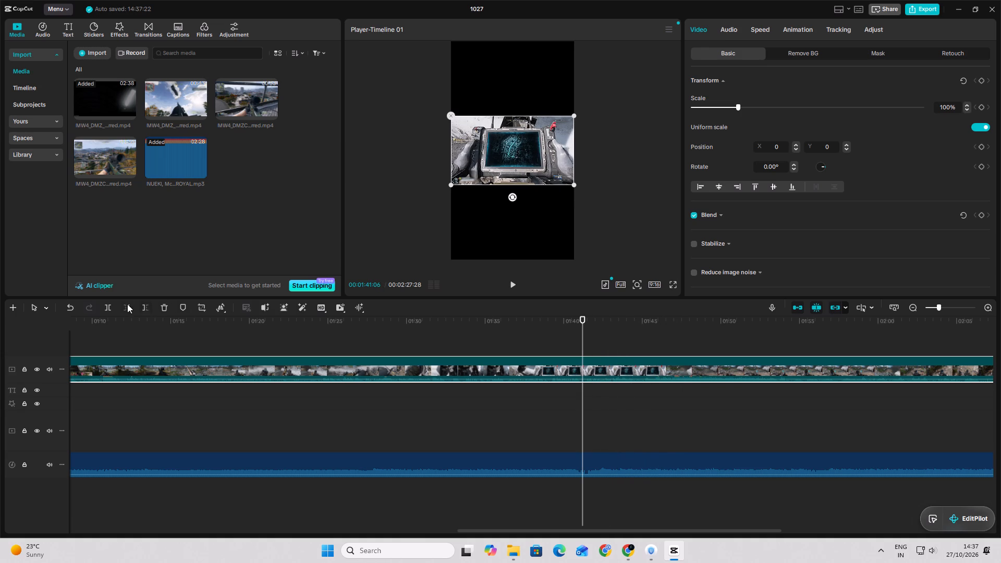
{"action": "left_click", "coordinate": [110, 308]}
{"action": "left_click", "coordinate": [306, 379]}
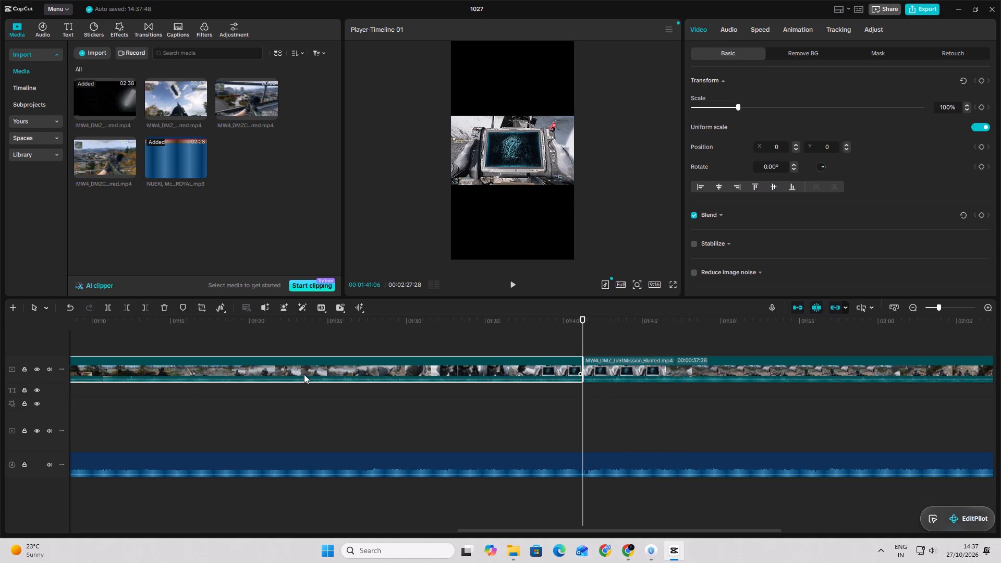
{"action": "key", "text": "BackSpace"}
Preview the footage after the tablet shot, split the upper-track clip at 00:01:45:29 and delete the part before the cut.
{"action": "left_click", "coordinate": [514, 286]}
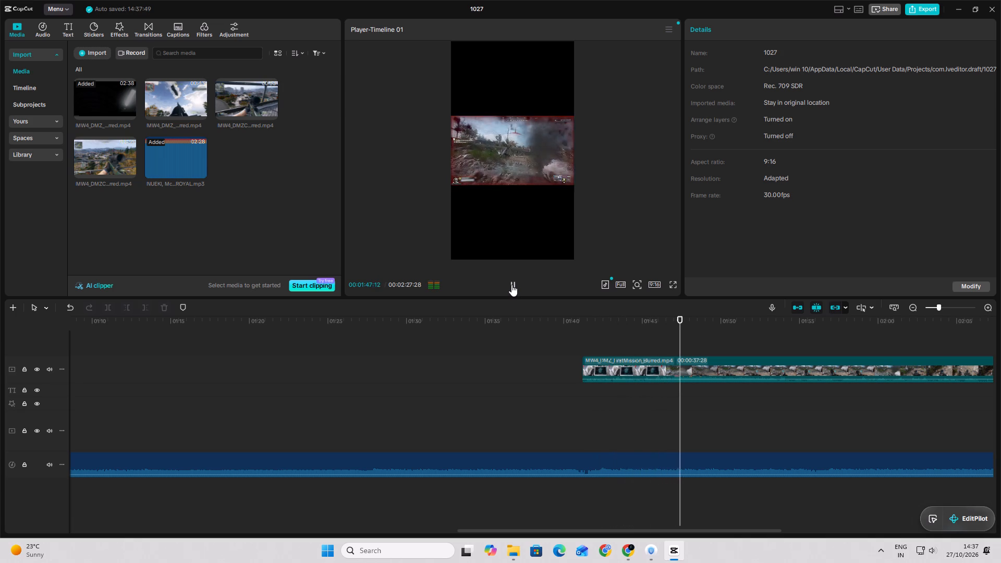
{"action": "left_click", "coordinate": [511, 285]}
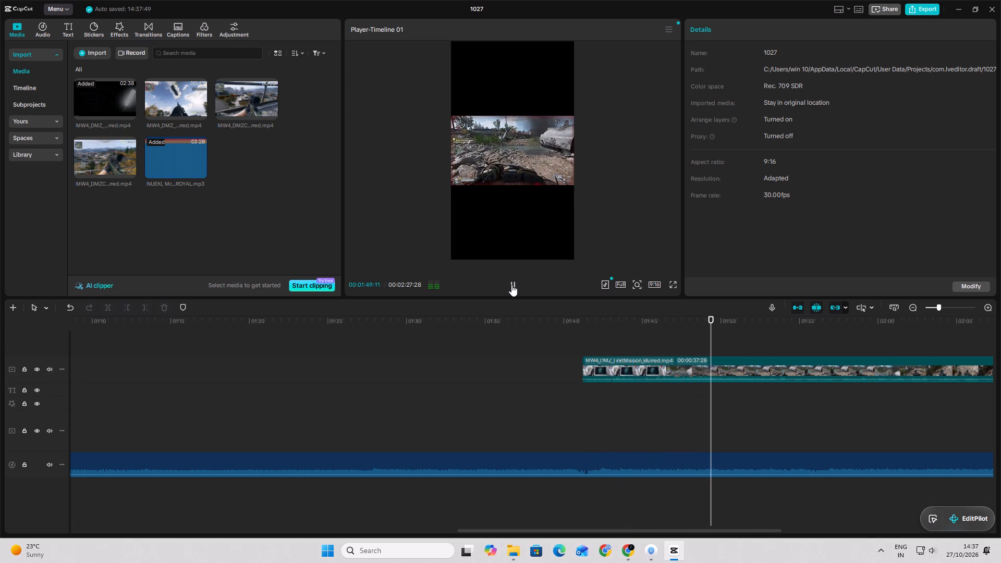
{"action": "left_click_drag", "start_coordinate": [713, 339], "coordinate": [704, 335]}
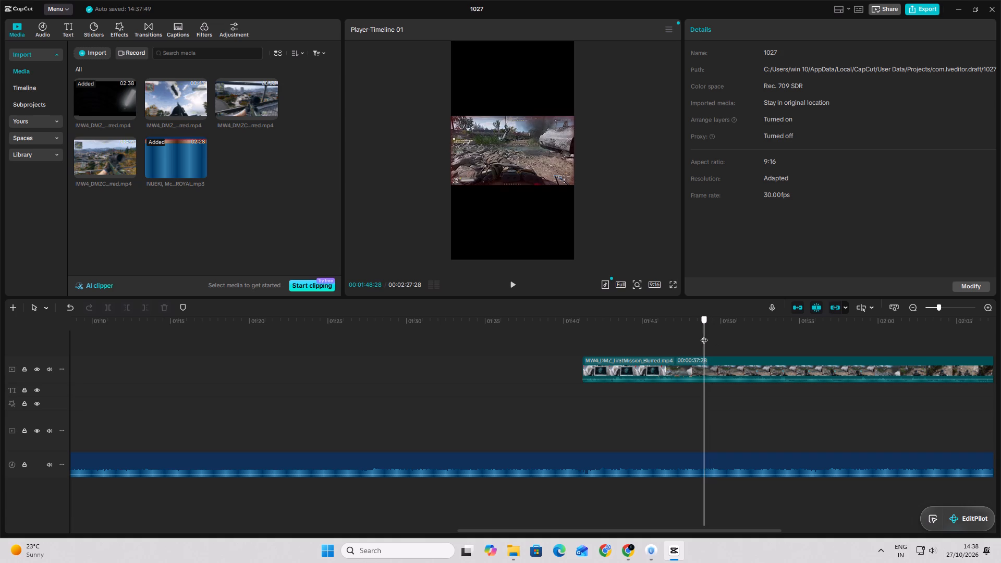
{"action": "left_click_drag", "start_coordinate": [704, 335], "coordinate": [676, 327]}
{"action": "left_click", "coordinate": [518, 288]}
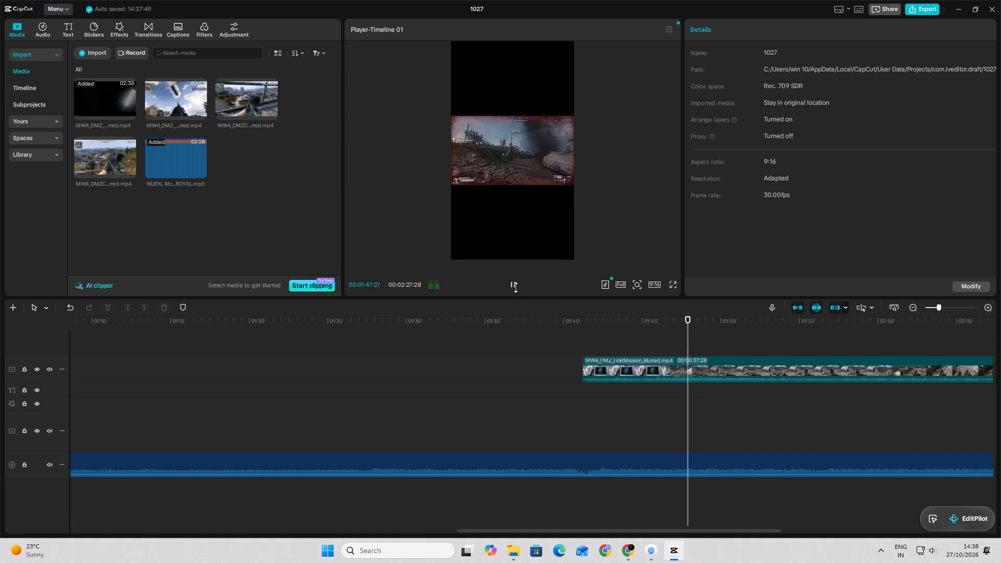
{"action": "left_click", "coordinate": [508, 283]}
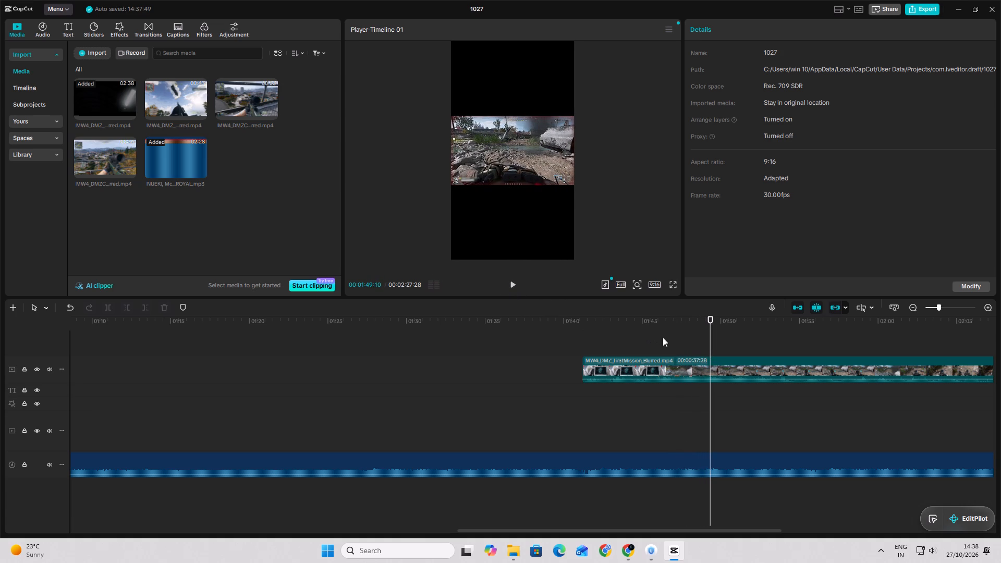
{"action": "left_click_drag", "start_coordinate": [710, 342], "coordinate": [690, 332]}
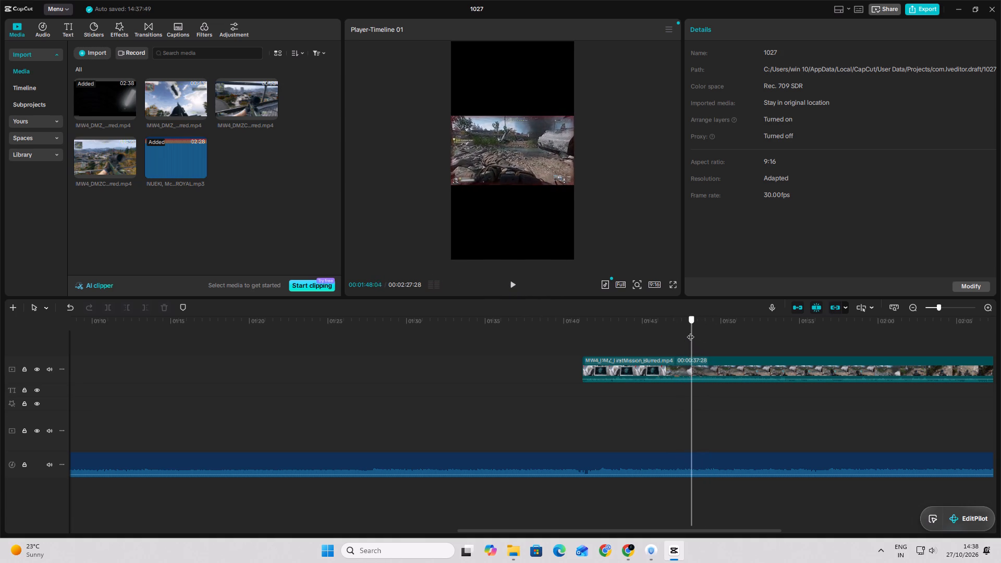
{"action": "left_click_drag", "start_coordinate": [690, 332], "coordinate": [664, 325]}
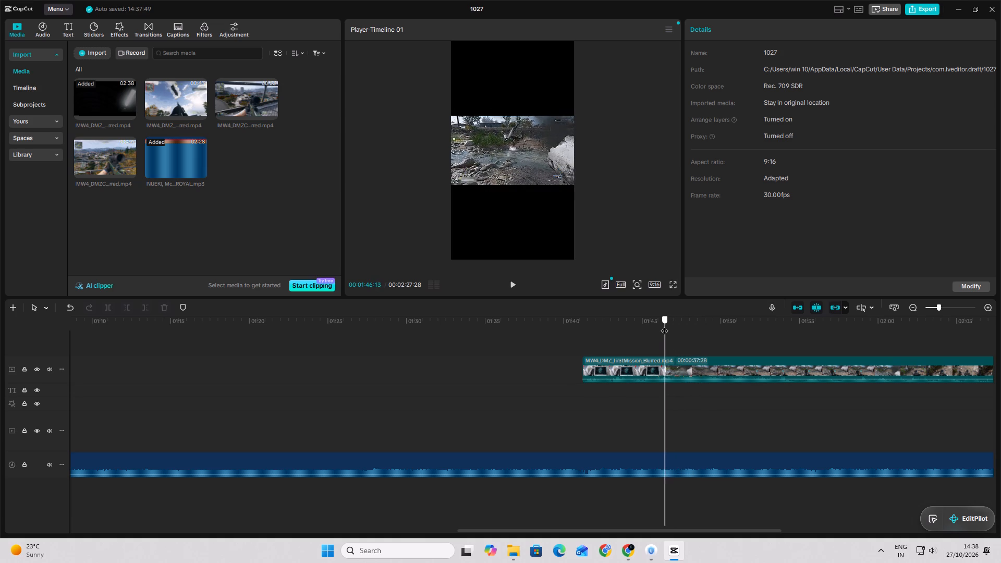
{"action": "left_click_drag", "start_coordinate": [664, 325], "coordinate": [657, 317]}
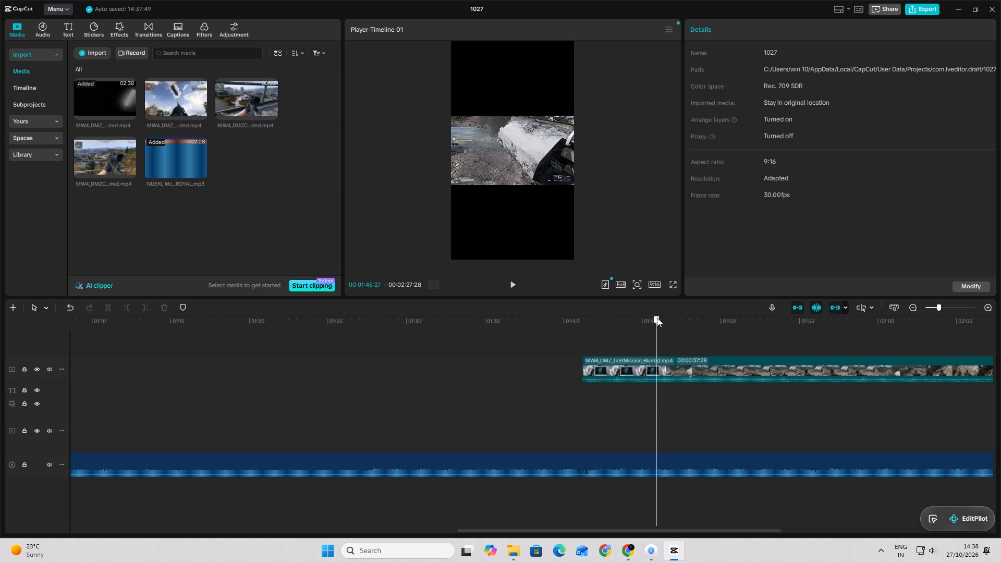
{"action": "left_click_drag", "start_coordinate": [657, 317], "coordinate": [657, 317]}
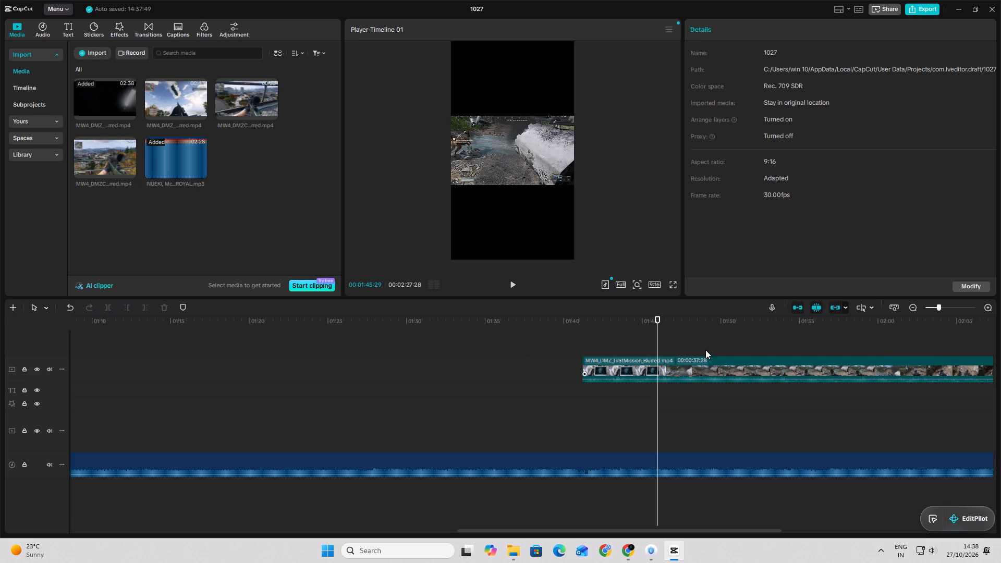
{"action": "left_click", "coordinate": [642, 358]}
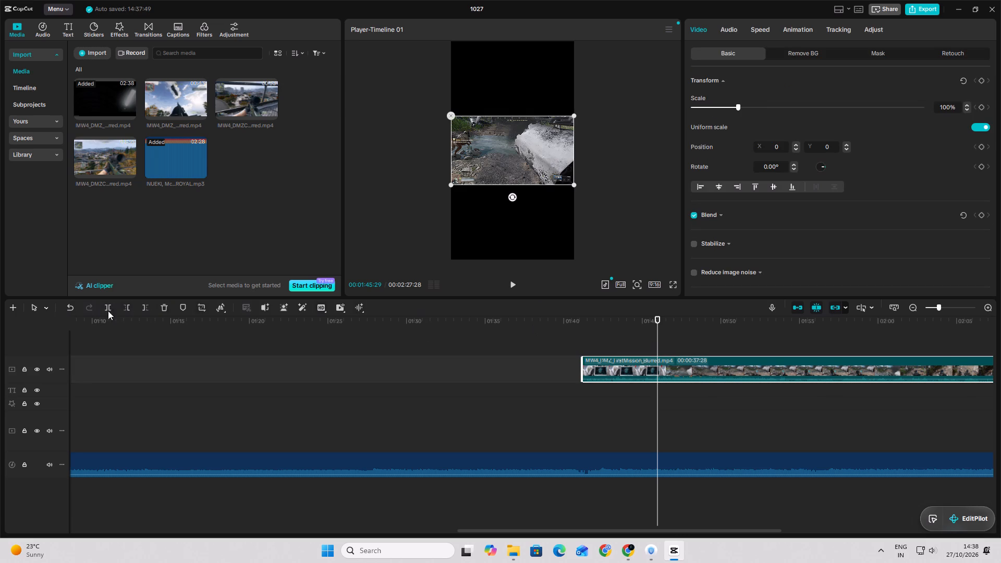
{"action": "left_click", "coordinate": [103, 310]}
{"action": "left_click", "coordinate": [629, 370]}
{"action": "key", "text": "BackSpace"}
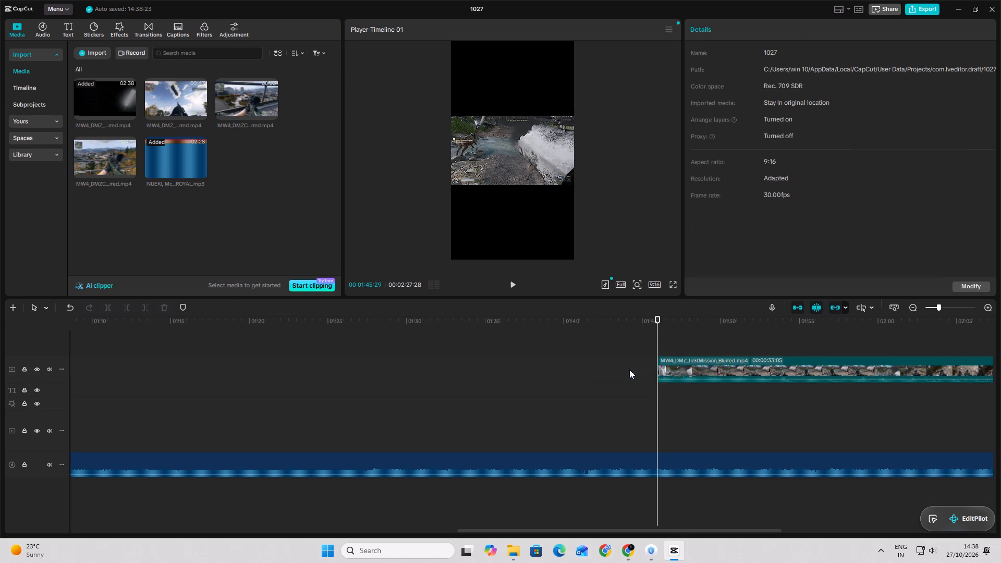
Move the remaining upper-track clip down to the main video track, directly after its last clip.
{"action": "left_click_drag", "start_coordinate": [653, 331], "coordinate": [776, 331]}
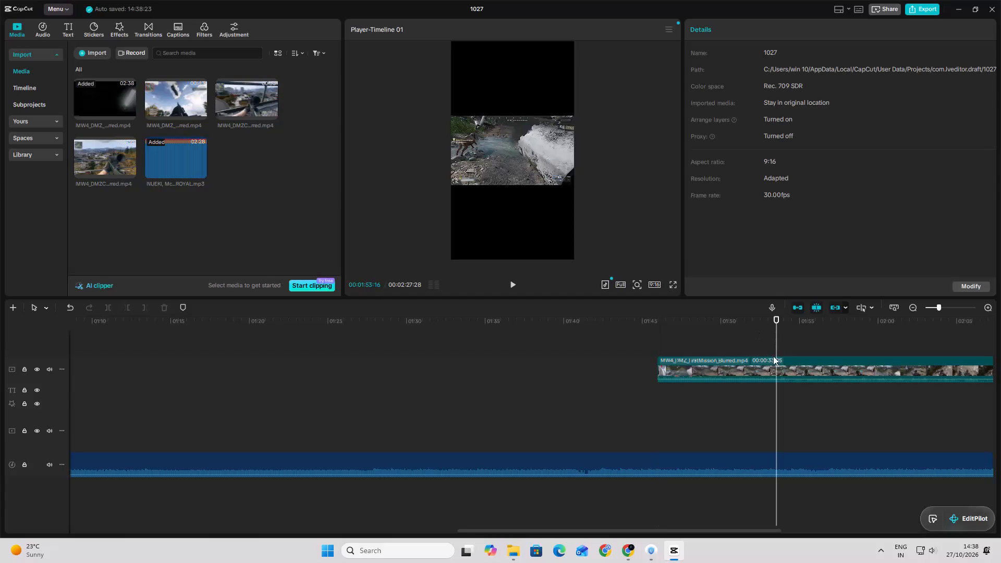
{"action": "left_click_drag", "start_coordinate": [773, 359], "coordinate": [143, 426]}
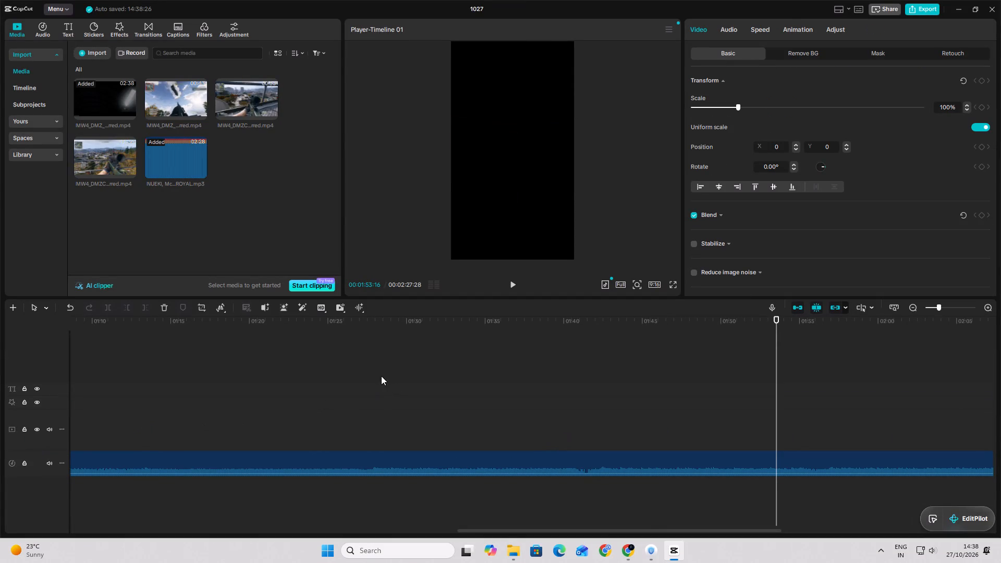
{"action": "scroll", "coordinate": [381, 375], "scroll_direction": "up", "scroll_amount": 4}
{"action": "scroll", "coordinate": [334, 379], "scroll_direction": "down", "scroll_amount": 1}
Play the newly appended gameplay clip from its start on the main track at about 23 seconds.
{"action": "left_click_drag", "start_coordinate": [779, 348], "coordinate": [689, 368]}
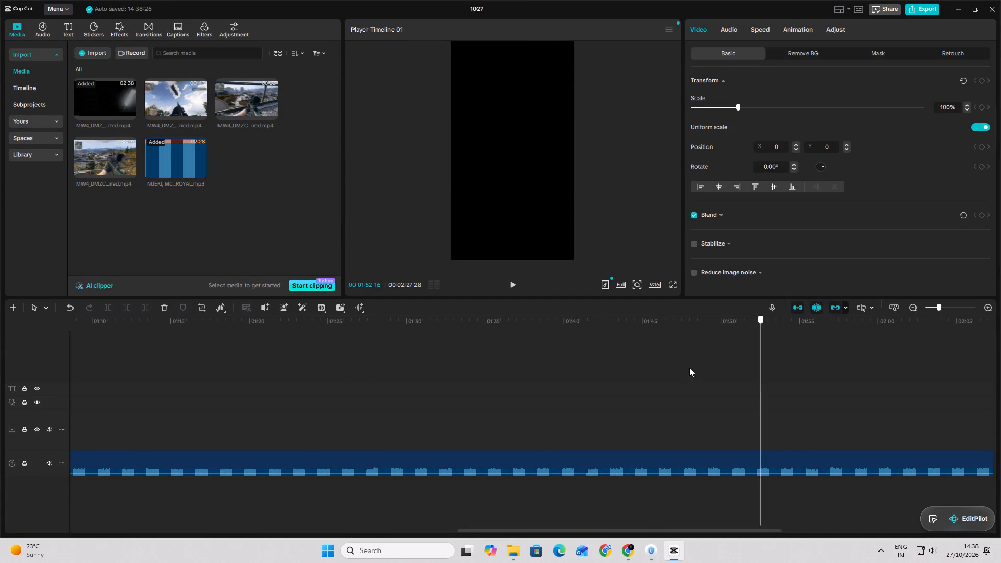
{"action": "left_click_drag", "start_coordinate": [689, 368], "coordinate": [396, 342]}
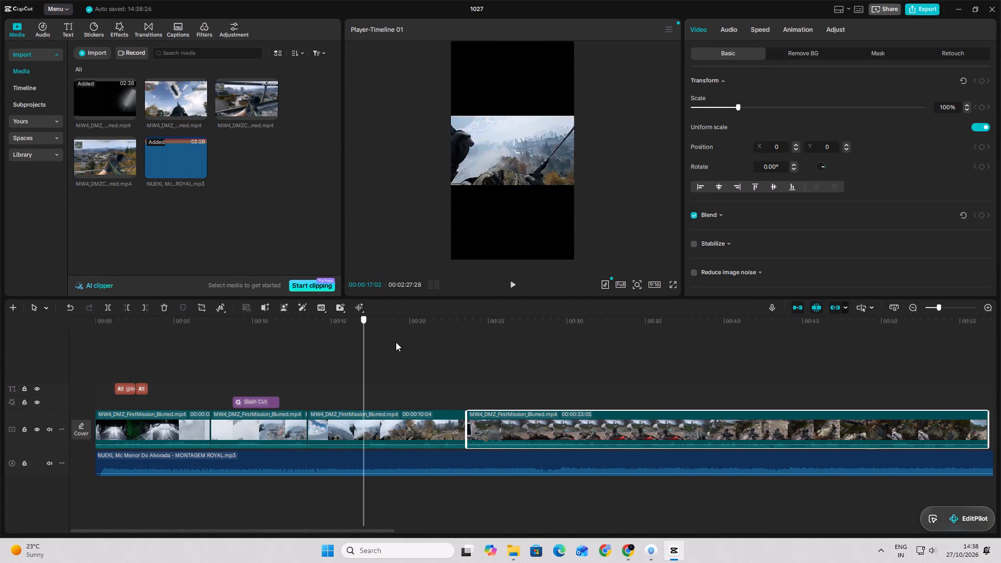
{"action": "left_click_drag", "start_coordinate": [396, 342], "coordinate": [467, 352]}
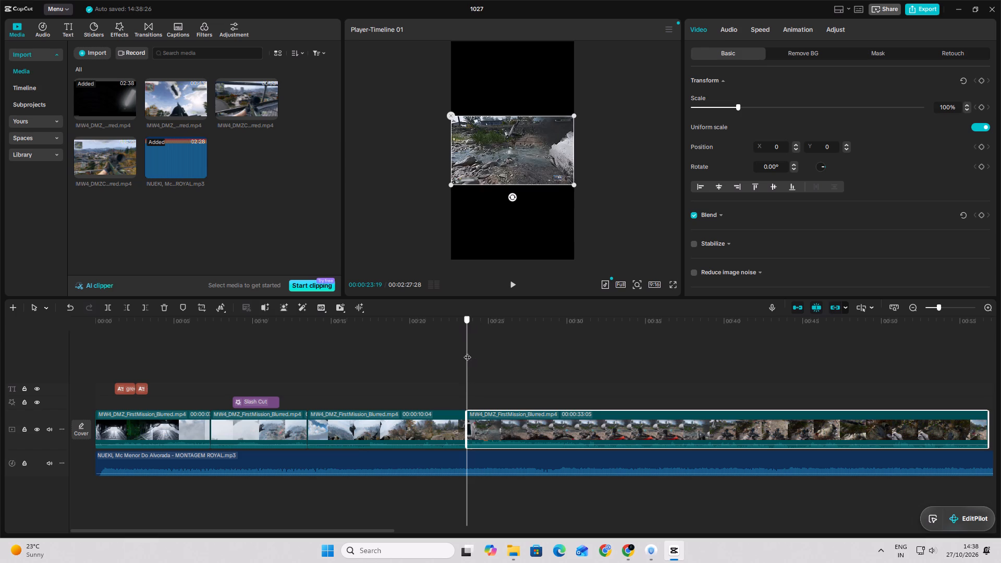
{"action": "left_click_drag", "start_coordinate": [467, 352], "coordinate": [467, 351]}
{"action": "left_click", "coordinate": [511, 286]}
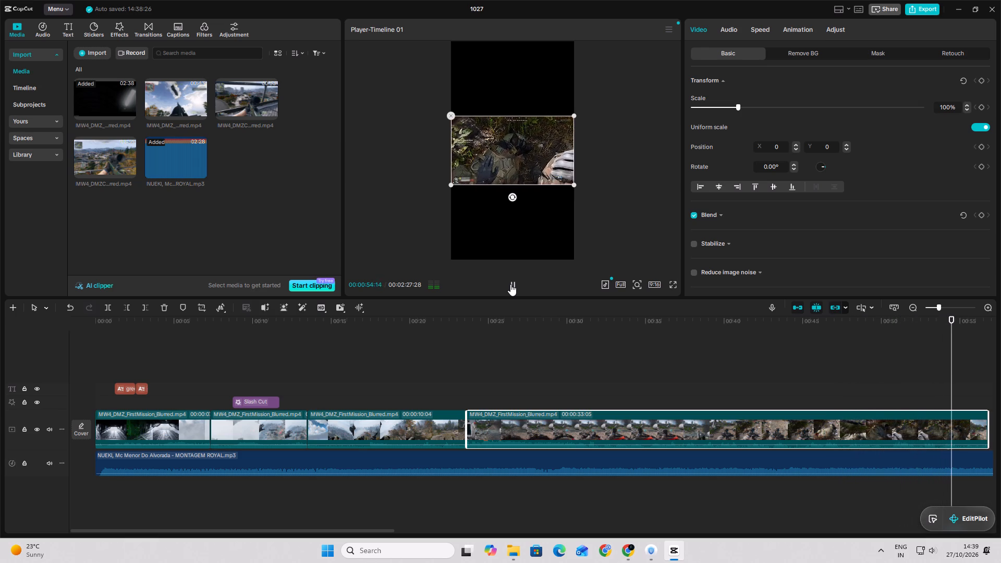
Stop playback near 55 seconds, return to about 00:00:33:25 in the last gameplay clip and replay to about 36 seconds.
{"action": "left_click", "coordinate": [510, 284]}
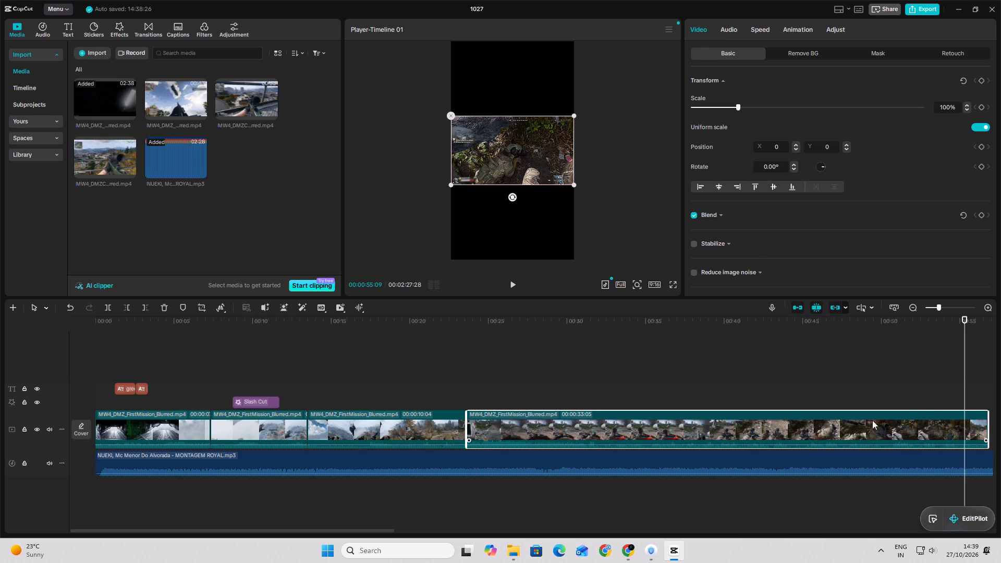
{"action": "left_click_drag", "start_coordinate": [965, 375], "coordinate": [888, 377]}
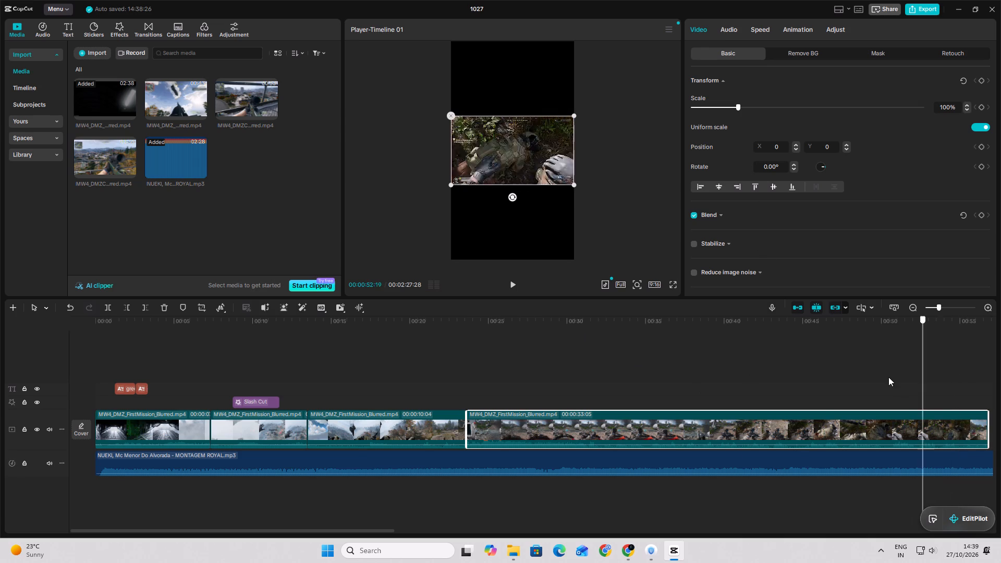
{"action": "left_click_drag", "start_coordinate": [888, 377], "coordinate": [594, 388]}
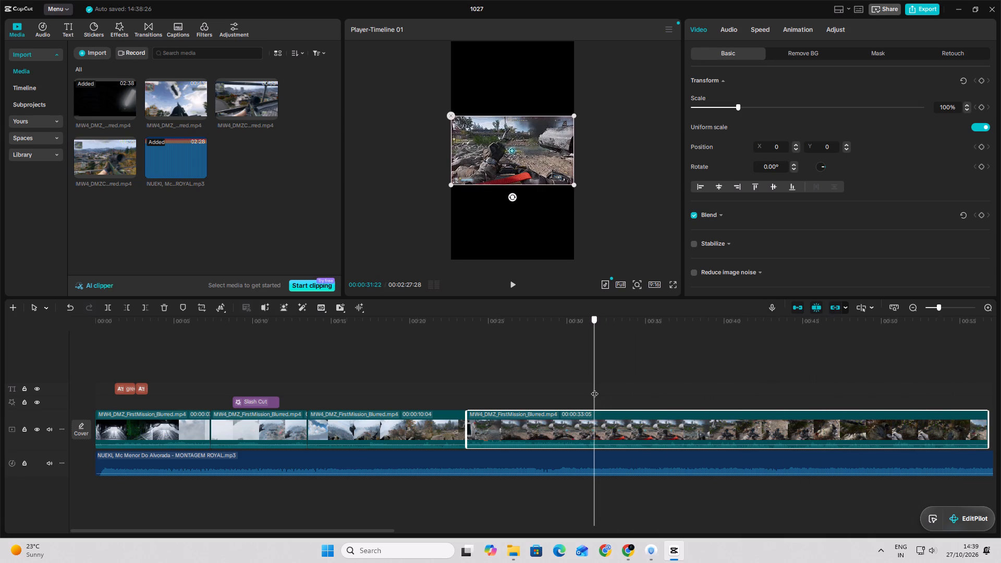
{"action": "left_click_drag", "start_coordinate": [594, 388], "coordinate": [605, 390]}
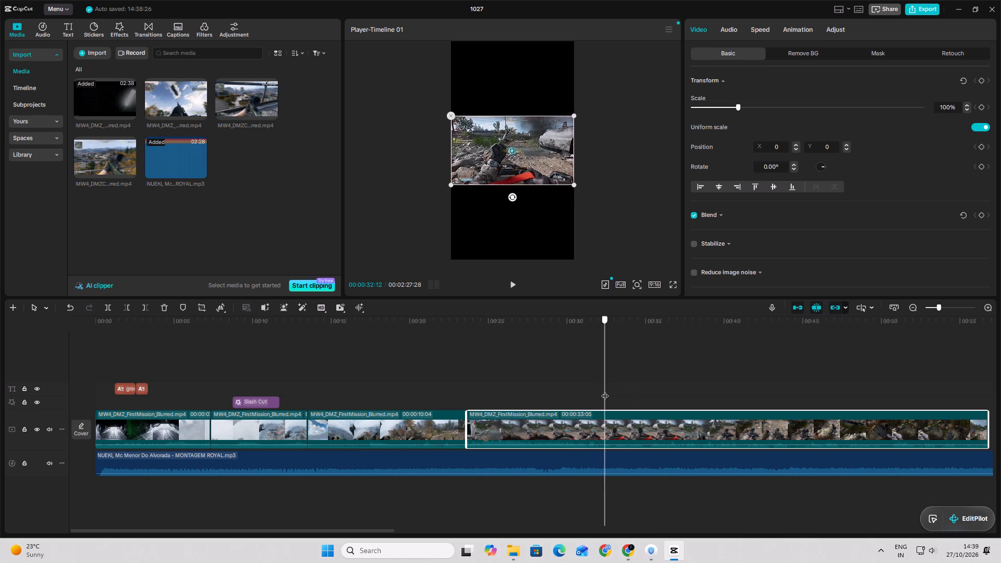
{"action": "left_click_drag", "start_coordinate": [605, 390], "coordinate": [626, 402]}
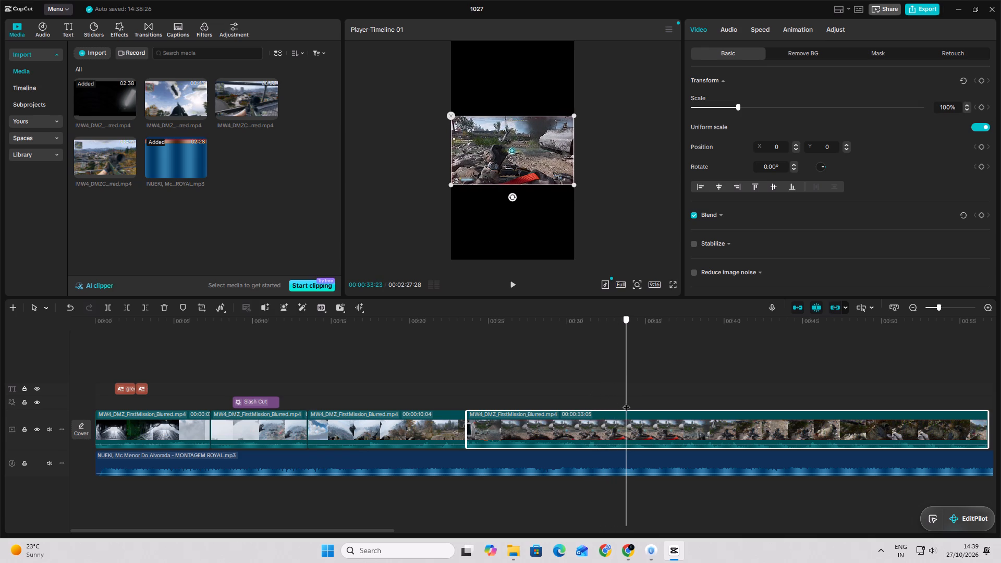
{"action": "left_click_drag", "start_coordinate": [626, 402], "coordinate": [627, 402]}
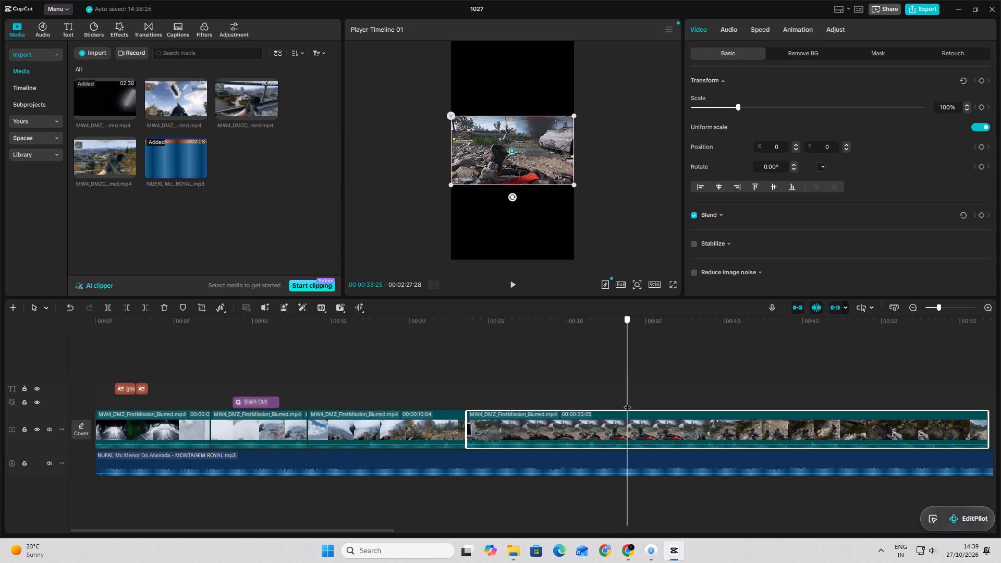
{"action": "left_click_drag", "start_coordinate": [627, 402], "coordinate": [628, 403]}
{"action": "left_click", "coordinate": [516, 283]}
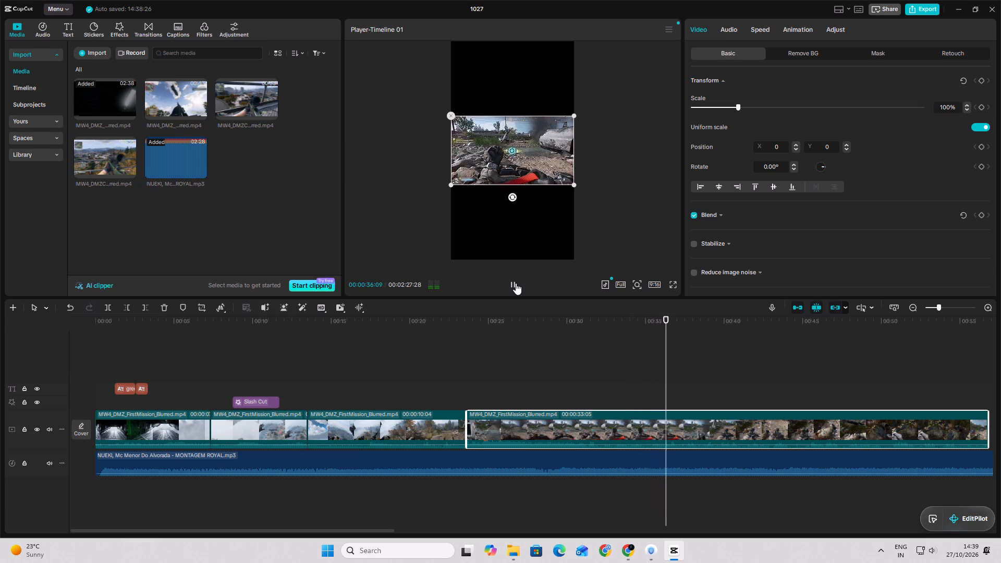
{"action": "left_click", "coordinate": [516, 283]}
Select the MONTAGEM ROYAL music clip on the audio track.
{"action": "left_click", "coordinate": [519, 467]}
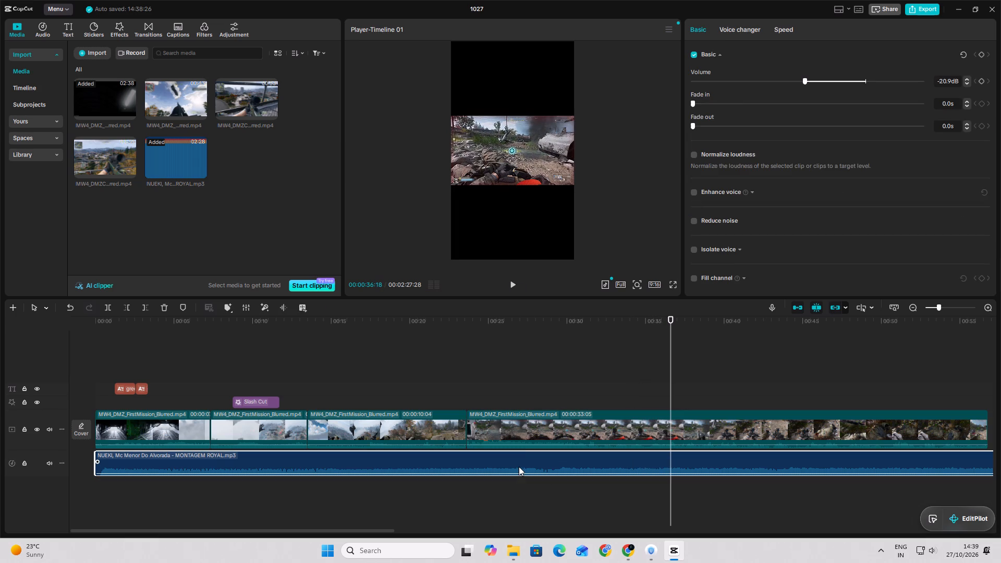
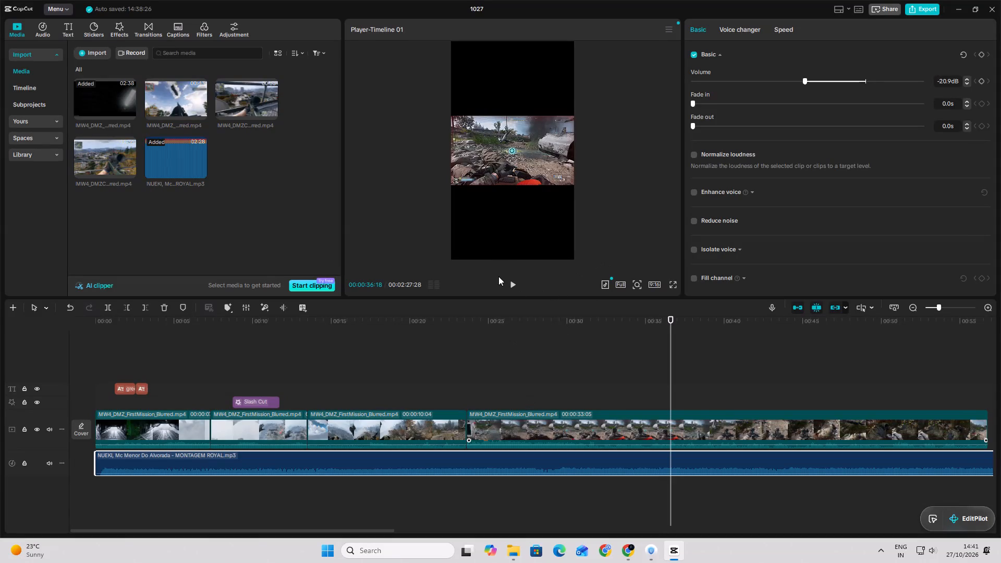
Import the music file FUNK POWER (EXTRA SLOWED).mp3 from the DOWNLOADS folder into the project media.
{"action": "left_click", "coordinate": [82, 56]}
{"action": "left_click", "coordinate": [121, 69]}
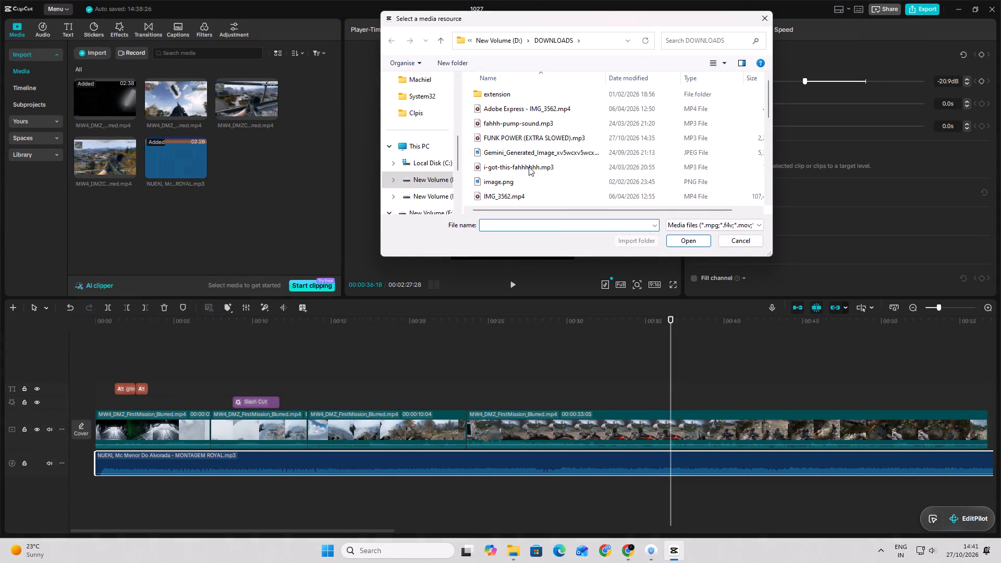
{"action": "left_click", "coordinate": [510, 136]}
{"action": "left_click", "coordinate": [688, 240]}
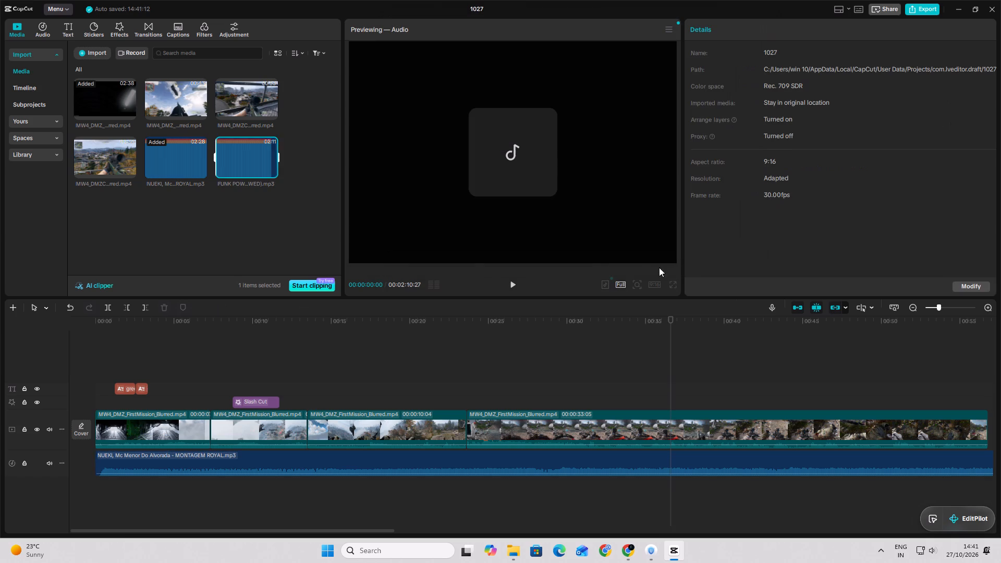
Replace the MONTAGEM ROYAL music clip with FUNK POWER (EXTRA SLOWED), starting at the beginning of the timeline.
{"action": "left_click", "coordinate": [340, 464]}
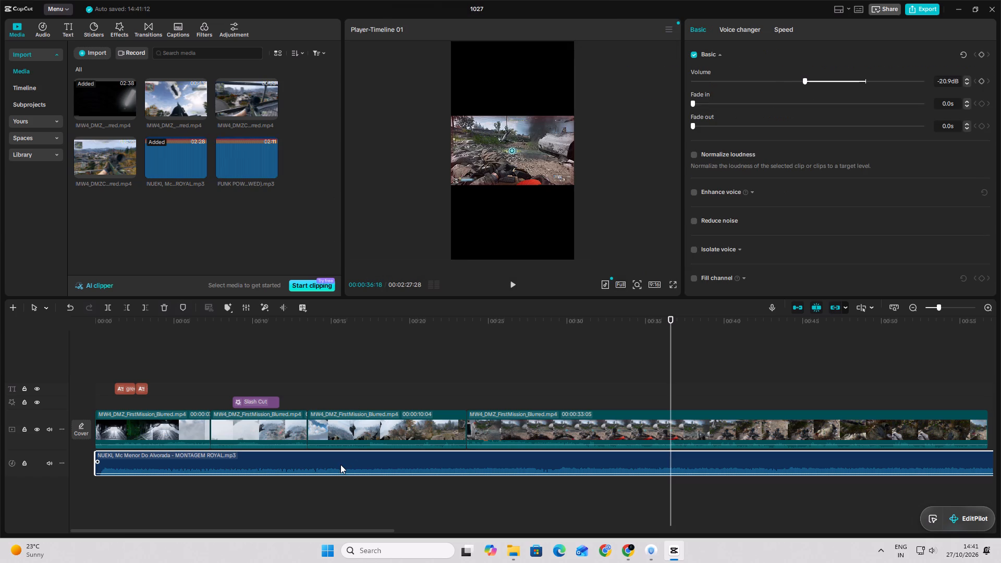
{"action": "key", "text": "BackSpace"}
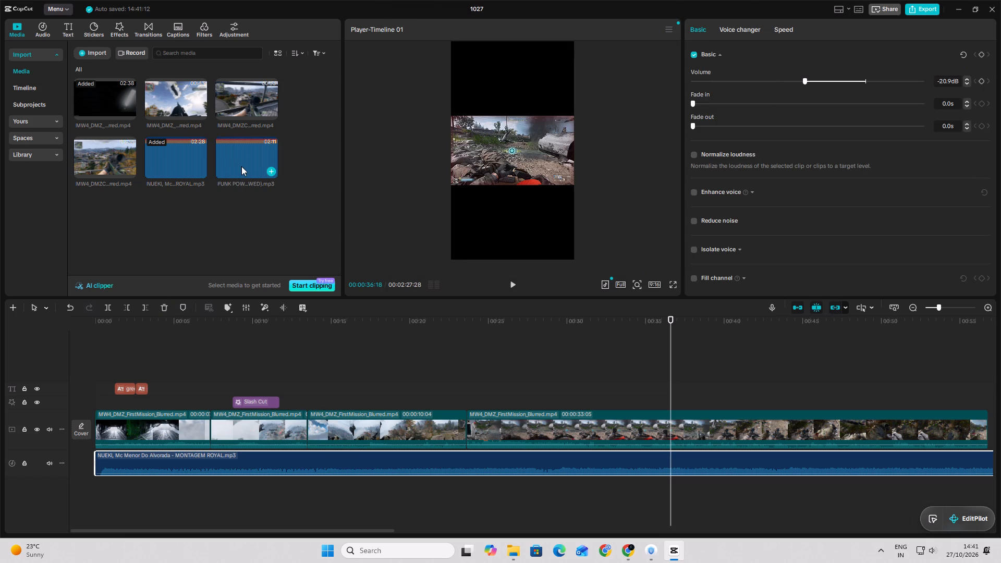
{"action": "left_click_drag", "start_coordinate": [244, 163], "coordinate": [89, 493]}
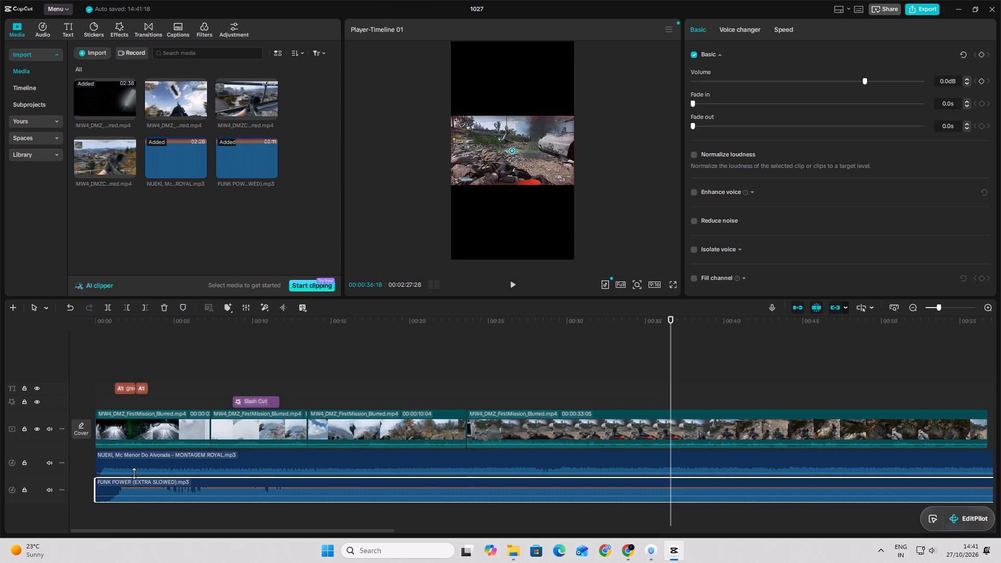
{"action": "left_click", "coordinate": [141, 469]}
{"action": "key", "text": "BackSpace"}
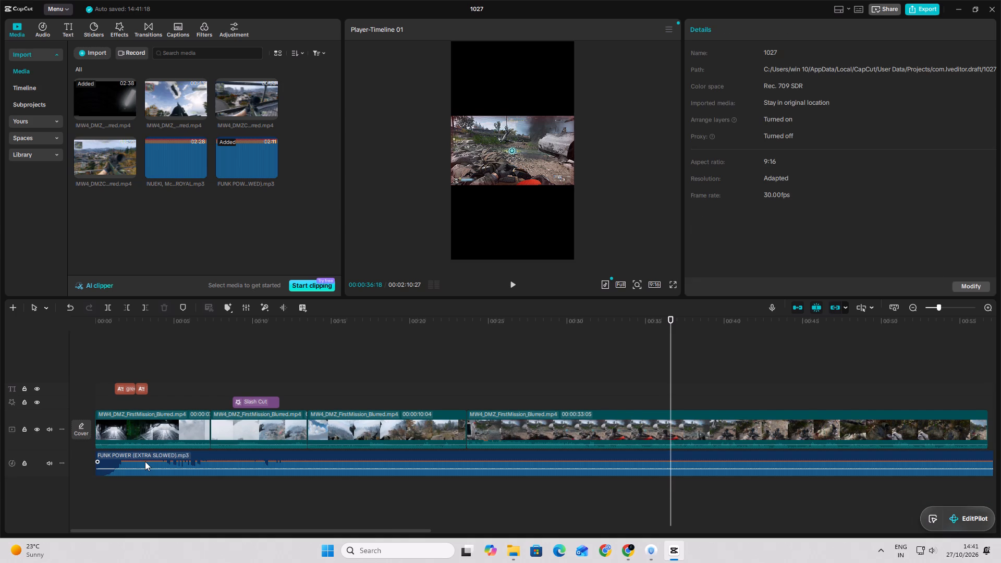
Play the edit from 00:00:00:00 to hear the new music against the footage.
{"action": "left_click", "coordinate": [145, 461]}
{"action": "left_click_drag", "start_coordinate": [673, 376], "coordinate": [110, 328]}
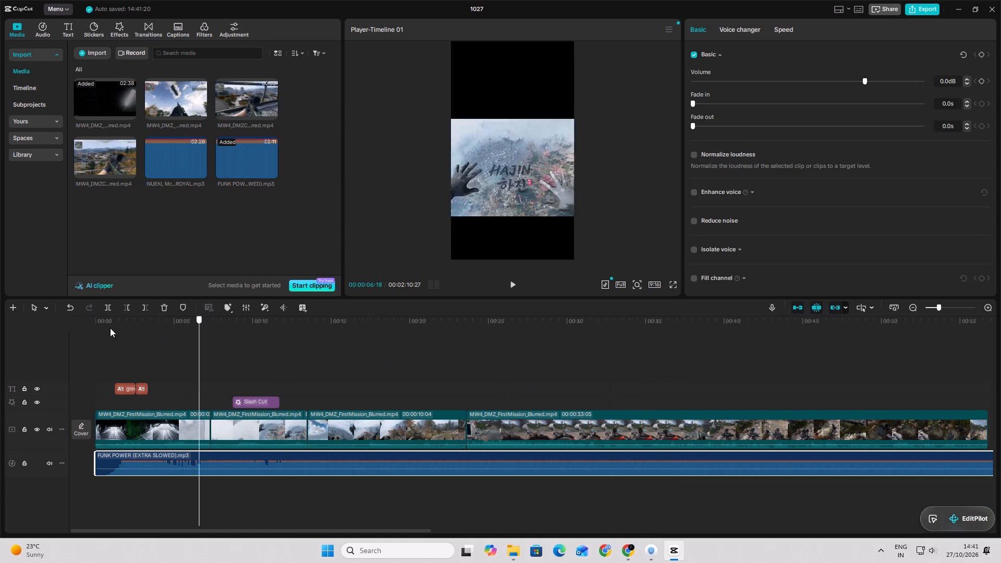
{"action": "left_click_drag", "start_coordinate": [110, 328], "coordinate": [102, 328]}
{"action": "left_click_drag", "start_coordinate": [96, 343], "coordinate": [79, 344]}
{"action": "left_click", "coordinate": [522, 288]}
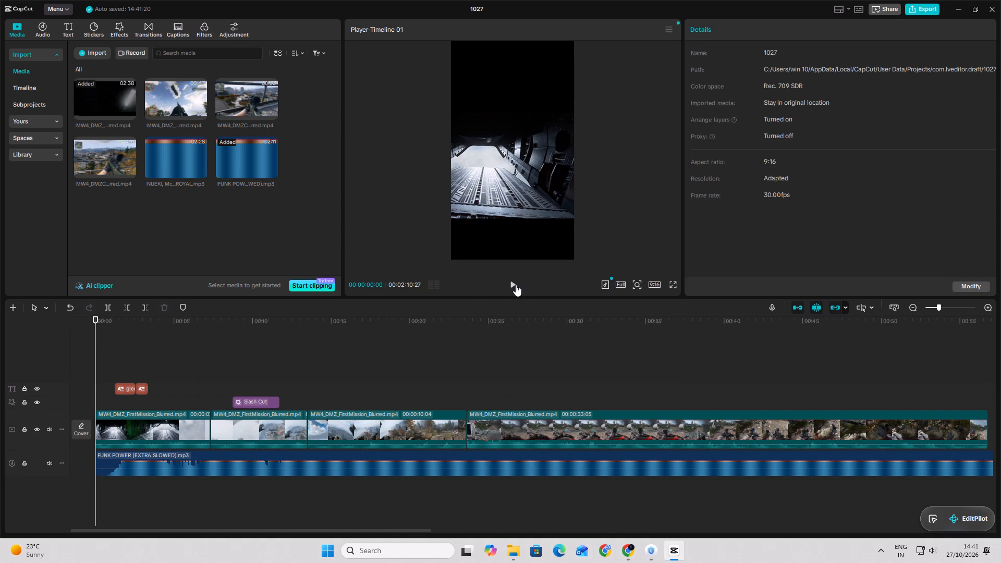
{"action": "left_click", "coordinate": [516, 285]}
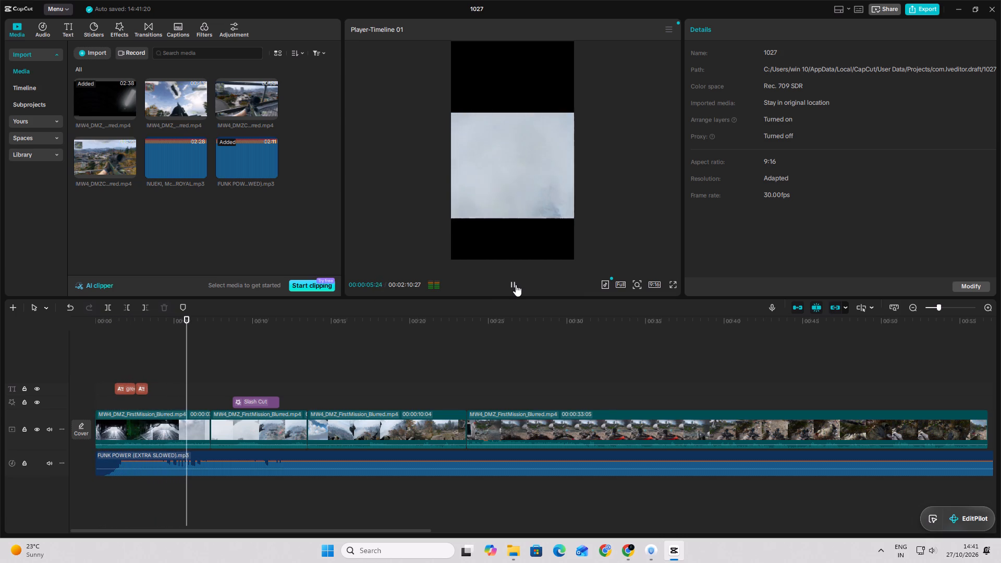
Lower the volume of the FUNK POWER music clip to -21.1 dB.
{"action": "left_click", "coordinate": [431, 452]}
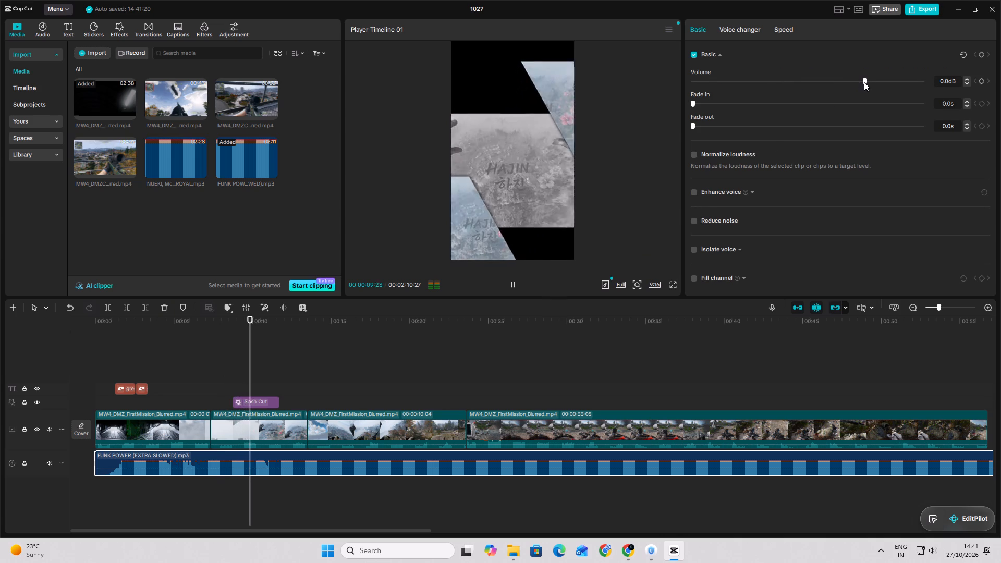
{"action": "left_click_drag", "start_coordinate": [864, 82], "coordinate": [811, 81]}
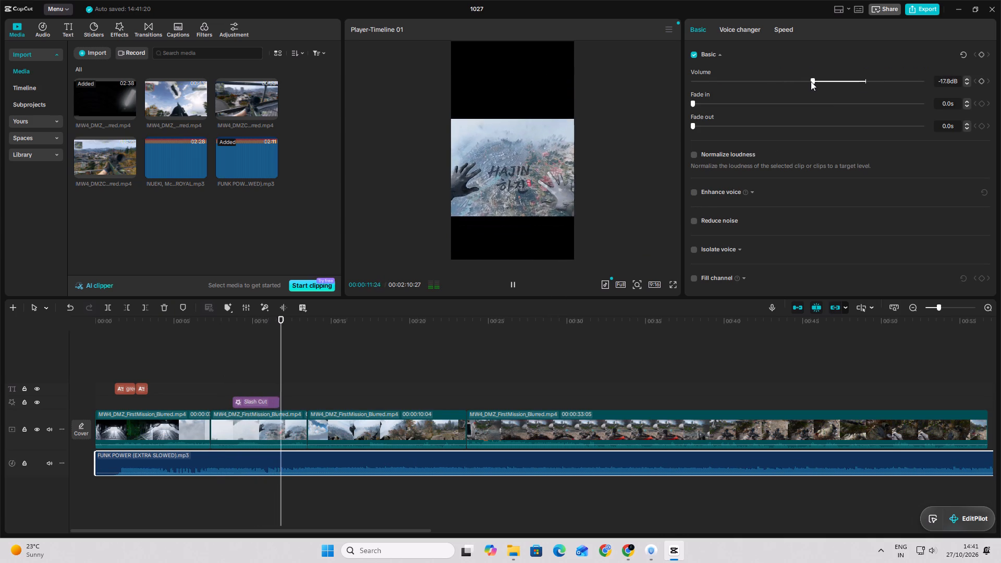
{"action": "left_click_drag", "start_coordinate": [811, 81], "coordinate": [802, 83]}
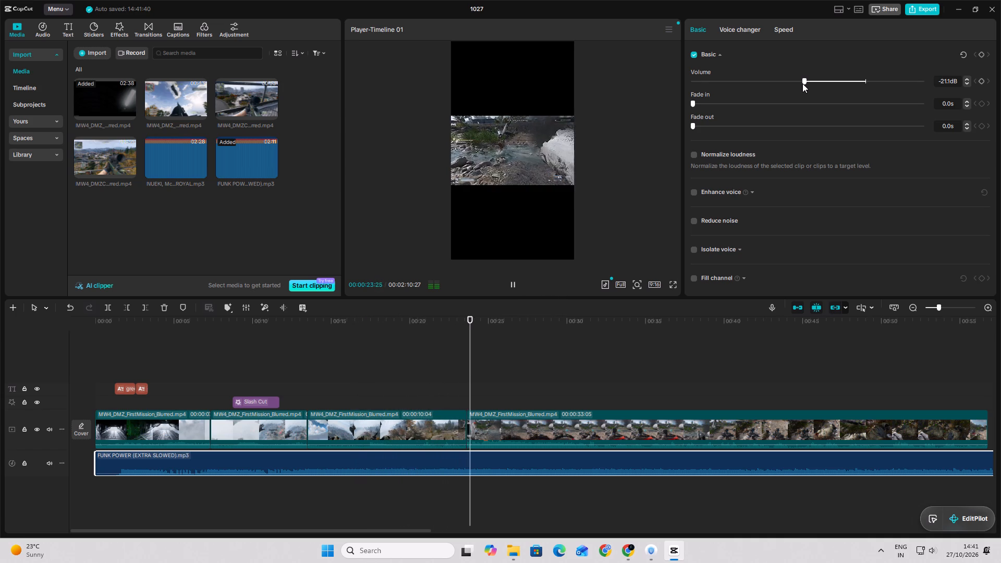
Review the last gameplay clip with the quieter music, pausing and resuming playback until about 00:00:34:29.
{"action": "left_click", "coordinate": [511, 284]}
{"action": "left_click", "coordinate": [511, 284]}
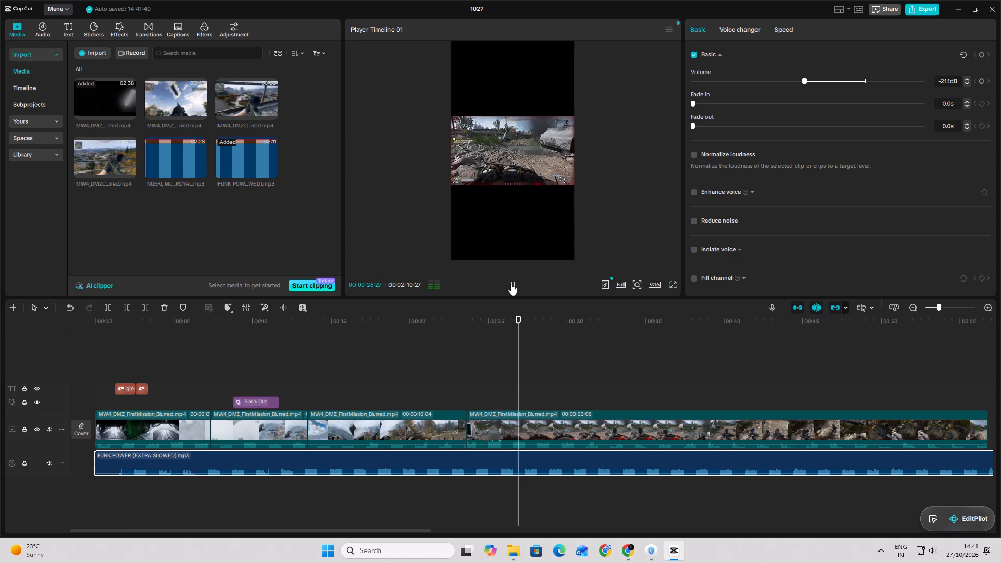
{"action": "left_click", "coordinate": [511, 284]}
{"action": "left_click", "coordinate": [511, 284]}
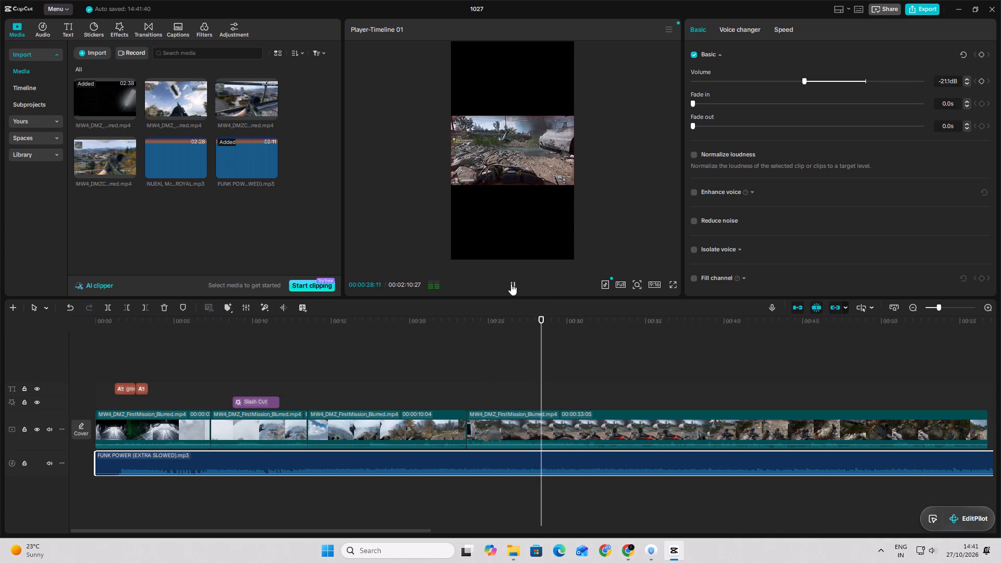
{"action": "left_click", "coordinate": [511, 284]}
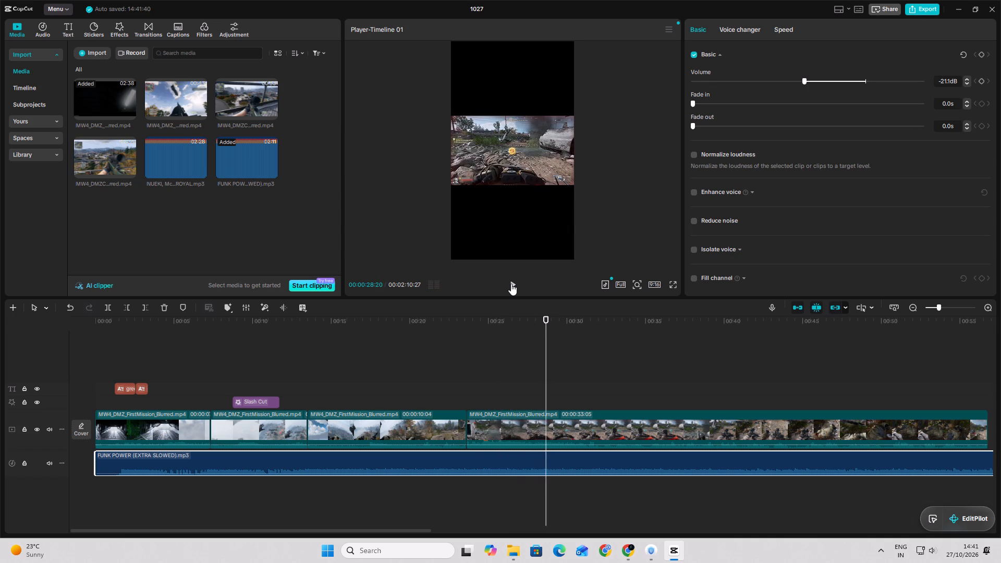
{"action": "left_click", "coordinate": [511, 284]}
{"action": "left_click", "coordinate": [511, 284]}
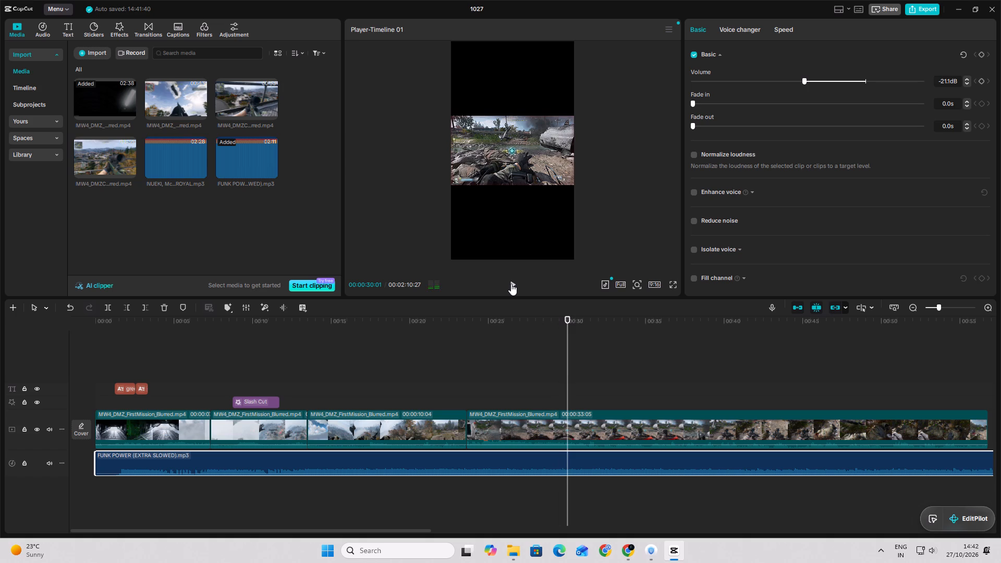
{"action": "left_click", "coordinate": [511, 281]}
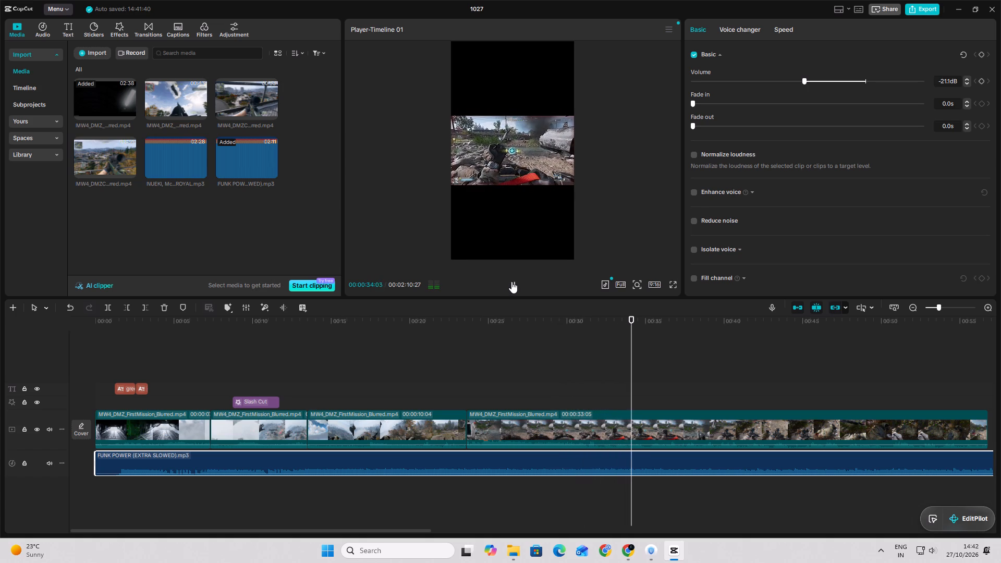
{"action": "left_click", "coordinate": [511, 281]}
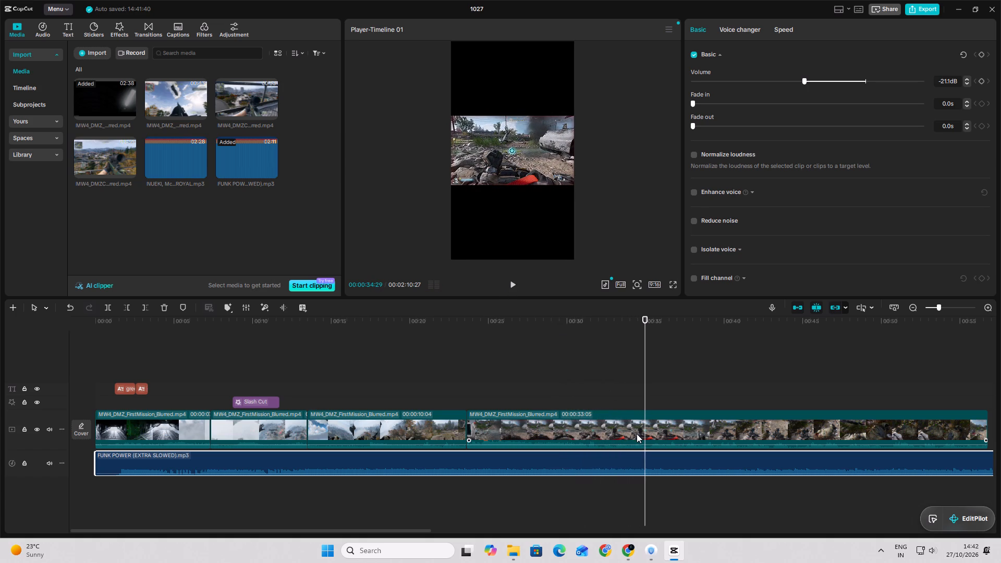
Enlarge the last gameplay clip on the main track to a scale of 165%.
{"action": "left_click", "coordinate": [617, 430]}
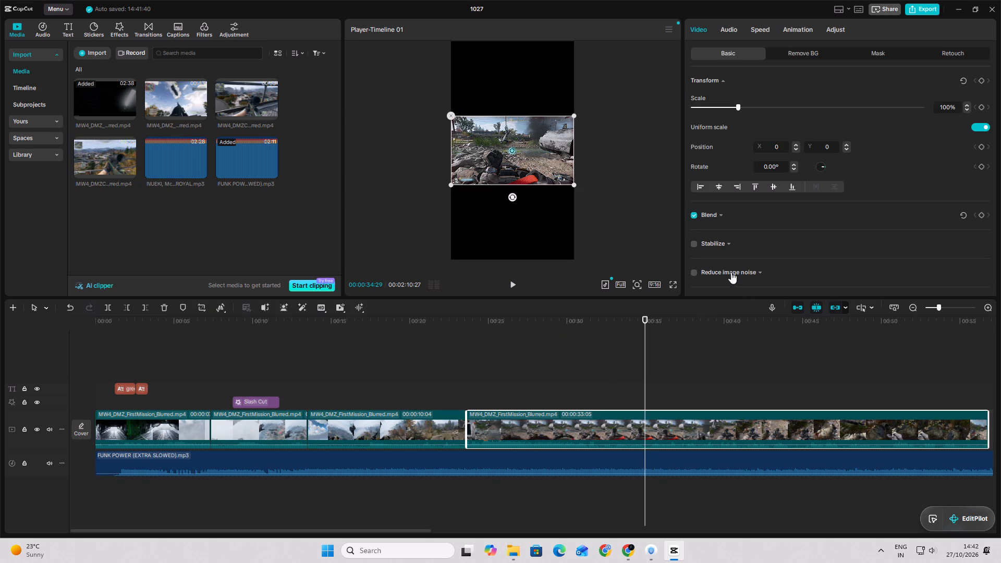
{"action": "left_click_drag", "start_coordinate": [736, 106], "coordinate": [743, 107]}
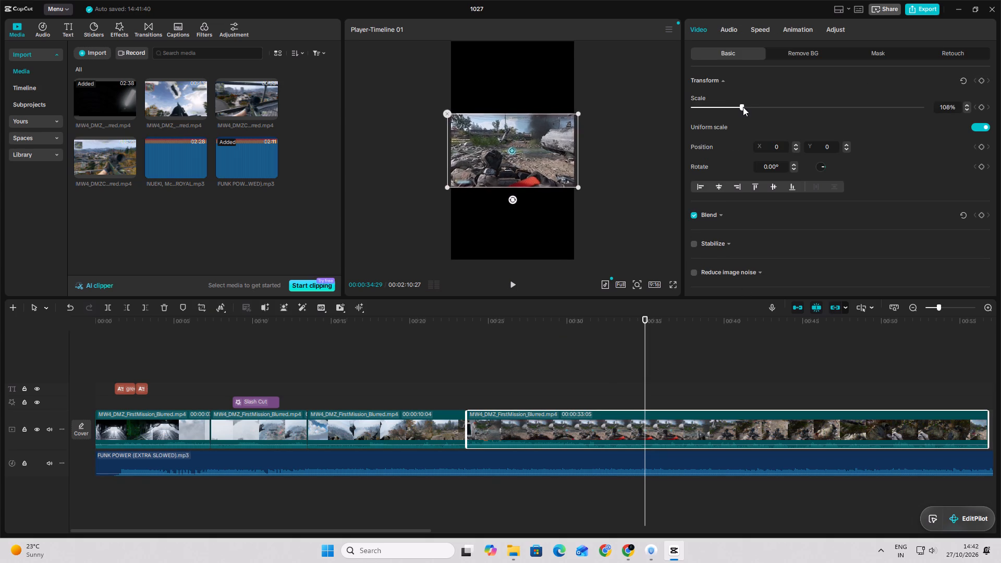
{"action": "left_click_drag", "start_coordinate": [743, 107], "coordinate": [740, 120]}
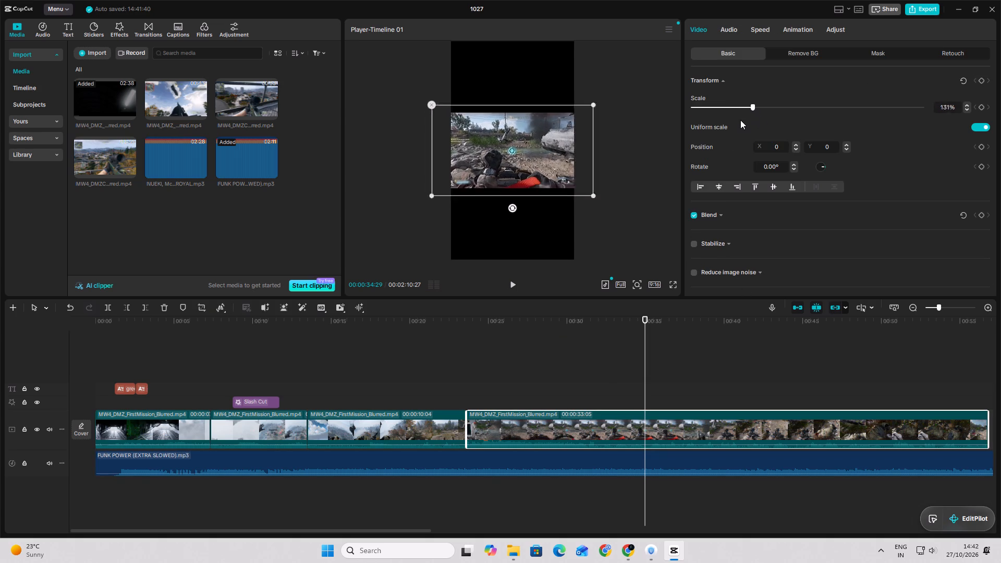
{"action": "left_click_drag", "start_coordinate": [740, 120], "coordinate": [768, 127]}
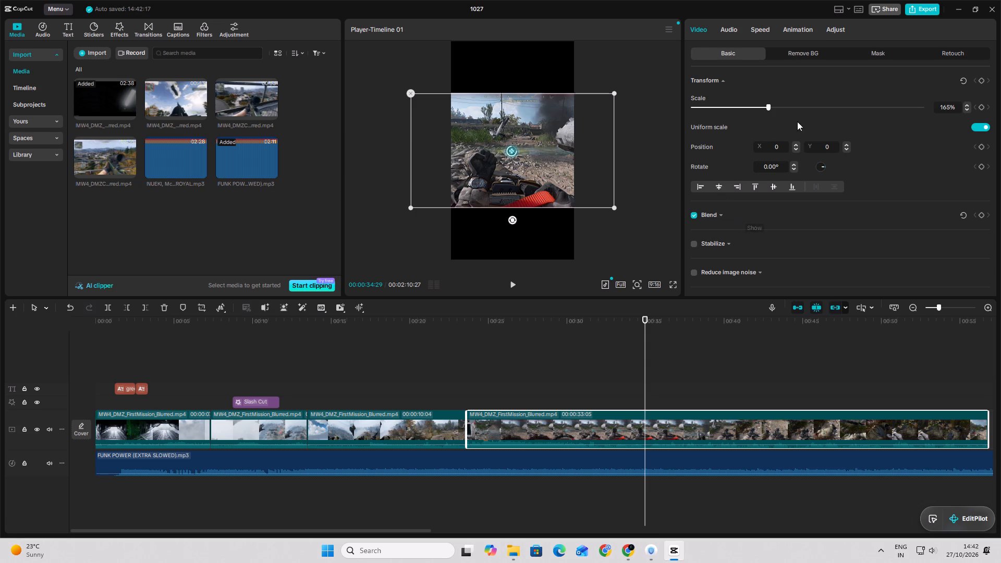
Set the playback speed of the last gameplay clip to 1.28x.
{"action": "left_click", "coordinate": [774, 34]}
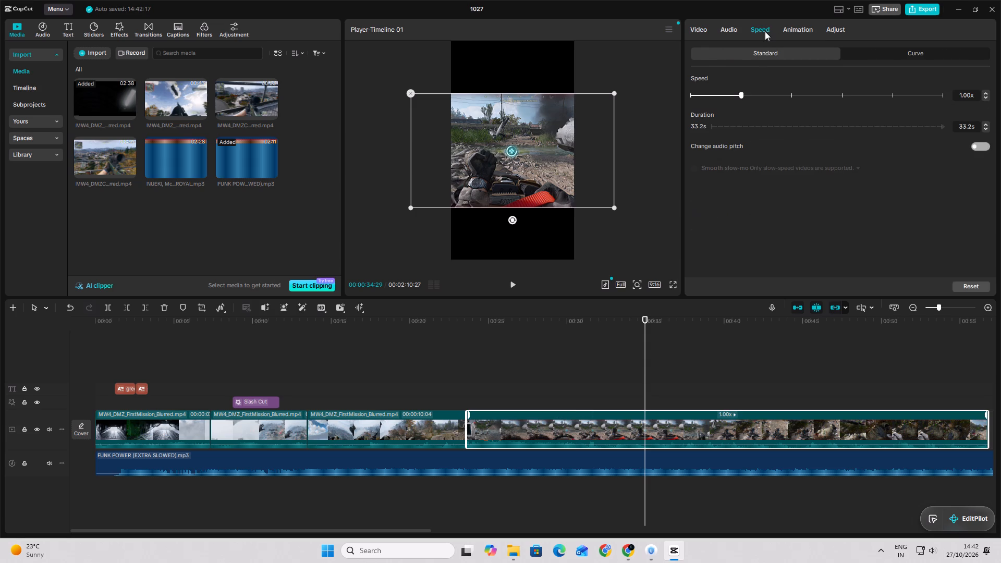
{"action": "left_click_drag", "start_coordinate": [740, 95], "coordinate": [743, 95]}
{"action": "left_click_drag", "start_coordinate": [743, 95], "coordinate": [755, 97]}
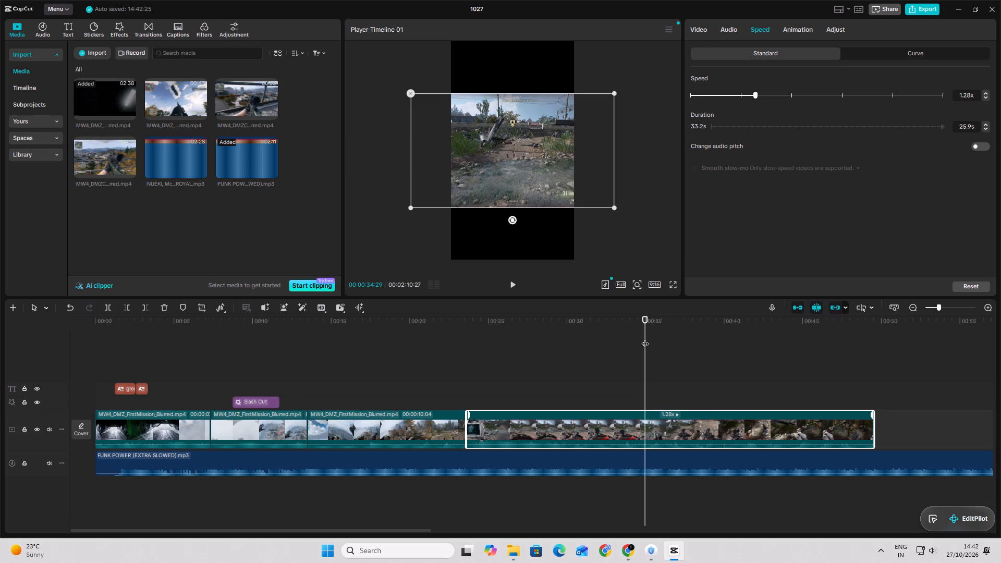
Preview the sped-up last clip from just before its start, about 00:00:23:05, to about 00:00:27:09.
{"action": "left_click_drag", "start_coordinate": [643, 340], "coordinate": [459, 350]}
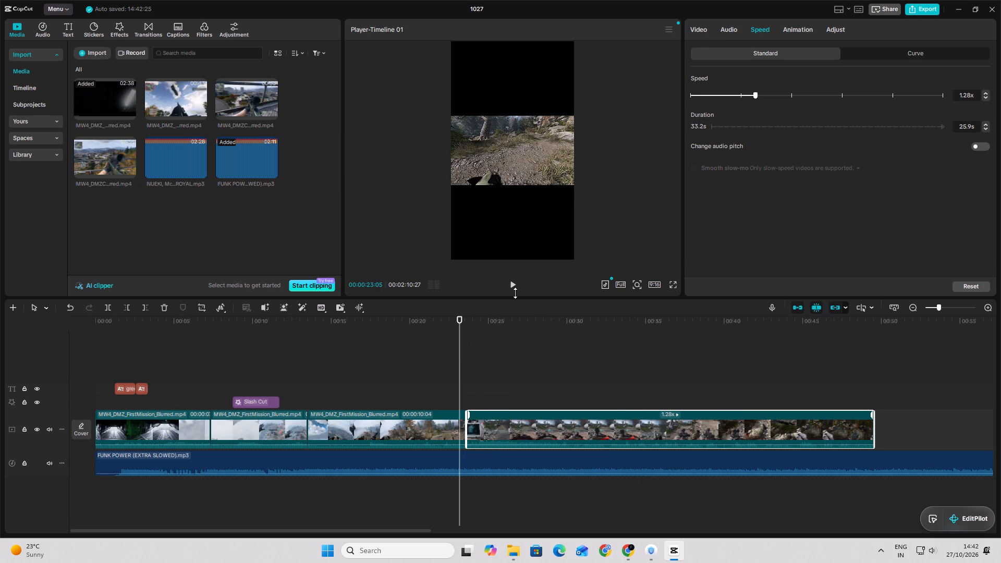
{"action": "left_click", "coordinate": [515, 293]}
{"action": "left_click", "coordinate": [509, 286]}
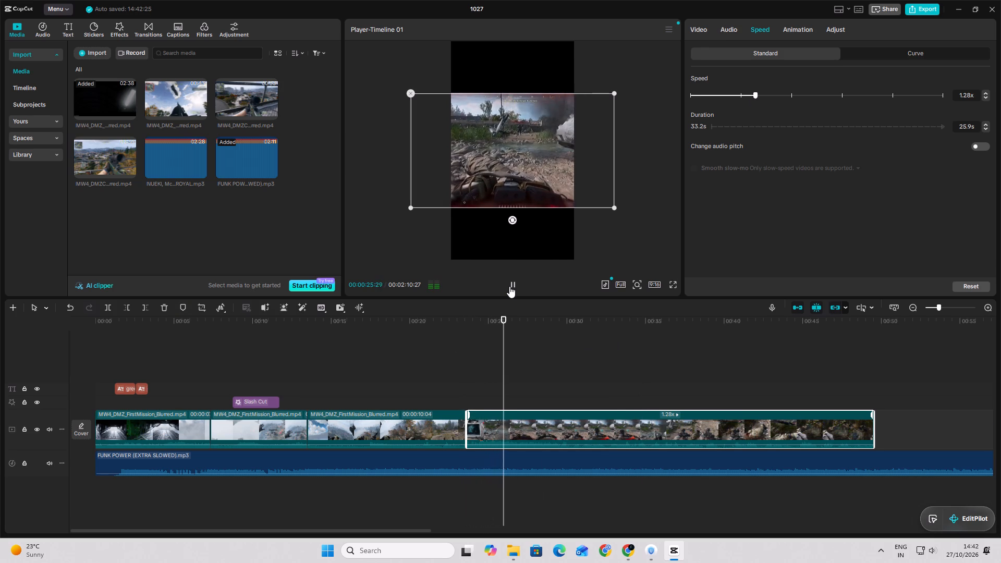
{"action": "left_click", "coordinate": [509, 286]}
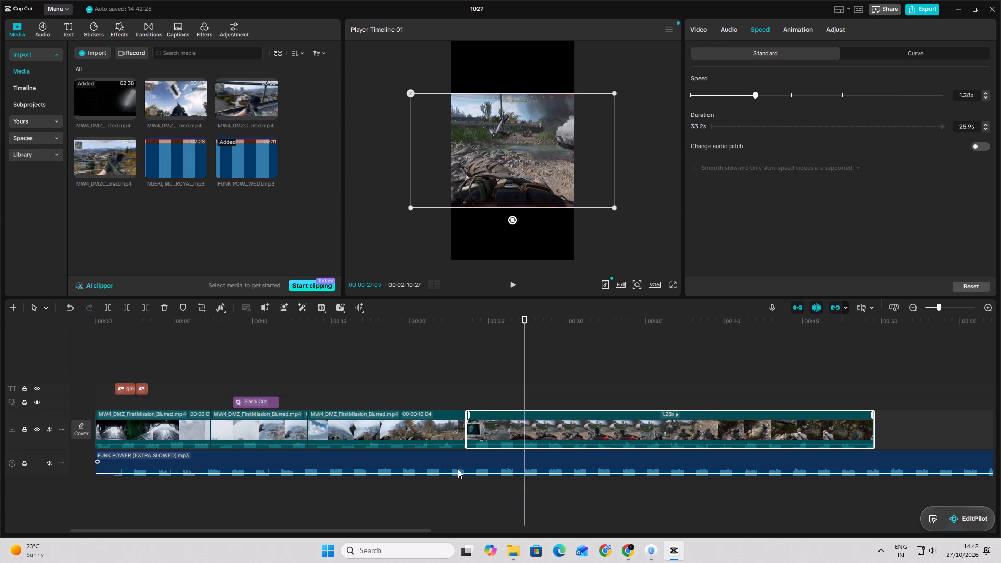
Open the FUNK POWER clip's speed settings and replay the edit from the beginning to about 00:00:27:06.
{"action": "left_click", "coordinate": [458, 469]}
{"action": "left_click", "coordinate": [778, 30]}
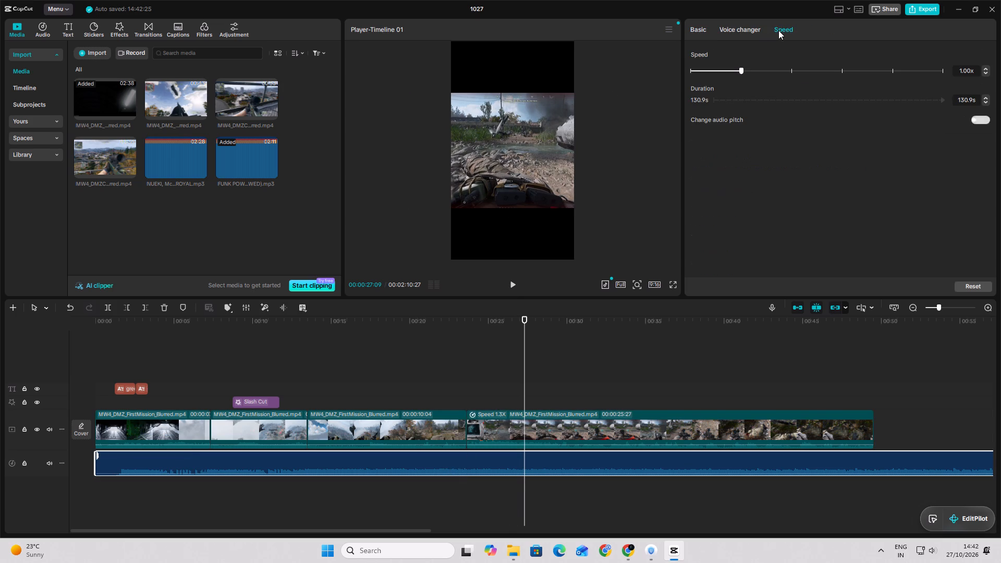
{"action": "left_click_drag", "start_coordinate": [521, 342], "coordinate": [310, 348]}
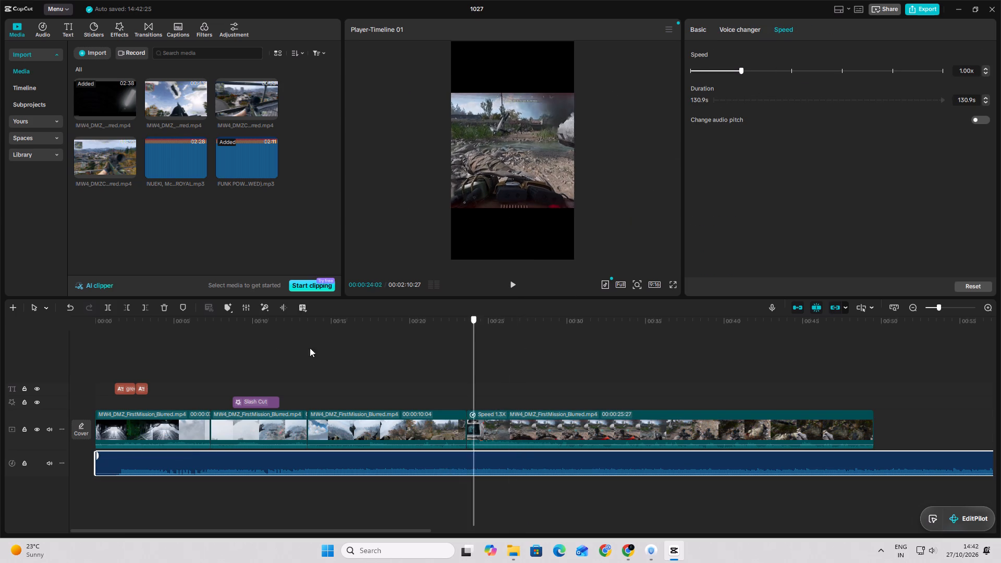
{"action": "left_click_drag", "start_coordinate": [310, 348], "coordinate": [65, 352]}
{"action": "left_click", "coordinate": [511, 281]}
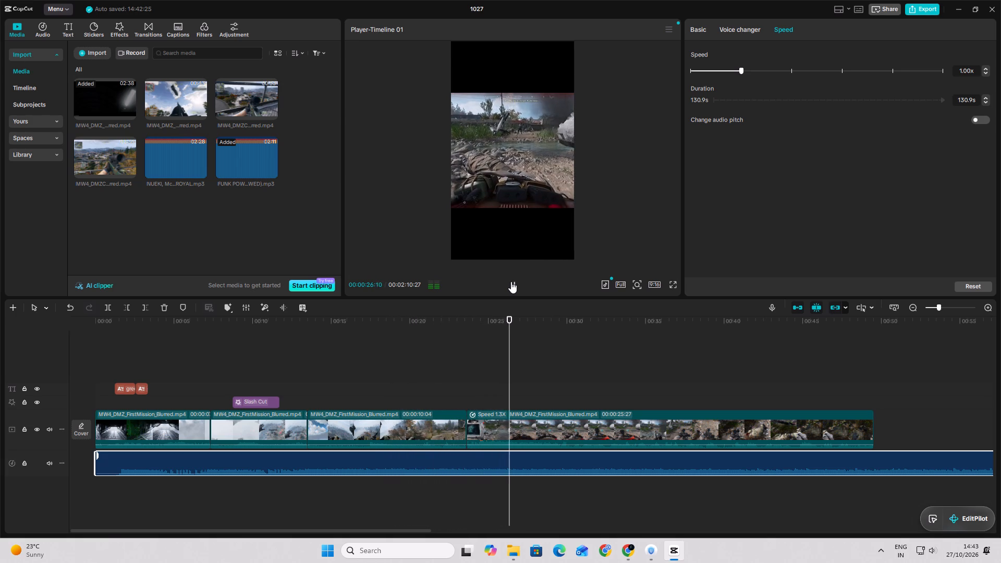
{"action": "left_click", "coordinate": [511, 281]}
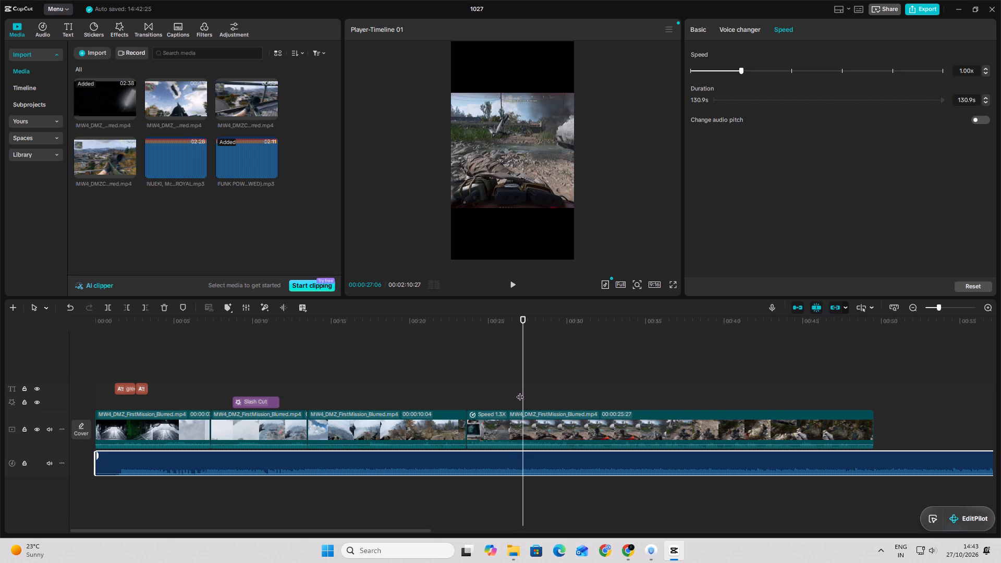
Add the Pet Glitch video effect at about 00:00:23, over the cut into the last gameplay clip.
{"action": "left_click_drag", "start_coordinate": [520, 391], "coordinate": [469, 391]}
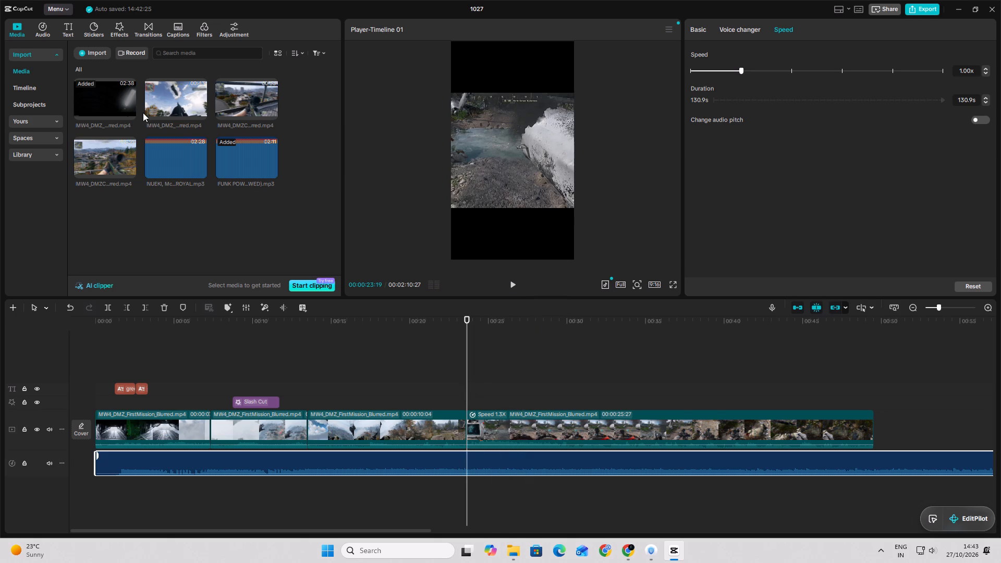
{"action": "left_click", "coordinate": [45, 27]}
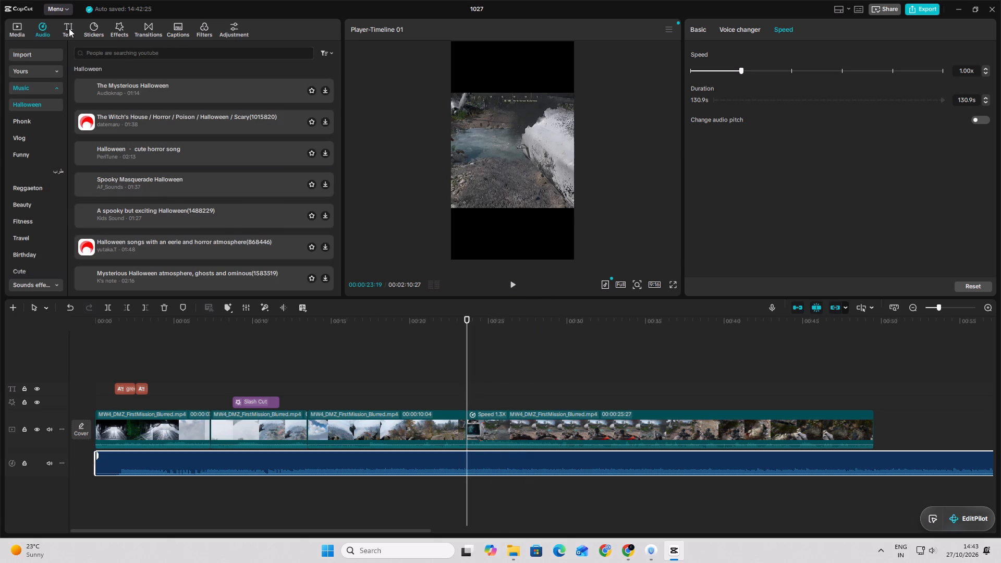
{"action": "left_click", "coordinate": [69, 28]}
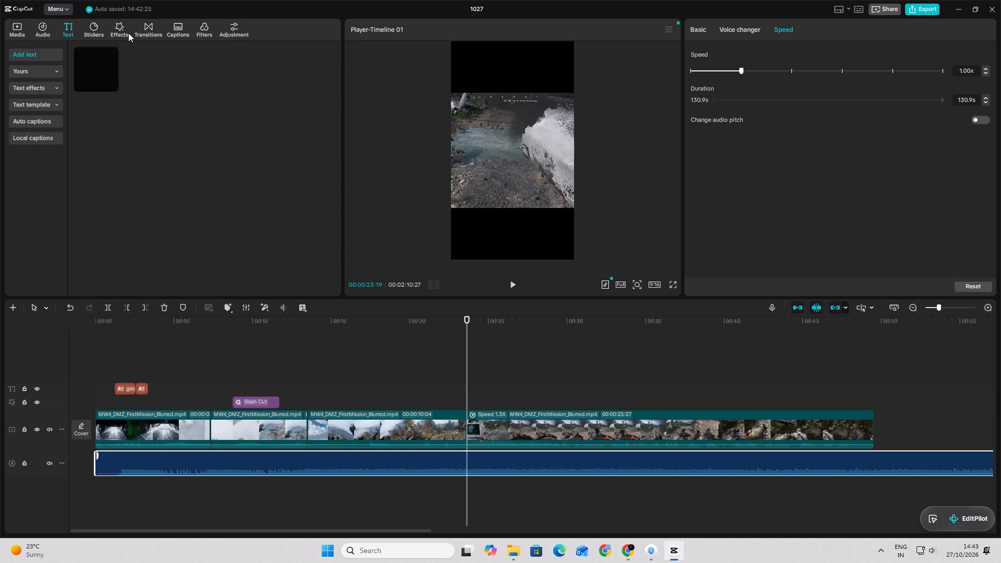
{"action": "left_click", "coordinate": [129, 33]}
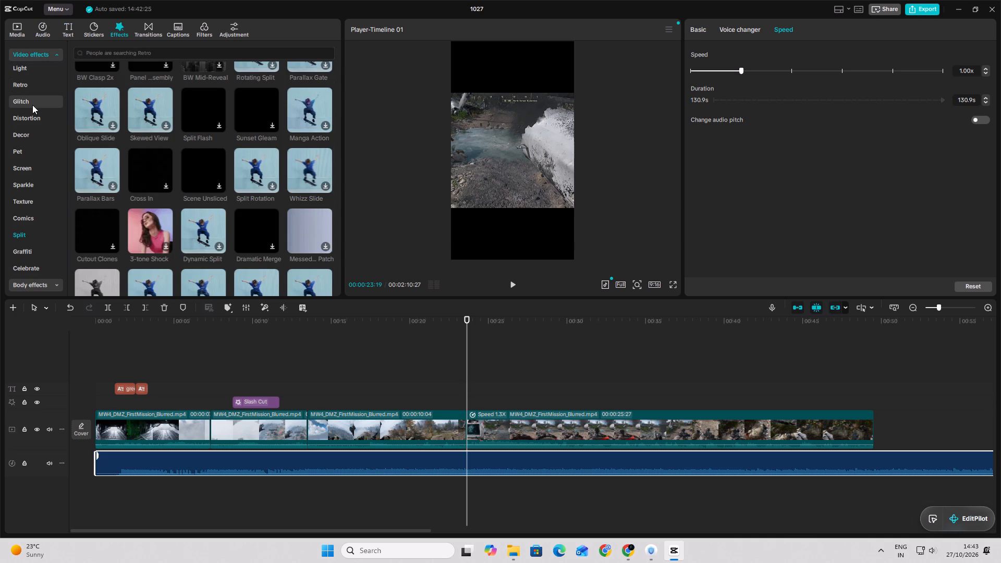
{"action": "left_click", "coordinate": [38, 157]}
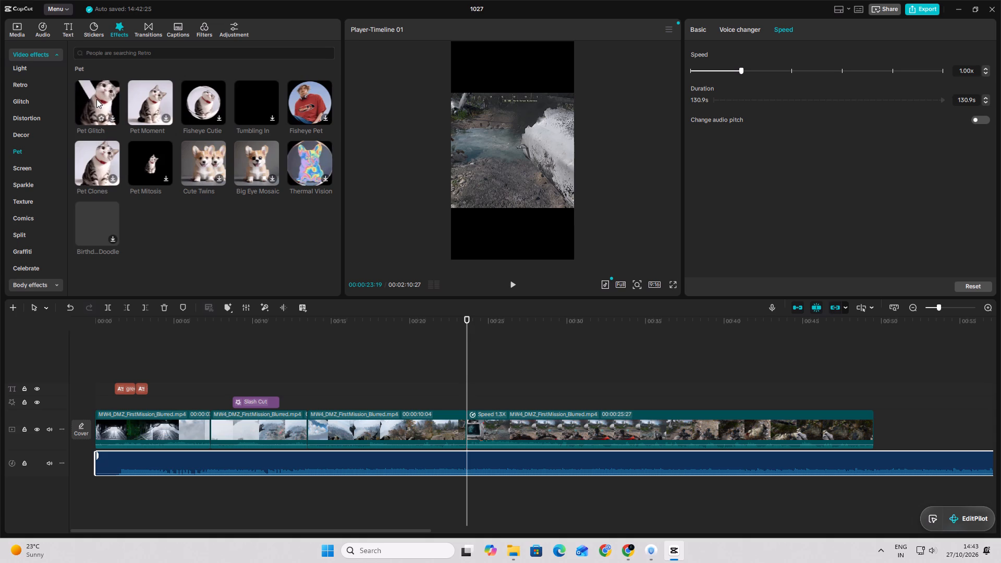
{"action": "left_click", "coordinate": [96, 99]}
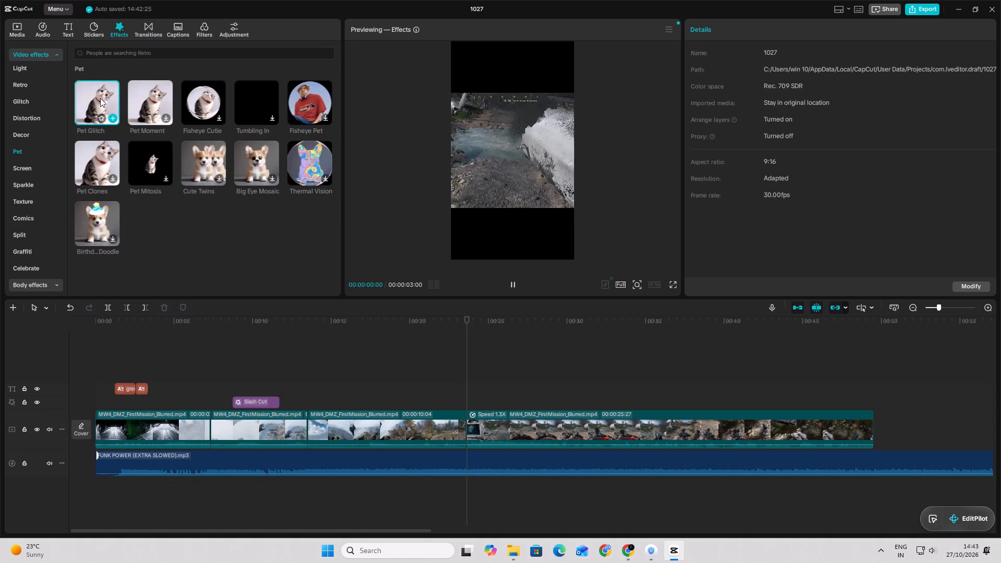
{"action": "left_click_drag", "start_coordinate": [100, 98], "coordinate": [454, 407]}
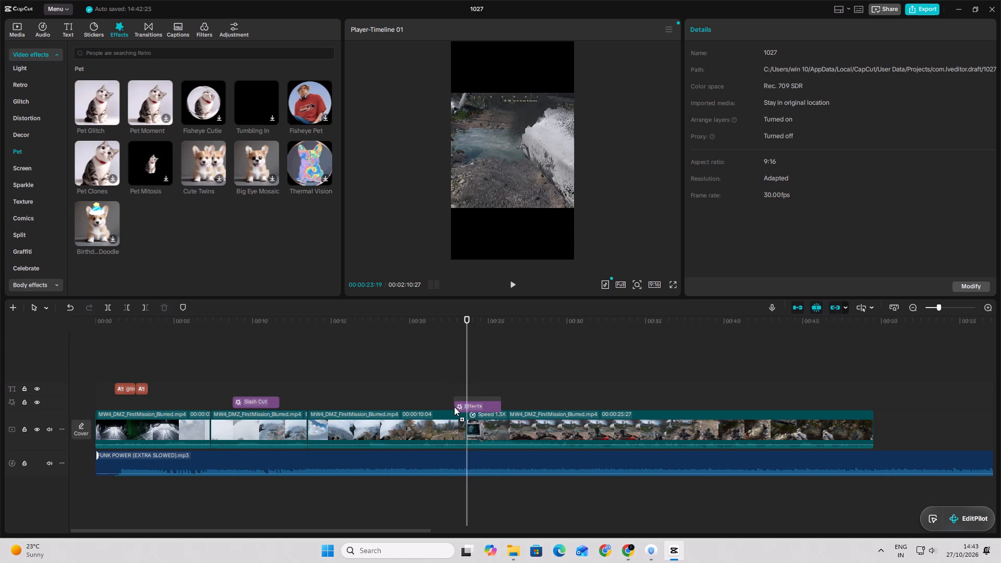
{"action": "left_click_drag", "start_coordinate": [454, 407], "coordinate": [459, 405]}
Play on to 00:00:38:08, split the last gameplay clip there and delete the part after it.
{"action": "left_click", "coordinate": [515, 281]}
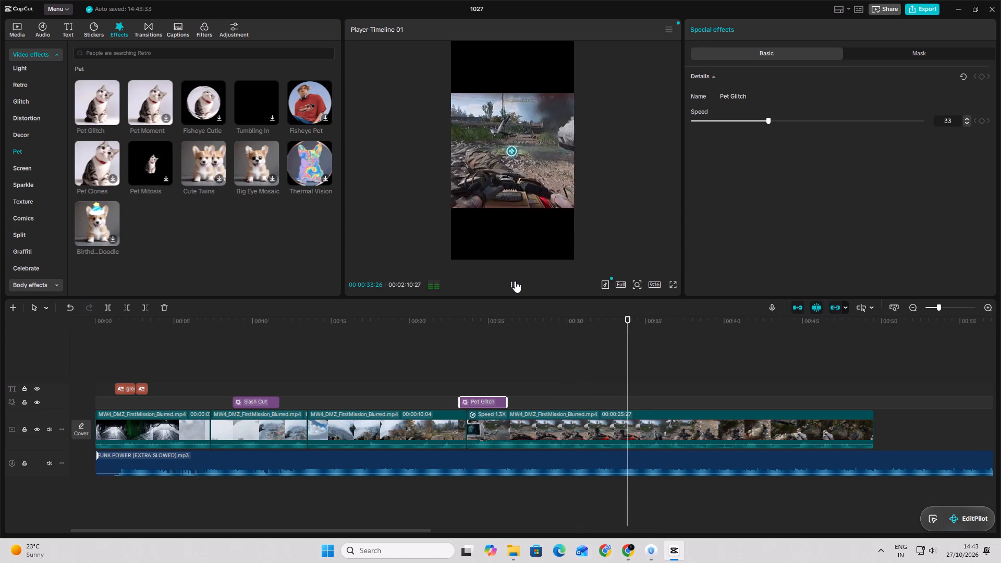
{"action": "left_click", "coordinate": [515, 281]}
{"action": "left_click", "coordinate": [515, 281]}
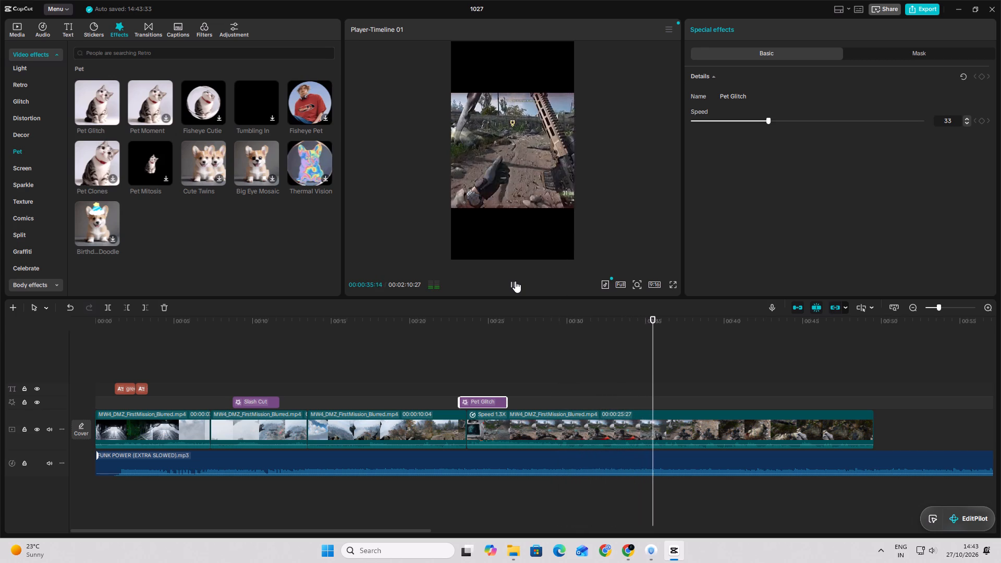
{"action": "left_click", "coordinate": [515, 281]}
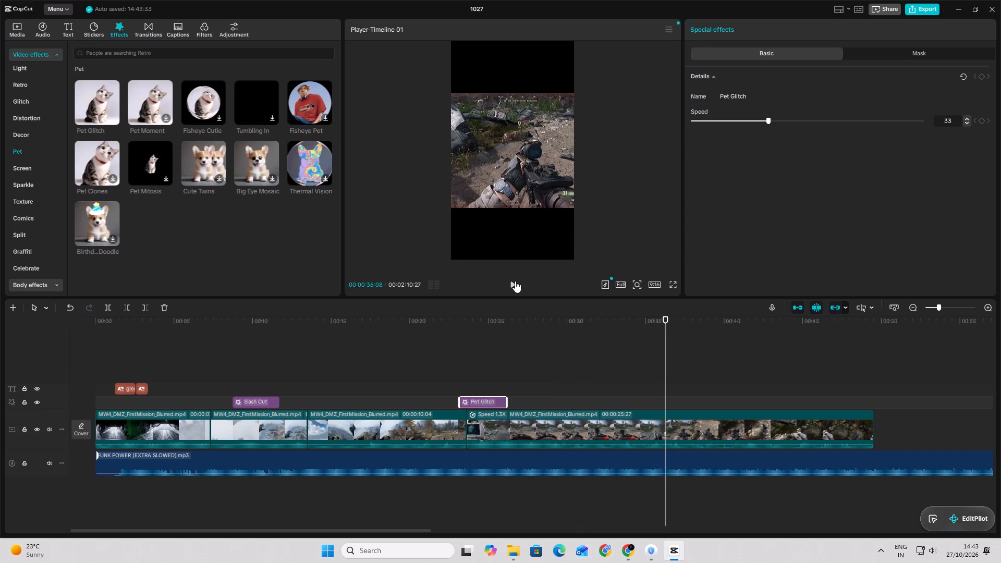
{"action": "left_click", "coordinate": [515, 281]}
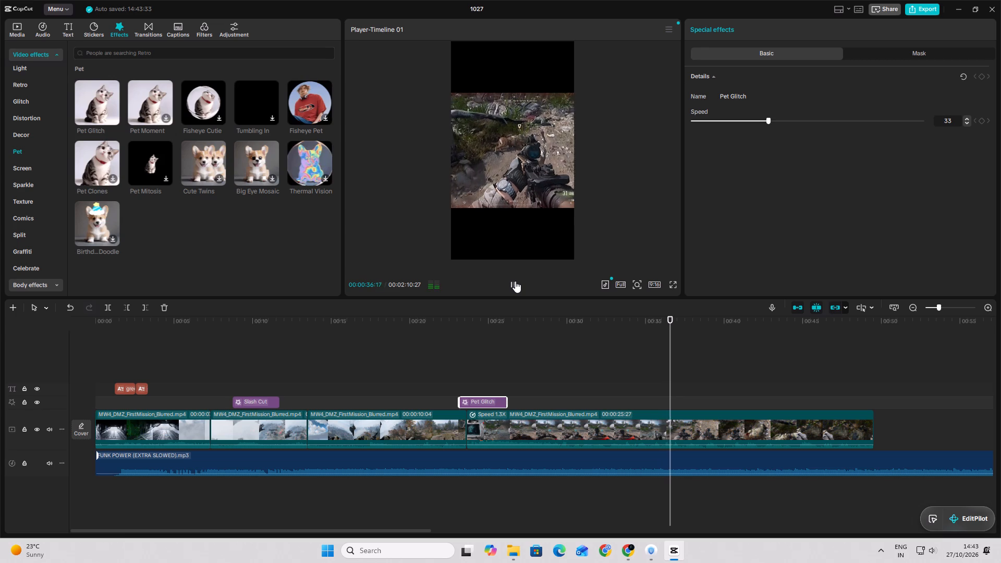
{"action": "left_click", "coordinate": [515, 281]}
{"action": "left_click", "coordinate": [515, 281]}
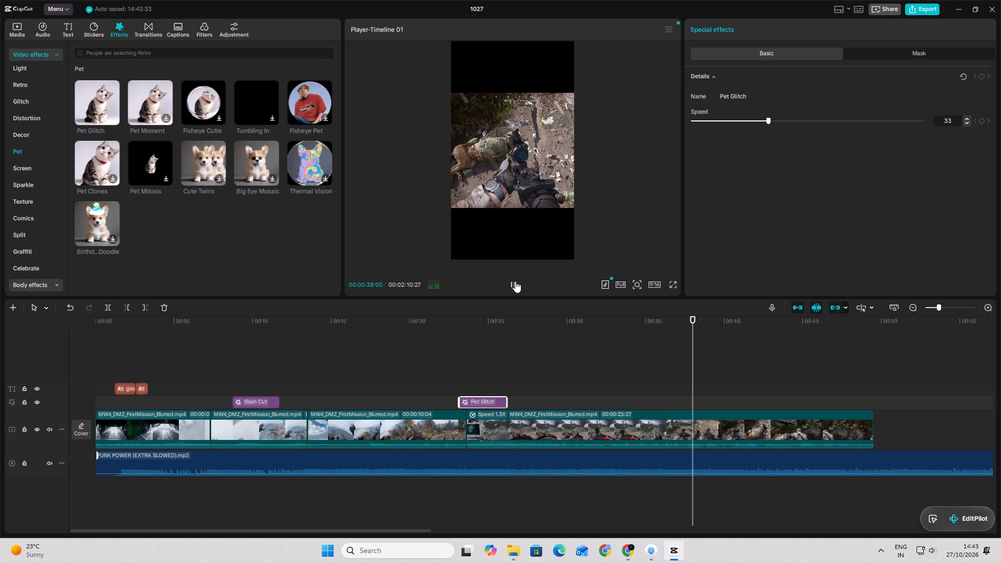
{"action": "left_click", "coordinate": [515, 281]}
{"action": "left_click", "coordinate": [104, 304]}
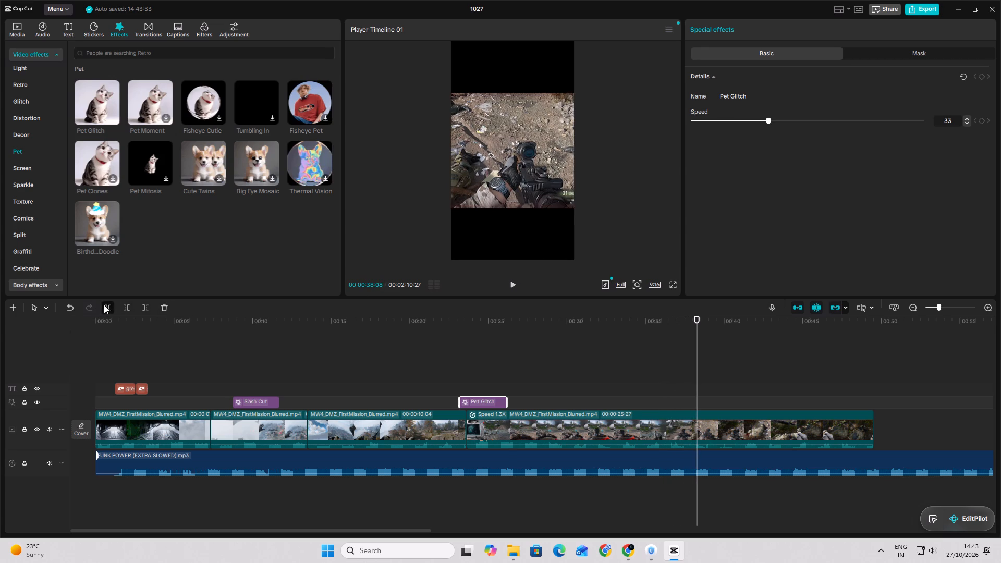
{"action": "left_click", "coordinate": [735, 433]}
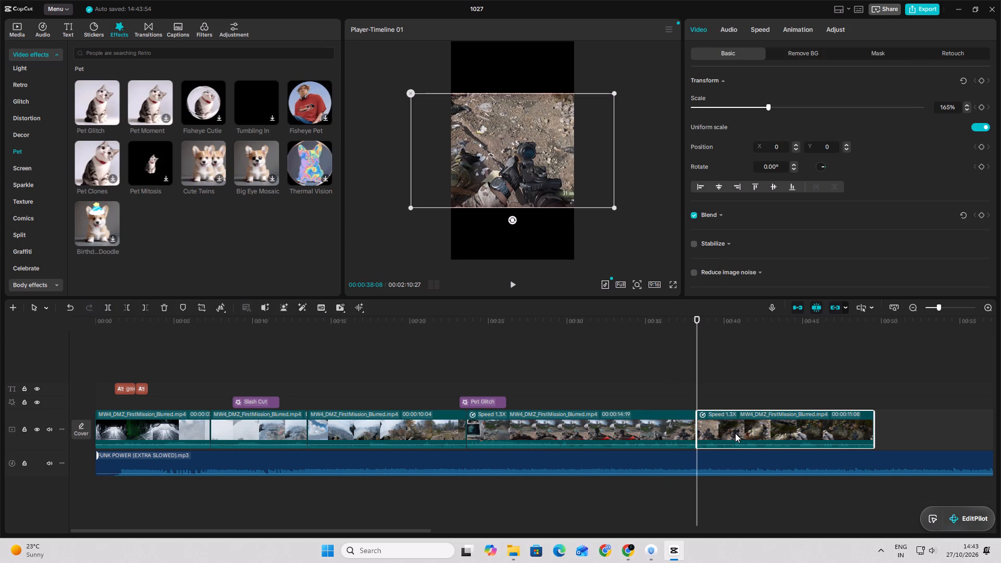
{"action": "key", "text": "BackSpace"}
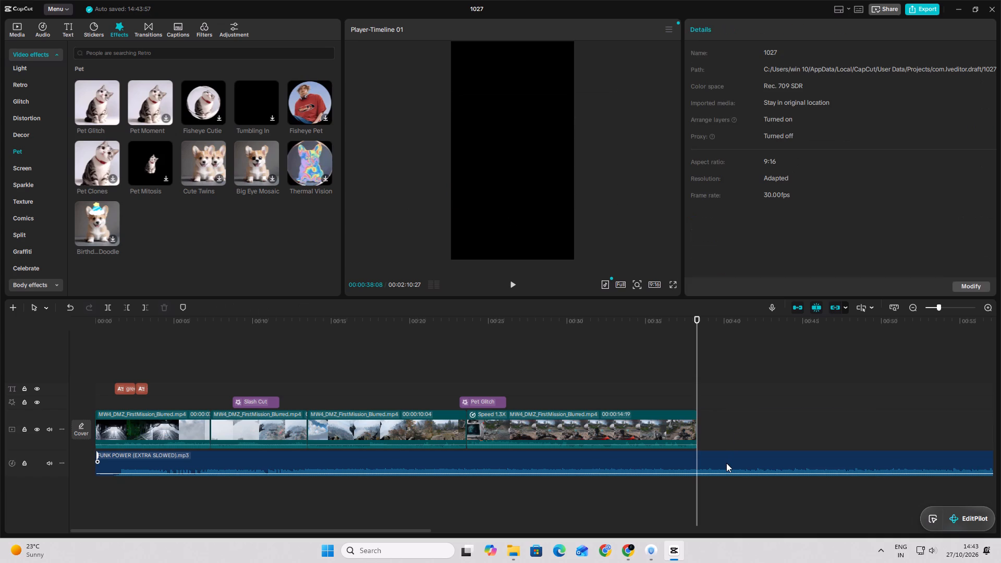
Split the FUNK POWER music at 00:00:38:08 and delete the part beyond the video's end.
{"action": "left_click", "coordinate": [726, 463]}
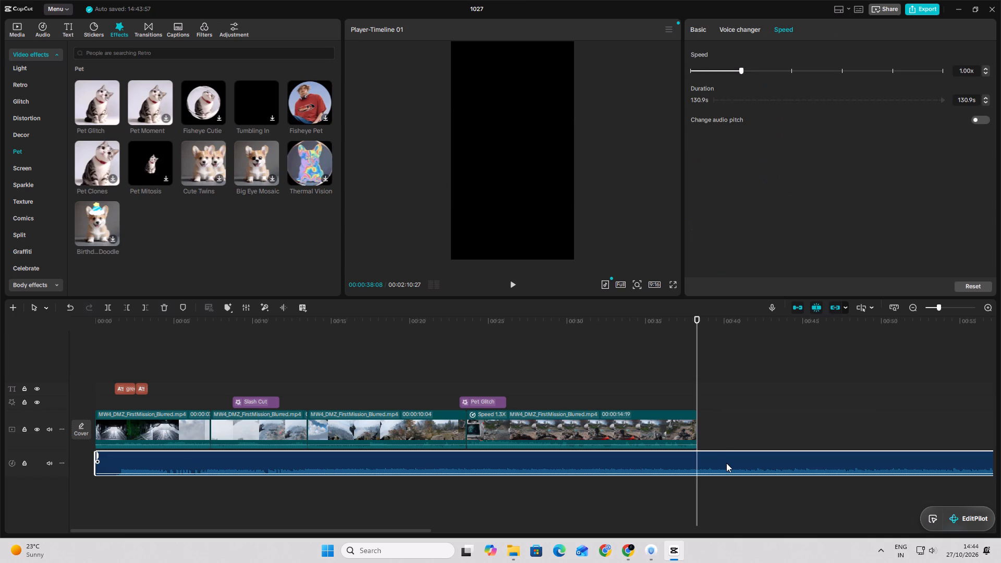
{"action": "left_click", "coordinate": [110, 310]}
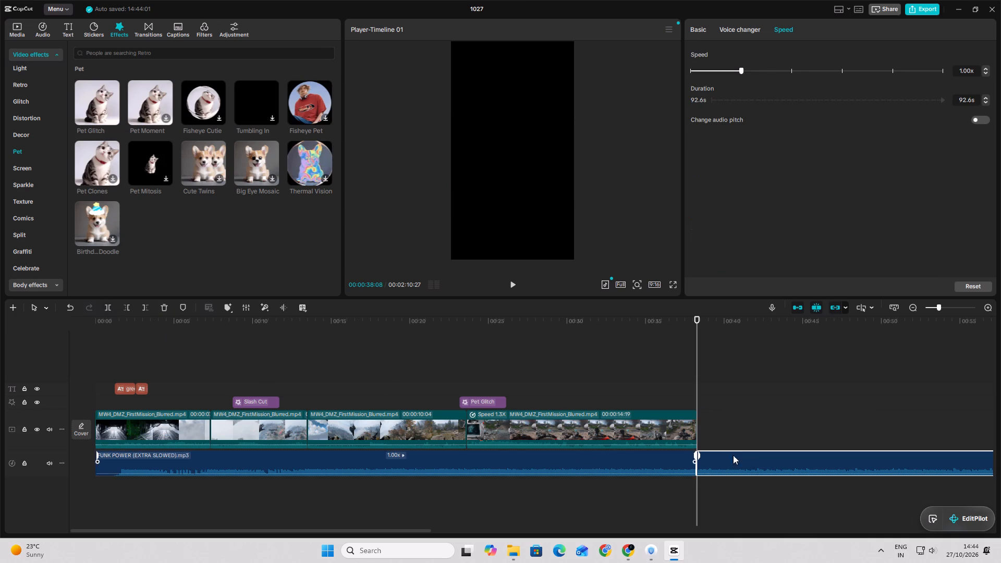
{"action": "key", "text": "BackSpace"}
Replay the trimmed edit from the beginning to about 00:00:27:25.
{"action": "left_click_drag", "start_coordinate": [698, 366], "coordinate": [130, 359]}
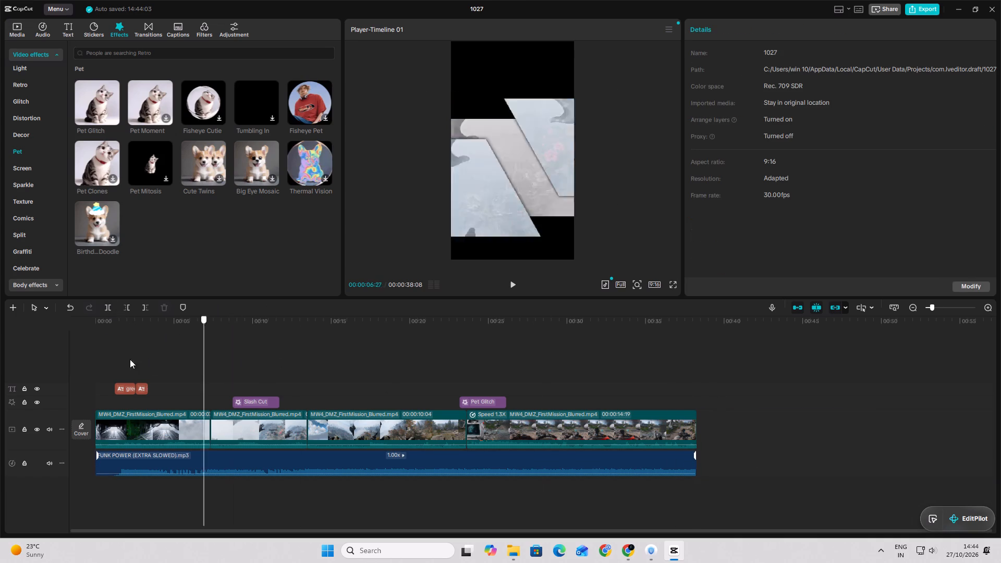
{"action": "left_click_drag", "start_coordinate": [130, 359], "coordinate": [54, 367]}
{"action": "left_click", "coordinate": [514, 288]}
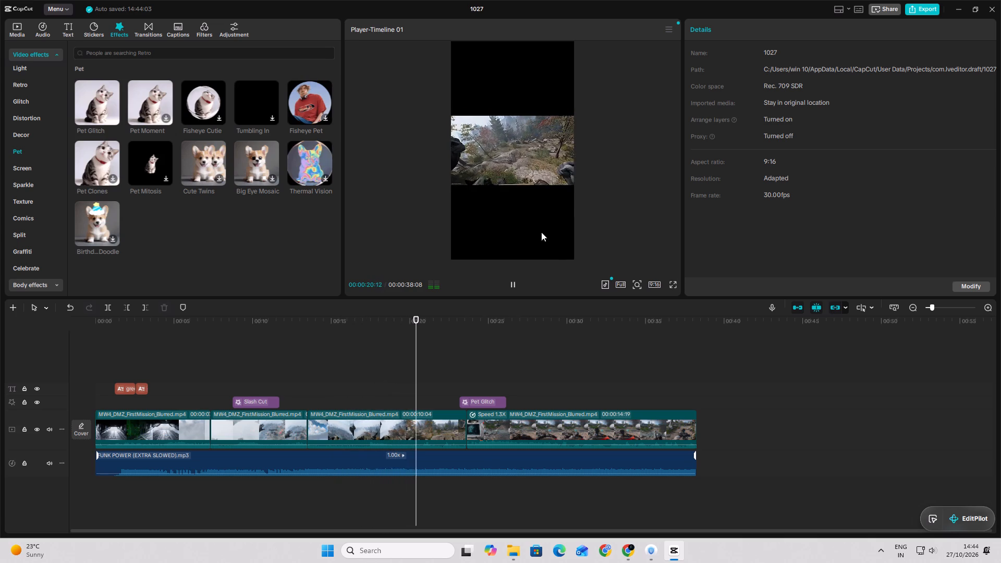
{"action": "left_click", "coordinate": [514, 281]}
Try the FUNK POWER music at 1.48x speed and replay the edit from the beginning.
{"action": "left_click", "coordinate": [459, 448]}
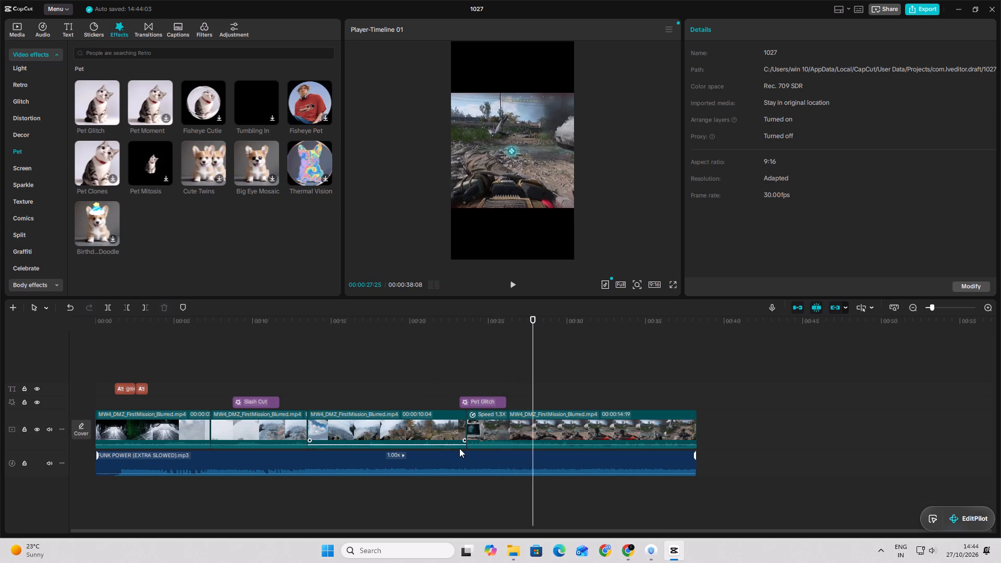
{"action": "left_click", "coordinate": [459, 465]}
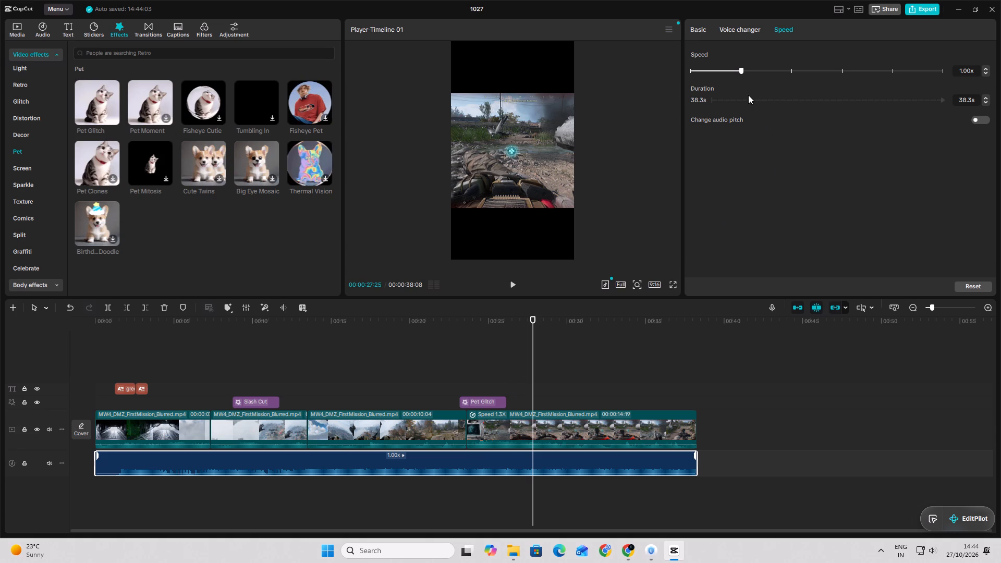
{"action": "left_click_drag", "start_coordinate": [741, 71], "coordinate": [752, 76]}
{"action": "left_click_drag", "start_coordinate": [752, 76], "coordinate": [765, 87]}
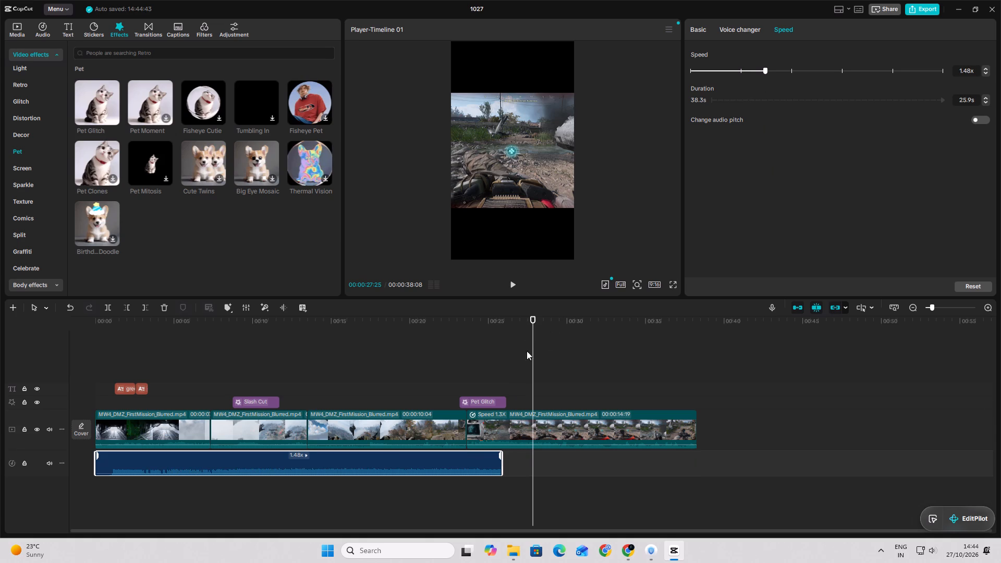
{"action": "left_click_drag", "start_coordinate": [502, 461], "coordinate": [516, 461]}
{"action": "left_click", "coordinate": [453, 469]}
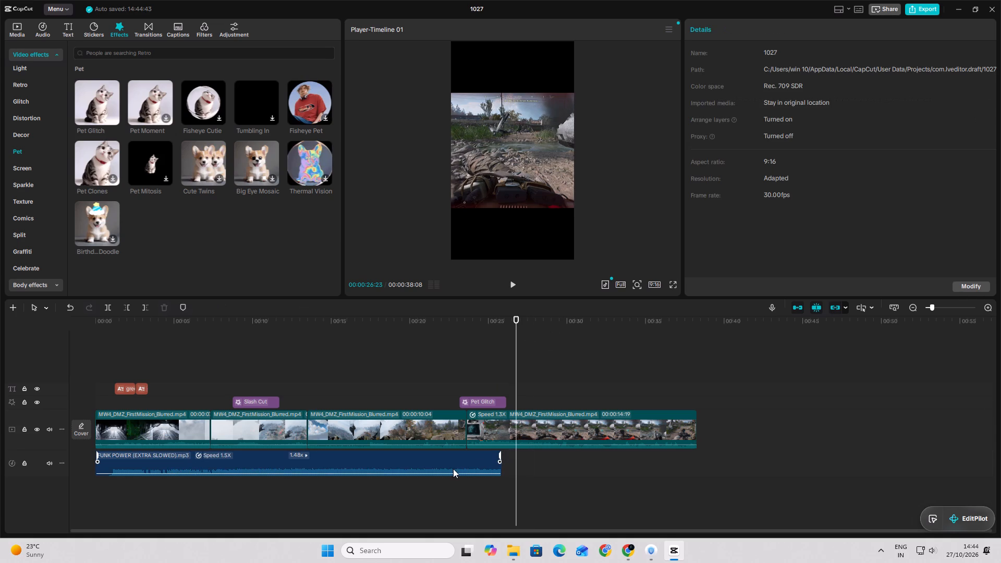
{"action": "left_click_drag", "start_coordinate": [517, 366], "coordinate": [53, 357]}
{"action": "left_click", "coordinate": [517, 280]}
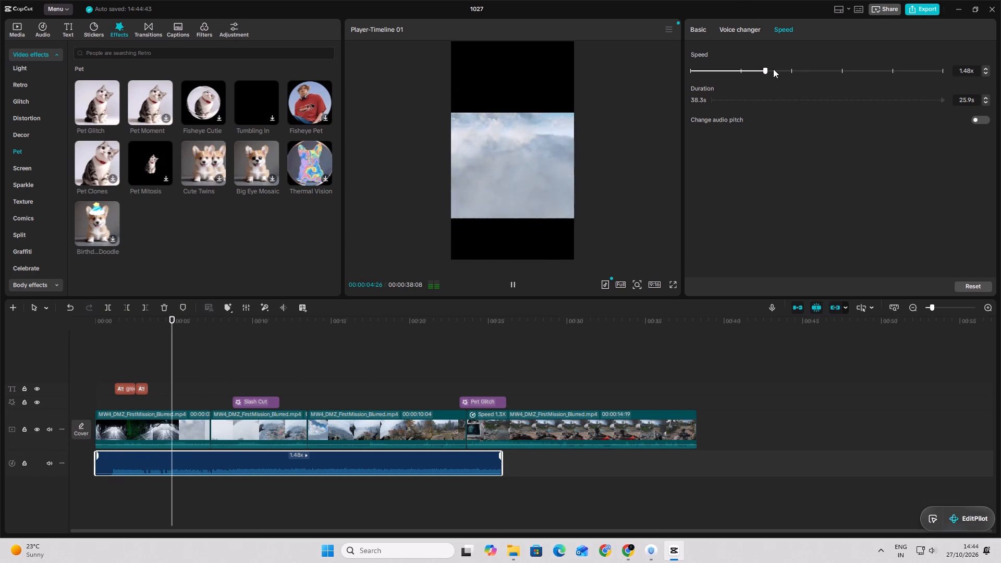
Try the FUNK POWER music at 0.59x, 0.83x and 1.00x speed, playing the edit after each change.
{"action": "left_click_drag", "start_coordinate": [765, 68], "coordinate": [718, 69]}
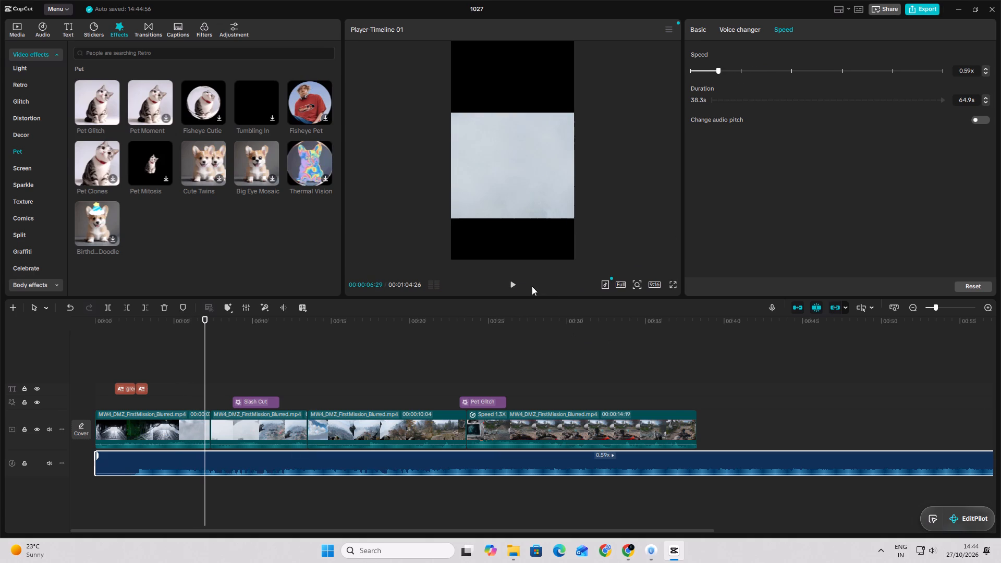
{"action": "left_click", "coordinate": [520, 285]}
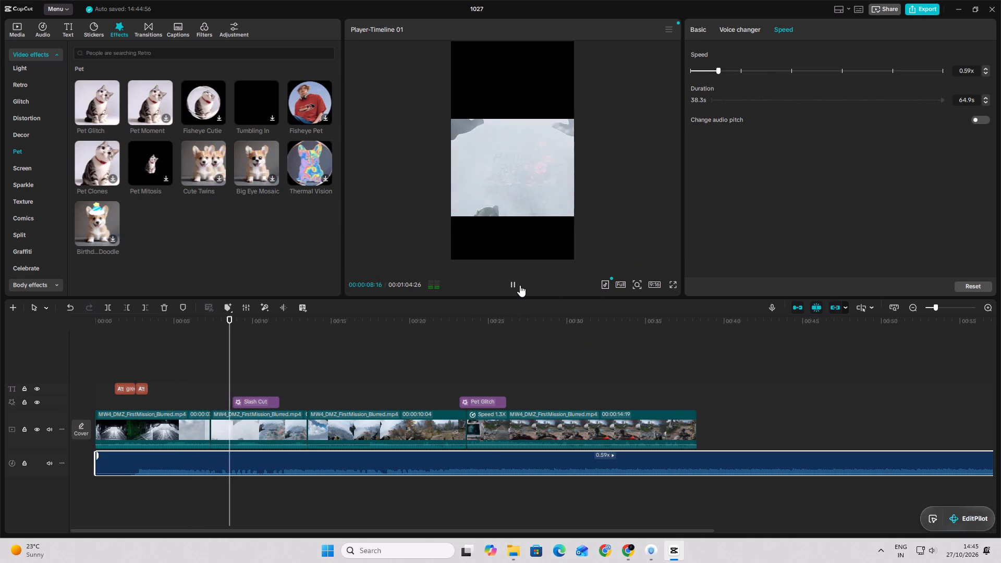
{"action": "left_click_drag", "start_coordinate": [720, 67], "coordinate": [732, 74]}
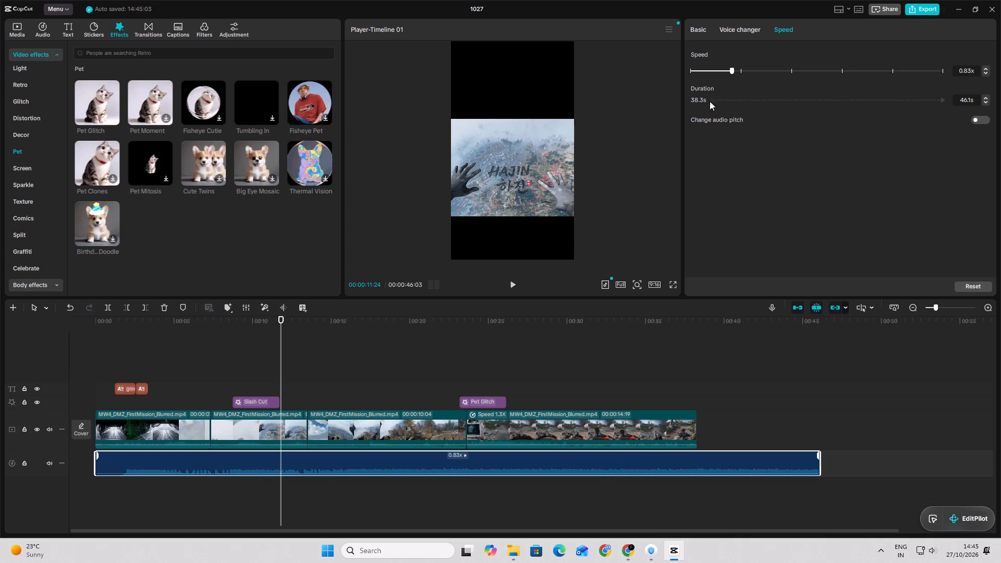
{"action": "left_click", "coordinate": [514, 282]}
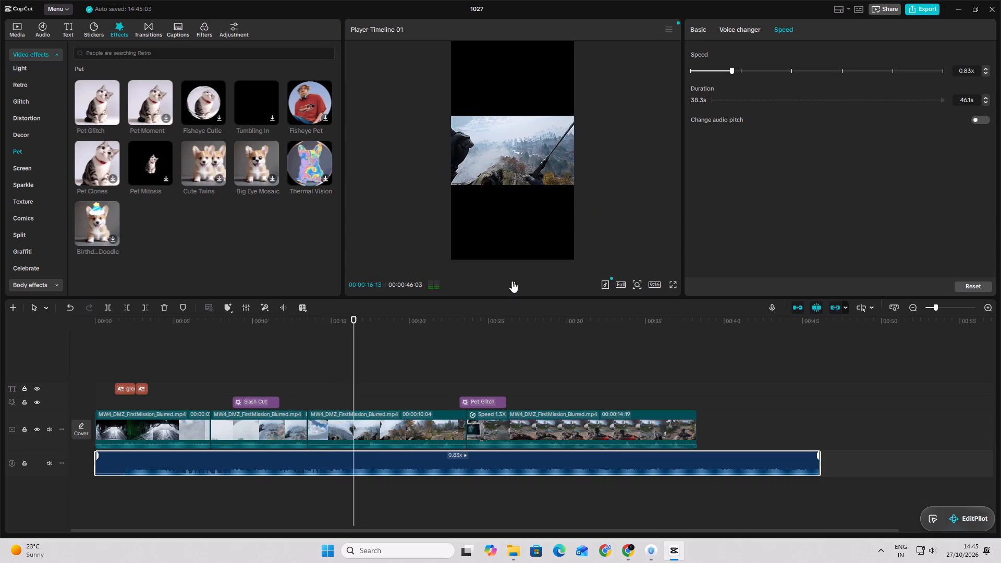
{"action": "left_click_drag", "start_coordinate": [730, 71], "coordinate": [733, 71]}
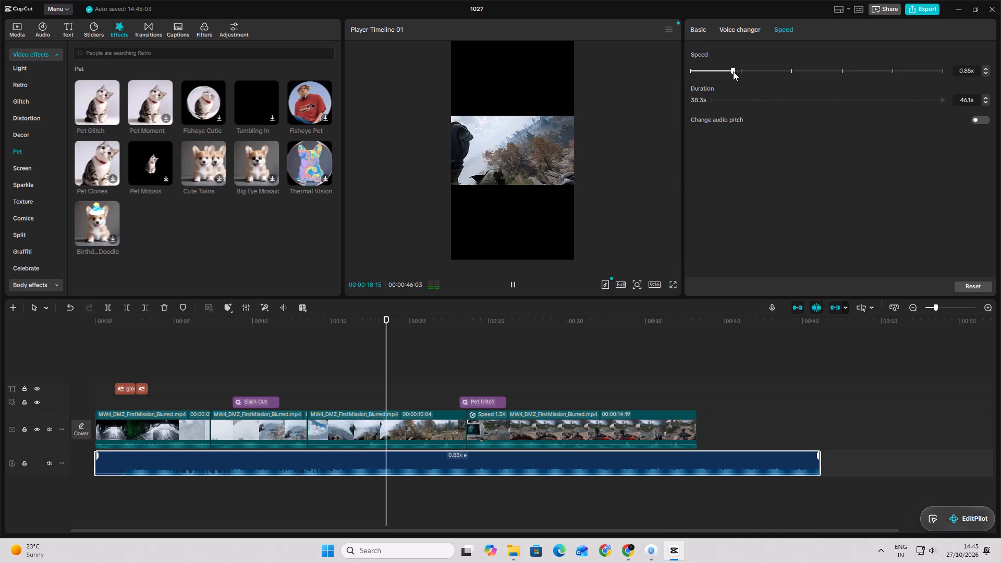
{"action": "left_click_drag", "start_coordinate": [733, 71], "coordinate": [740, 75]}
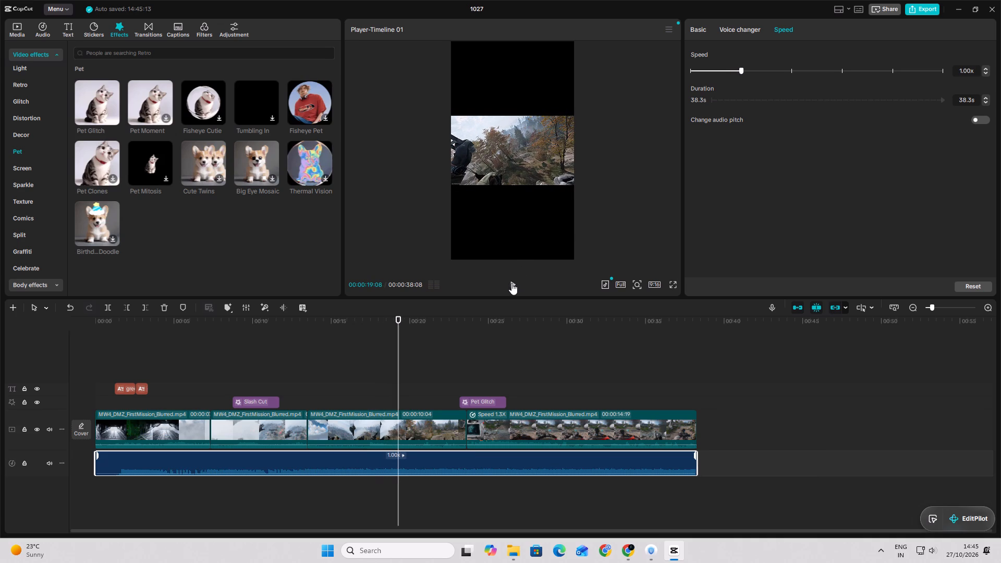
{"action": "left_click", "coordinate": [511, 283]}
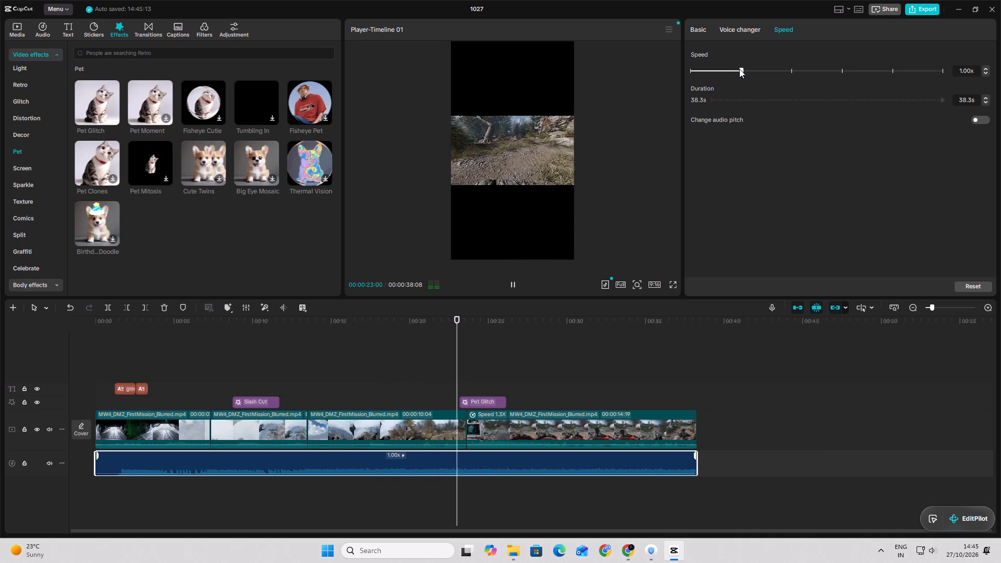
Set the FUNK POWER music's speed to 0.91x and play on from 00:00:25:06 to hear it.
{"action": "left_click_drag", "start_coordinate": [742, 70], "coordinate": [737, 70]}
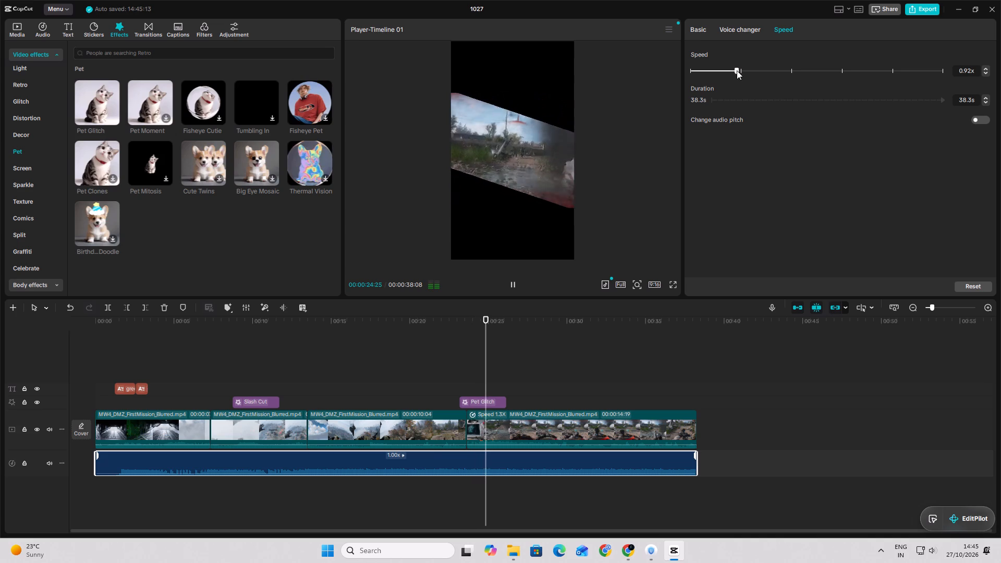
{"action": "left_click_drag", "start_coordinate": [737, 70], "coordinate": [736, 70]}
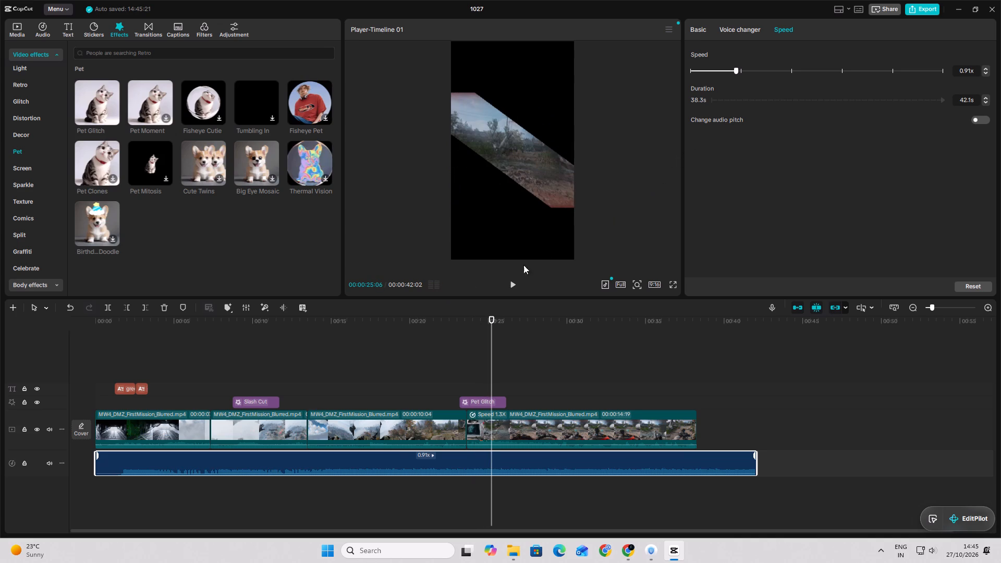
{"action": "left_click", "coordinate": [507, 283]}
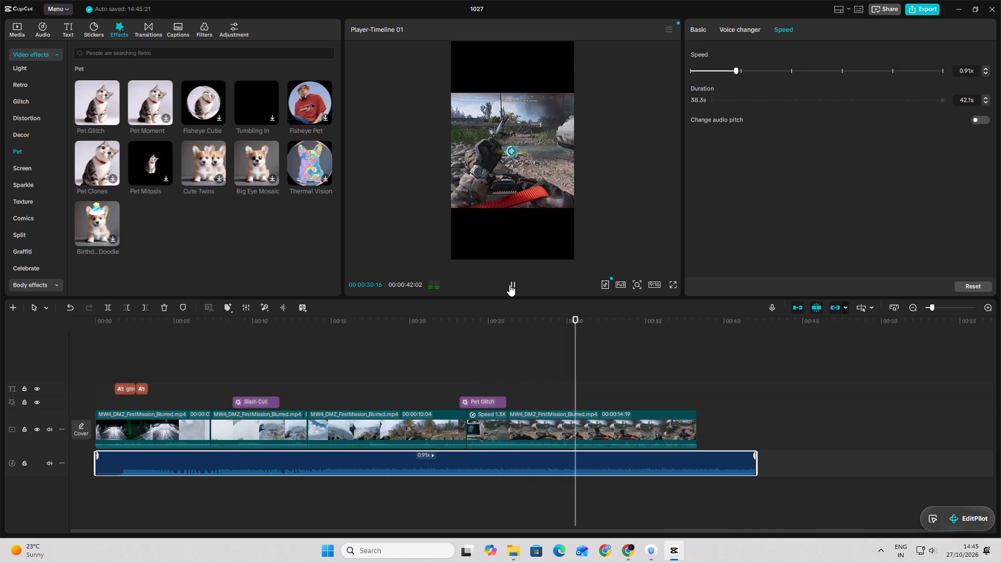
Review the edit with the 0.91x music, replaying from 00:00:19:01 through the Pet Glitch section, and again briefly up to 00:00:15:27.
{"action": "left_click", "coordinate": [509, 285]}
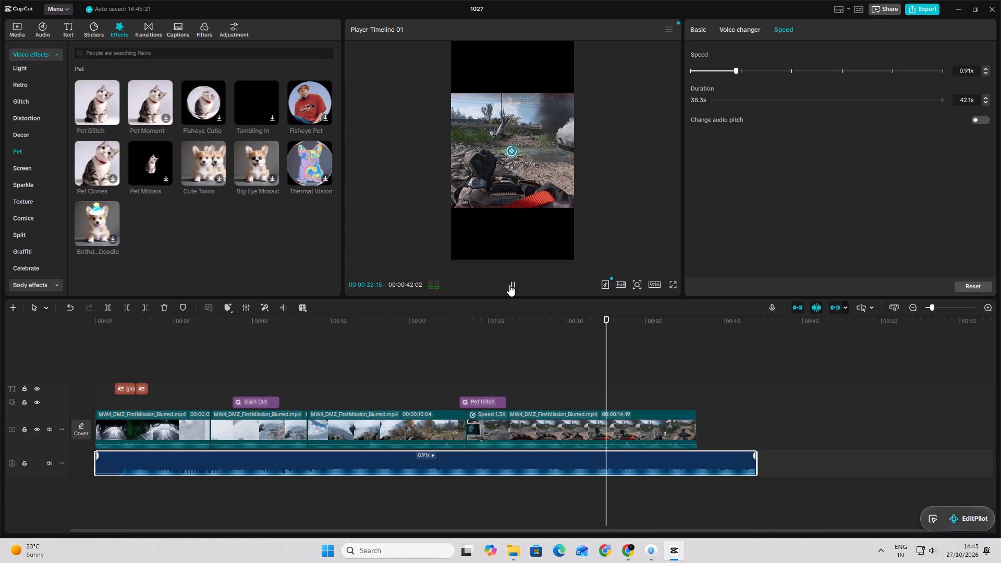
{"action": "left_click_drag", "start_coordinate": [605, 366], "coordinate": [361, 389]}
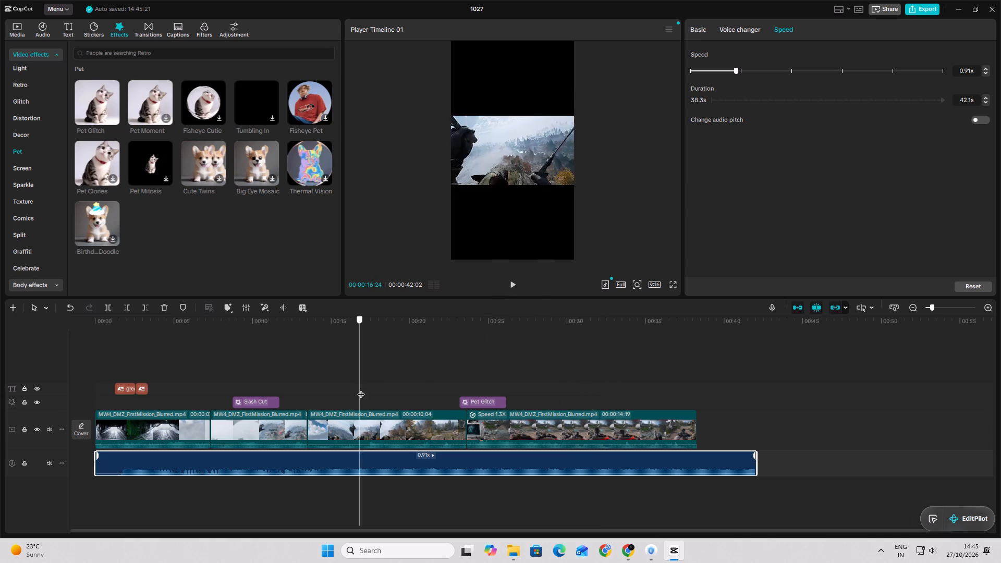
{"action": "left_click_drag", "start_coordinate": [361, 389], "coordinate": [395, 397]}
{"action": "left_click", "coordinate": [510, 293]}
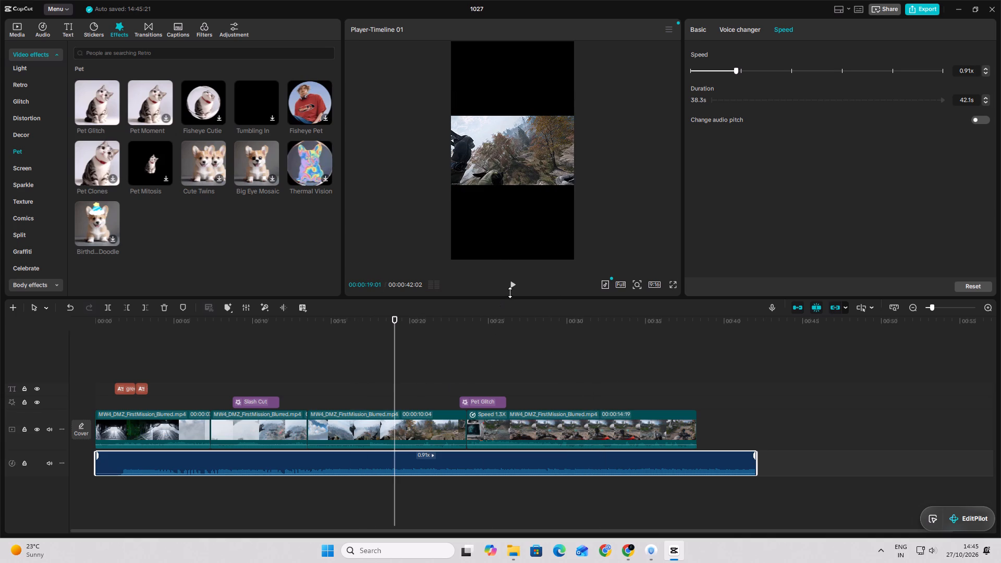
{"action": "left_click", "coordinate": [512, 288]}
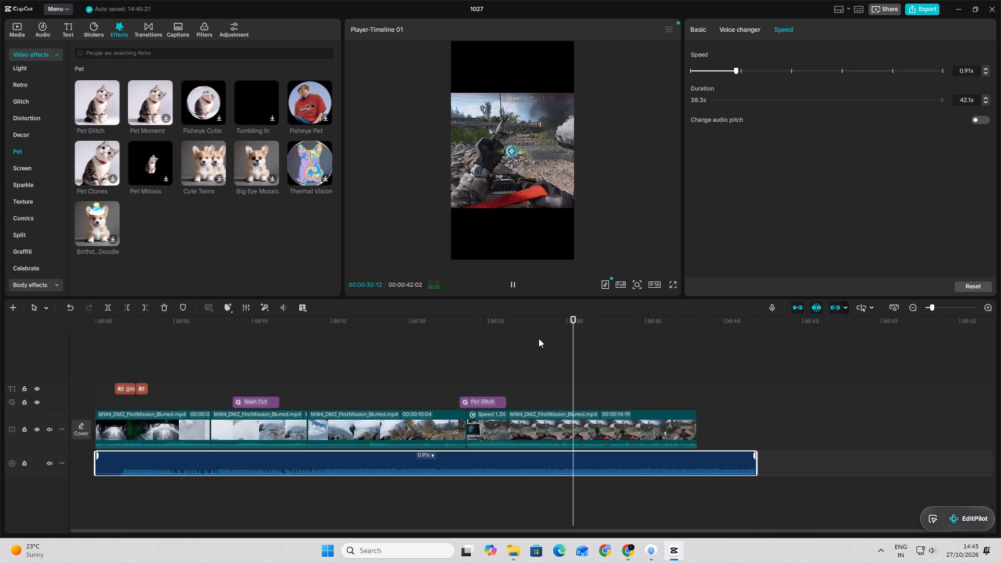
{"action": "left_click_drag", "start_coordinate": [593, 364], "coordinate": [386, 366]}
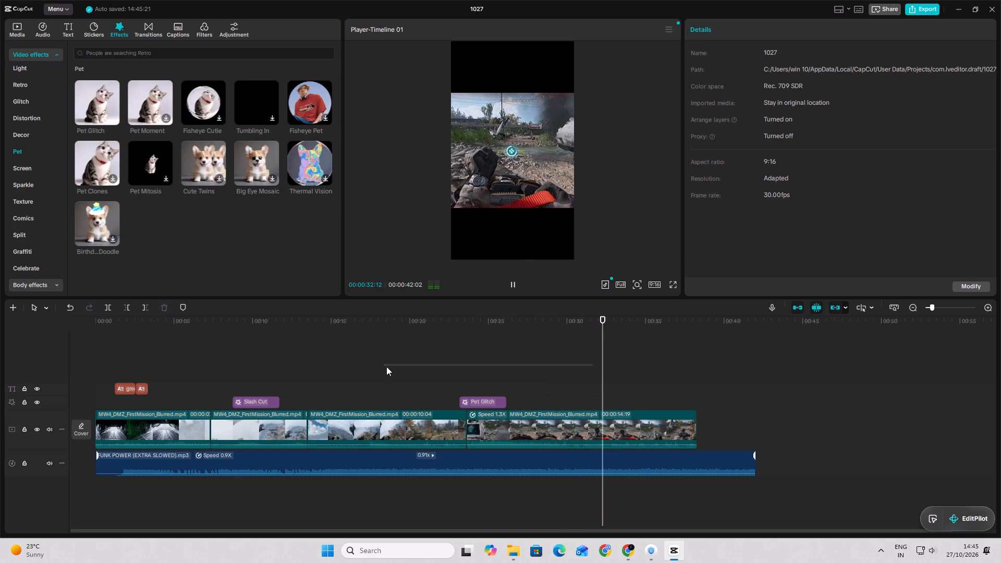
{"action": "left_click_drag", "start_coordinate": [386, 366], "coordinate": [384, 366]}
{"action": "left_click", "coordinate": [623, 335]}
{"action": "left_click_drag", "start_coordinate": [625, 336], "coordinate": [333, 353]}
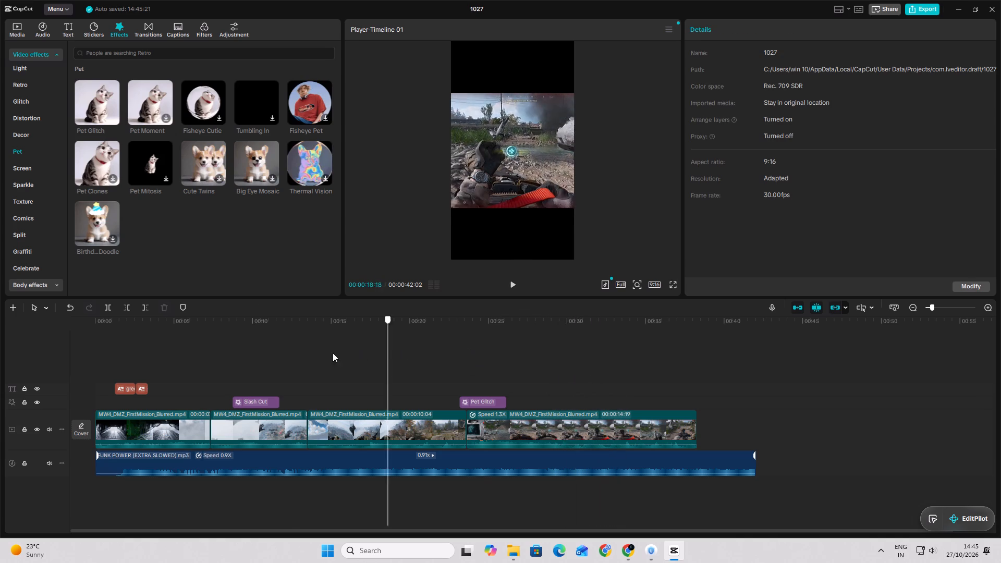
{"action": "left_click_drag", "start_coordinate": [333, 353], "coordinate": [291, 356]}
{"action": "left_click", "coordinate": [515, 282]}
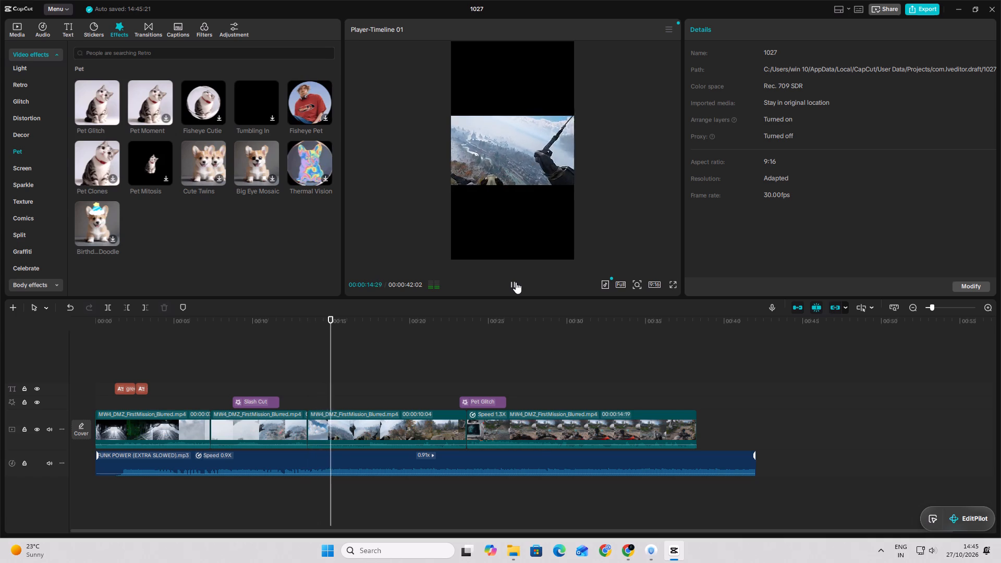
{"action": "left_click", "coordinate": [516, 282]}
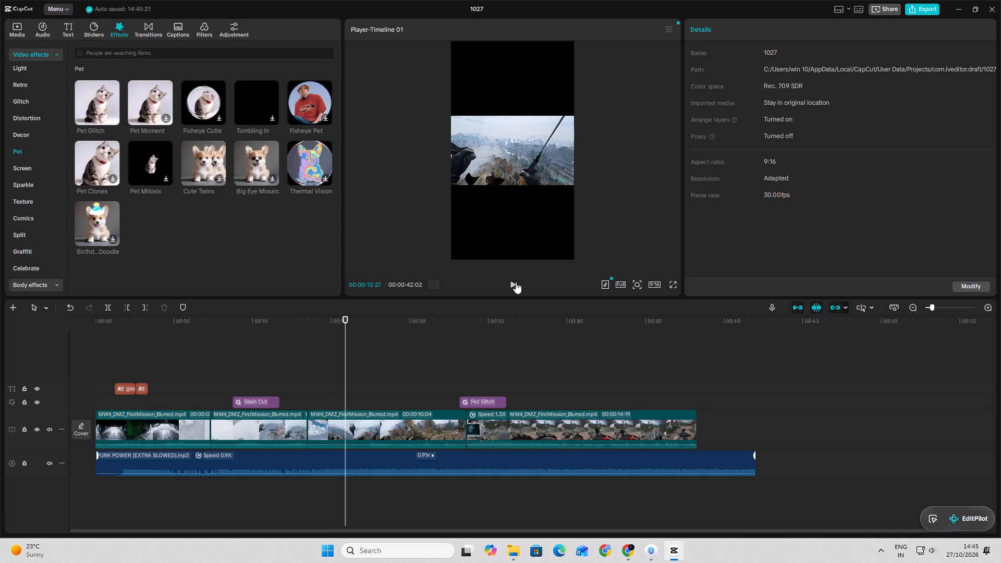
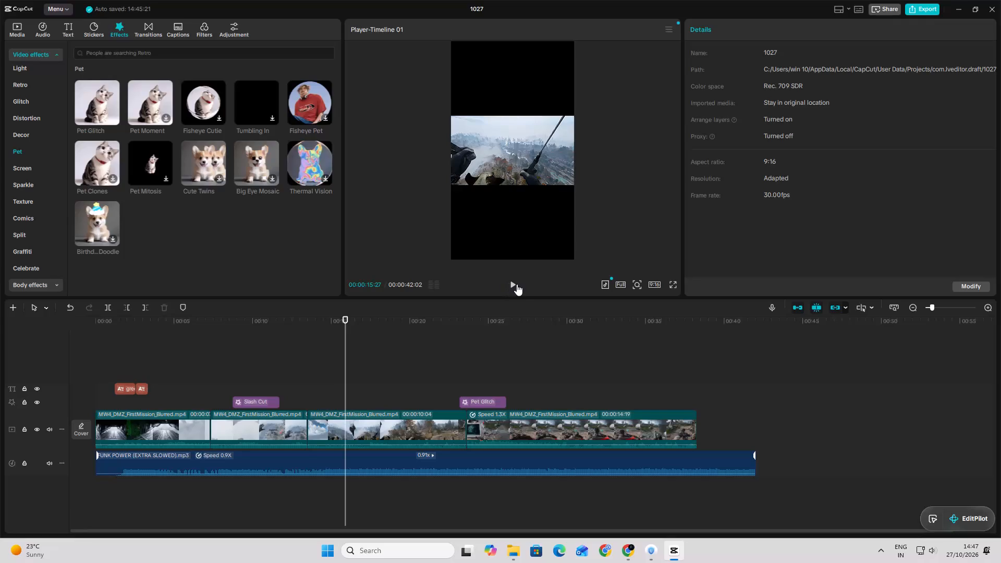
Play the edit from 00:00:15:27 through the Pet Glitch section to about 00:00:29:20 to check the music.
{"action": "left_click", "coordinate": [518, 285]}
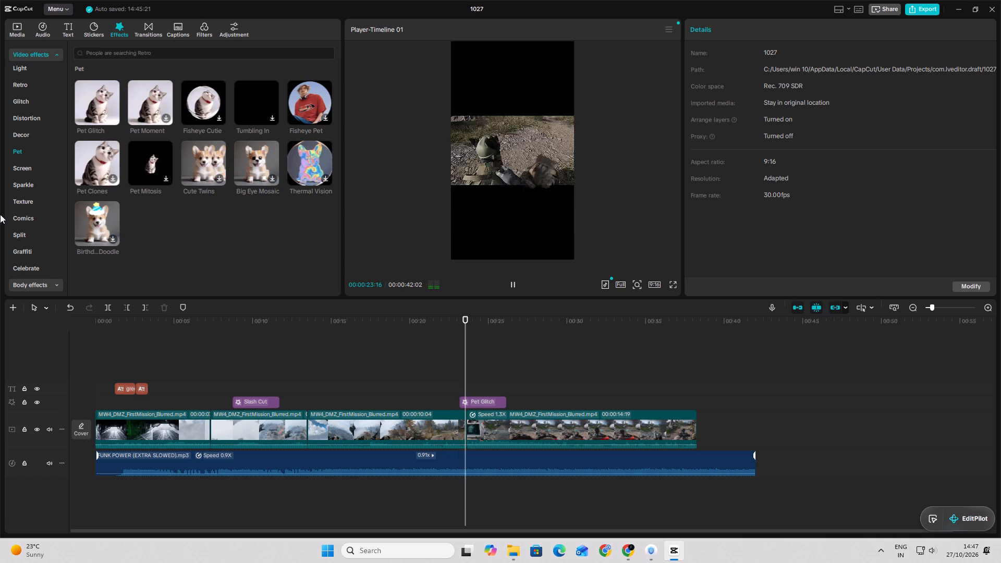
{"action": "scroll", "coordinate": [80, 237], "scroll_direction": "down", "scroll_amount": 7}
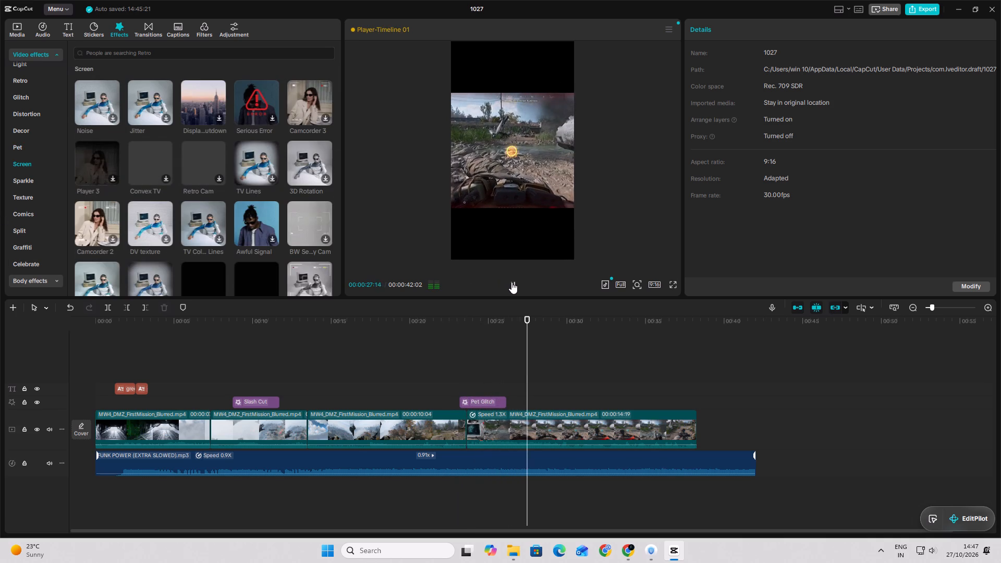
{"action": "left_click", "coordinate": [511, 282]}
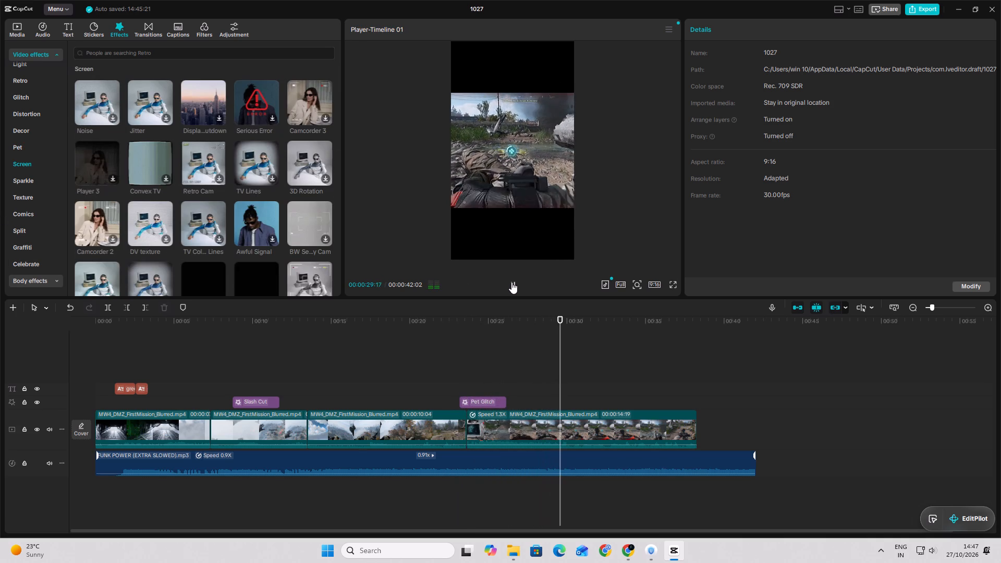
Shorten the FUNK POWER music to end with the last gameplay clip at 00:00:38:08, bringing its speed to 1.00x.
{"action": "left_click_drag", "start_coordinate": [754, 464], "coordinate": [749, 466]}
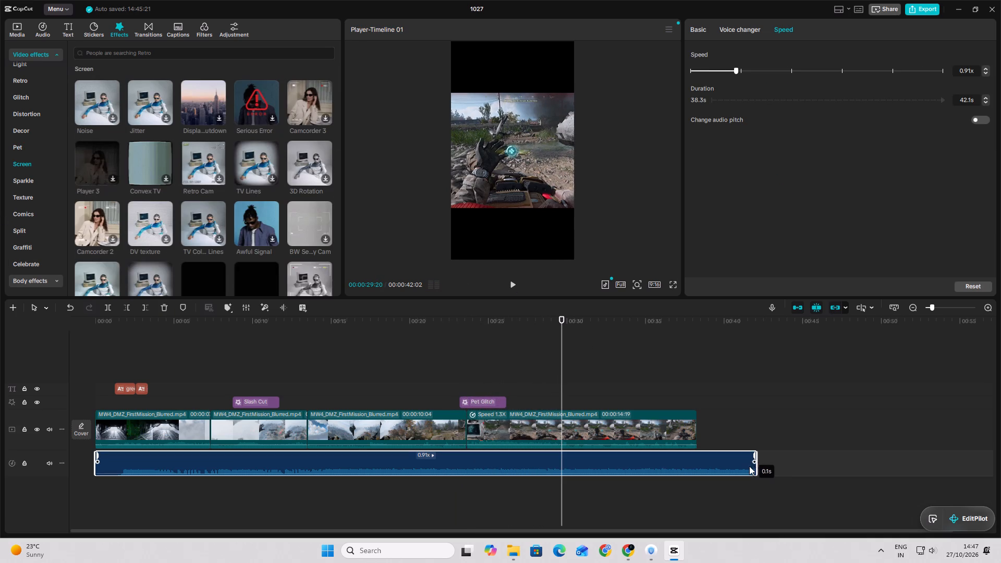
{"action": "left_click_drag", "start_coordinate": [749, 466], "coordinate": [753, 470]}
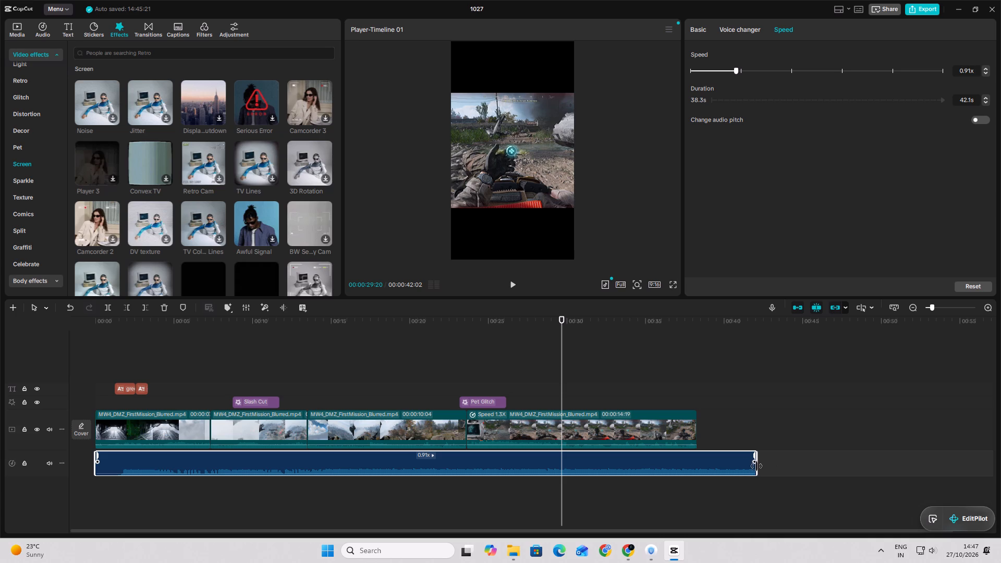
{"action": "left_click_drag", "start_coordinate": [756, 462], "coordinate": [718, 462]}
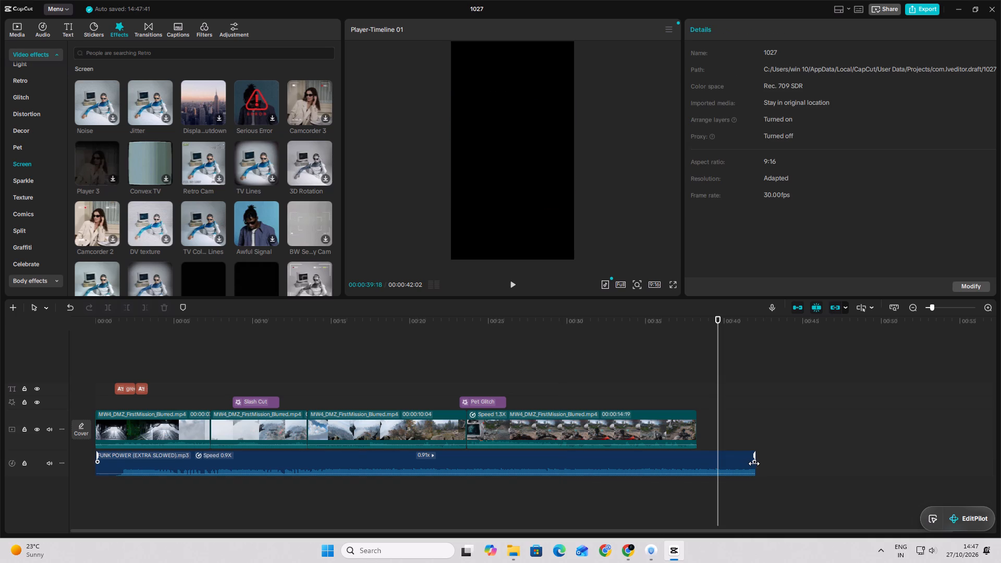
{"action": "left_click", "coordinate": [754, 463]}
{"action": "left_click_drag", "start_coordinate": [757, 463], "coordinate": [756, 463]}
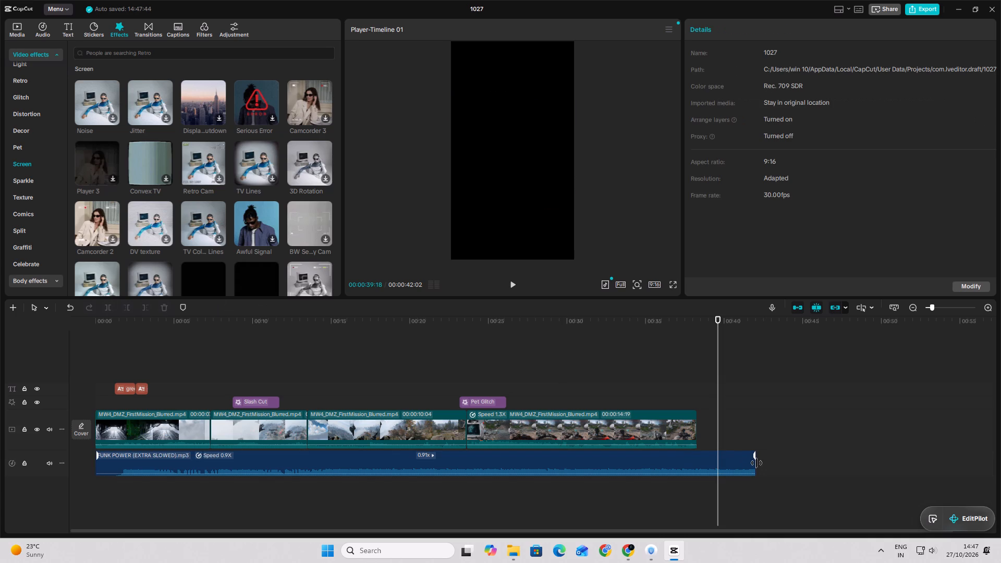
{"action": "left_click_drag", "start_coordinate": [756, 463], "coordinate": [737, 463]}
{"action": "left_click", "coordinate": [757, 460]}
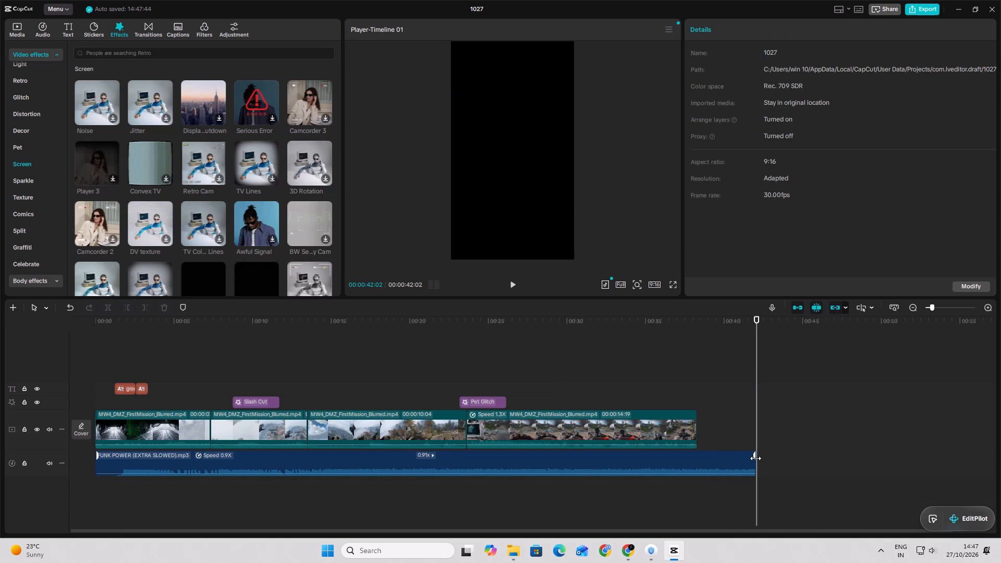
{"action": "left_click_drag", "start_coordinate": [755, 459], "coordinate": [696, 458]}
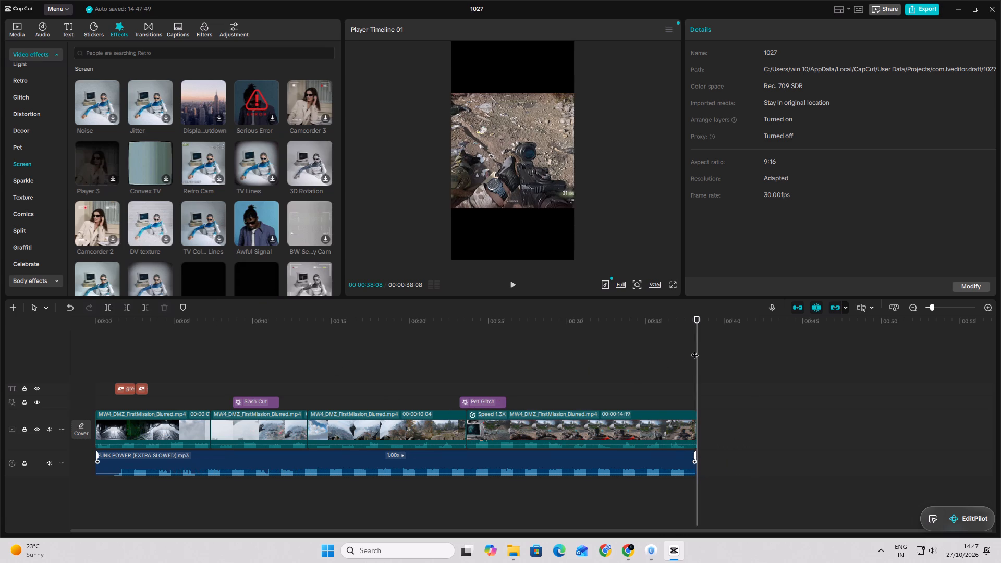
Delete the two existing captions near the start of the timeline.
{"action": "left_click_drag", "start_coordinate": [695, 353], "coordinate": [469, 356]}
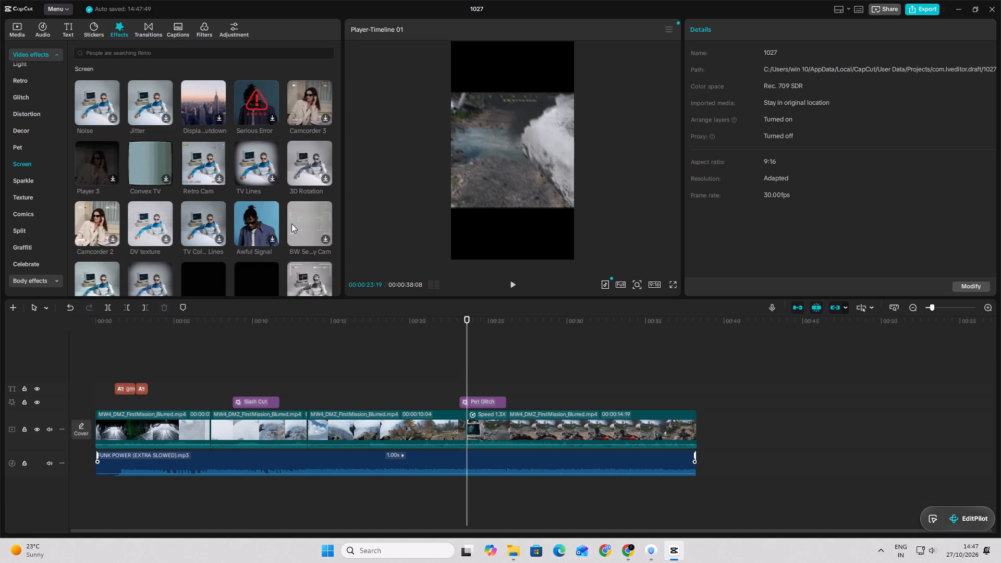
{"action": "left_click", "coordinate": [265, 401]}
{"action": "left_click_drag", "start_coordinate": [160, 391], "coordinate": [121, 388]}
{"action": "key", "text": "BackSpace"}
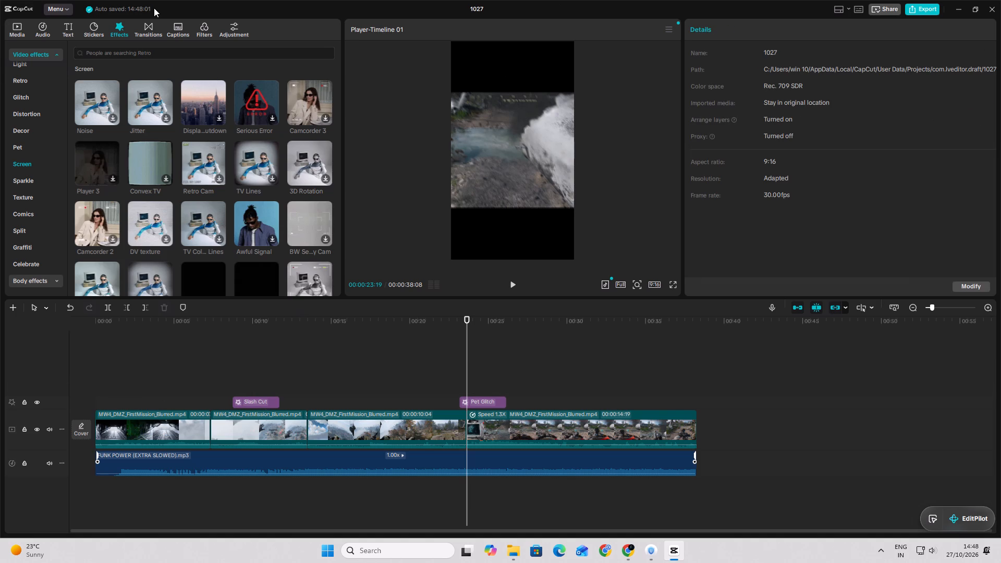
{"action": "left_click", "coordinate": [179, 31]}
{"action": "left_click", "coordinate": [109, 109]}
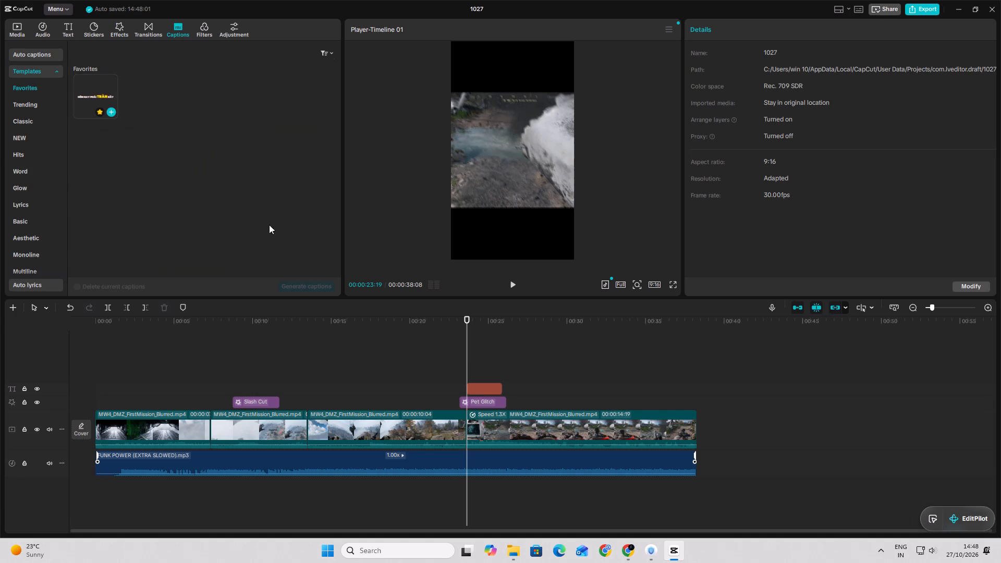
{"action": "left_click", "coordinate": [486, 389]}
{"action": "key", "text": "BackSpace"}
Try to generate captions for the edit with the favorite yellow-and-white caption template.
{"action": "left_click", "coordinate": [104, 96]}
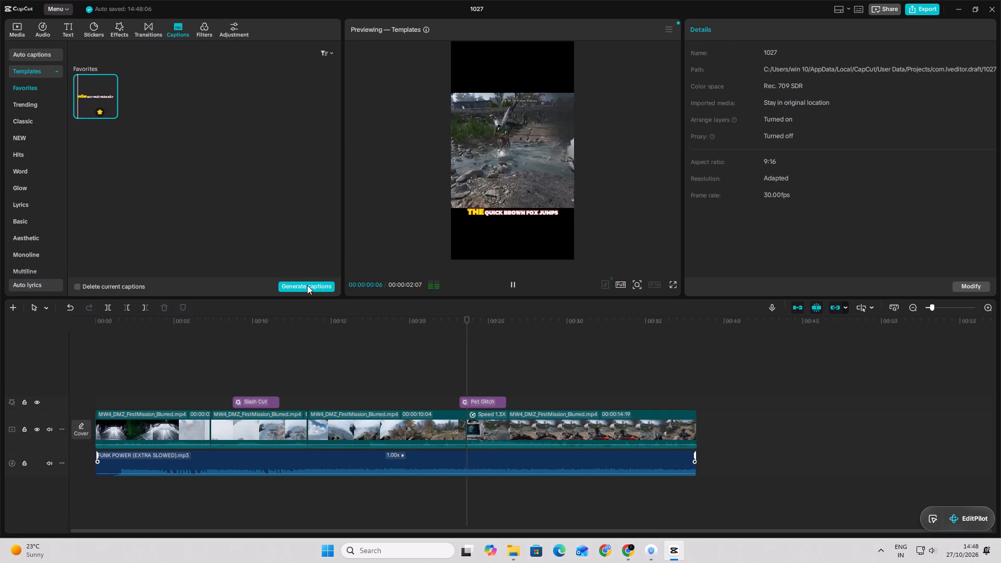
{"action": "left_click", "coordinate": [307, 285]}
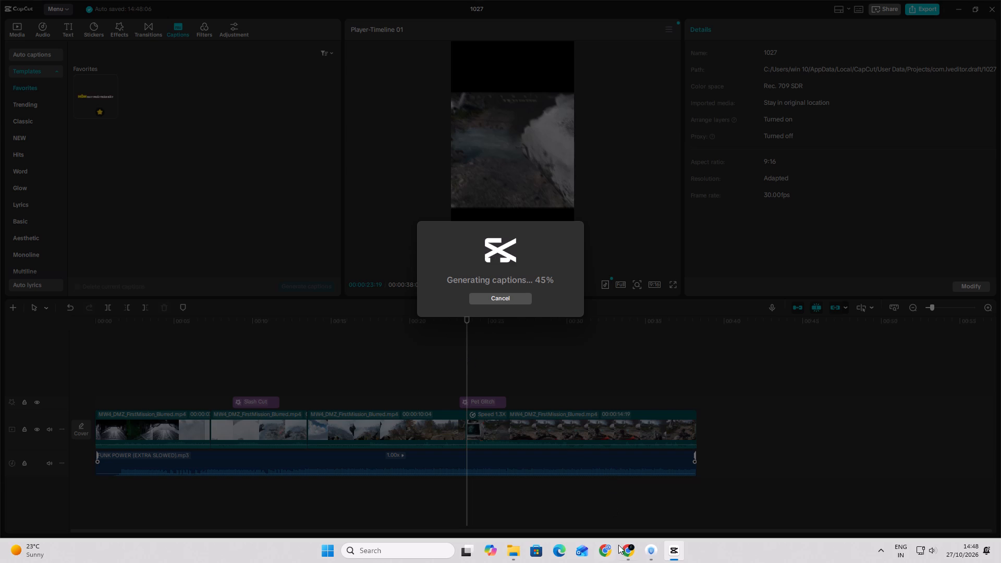
Switch to Chrome, briefly play the MW4_DMZClipping_Sniping_A_Blurred.mp4 footage and look through the other DMZ Launch Campaign clips.
{"action": "left_click", "coordinate": [626, 556]}
{"action": "left_click", "coordinate": [472, 0]}
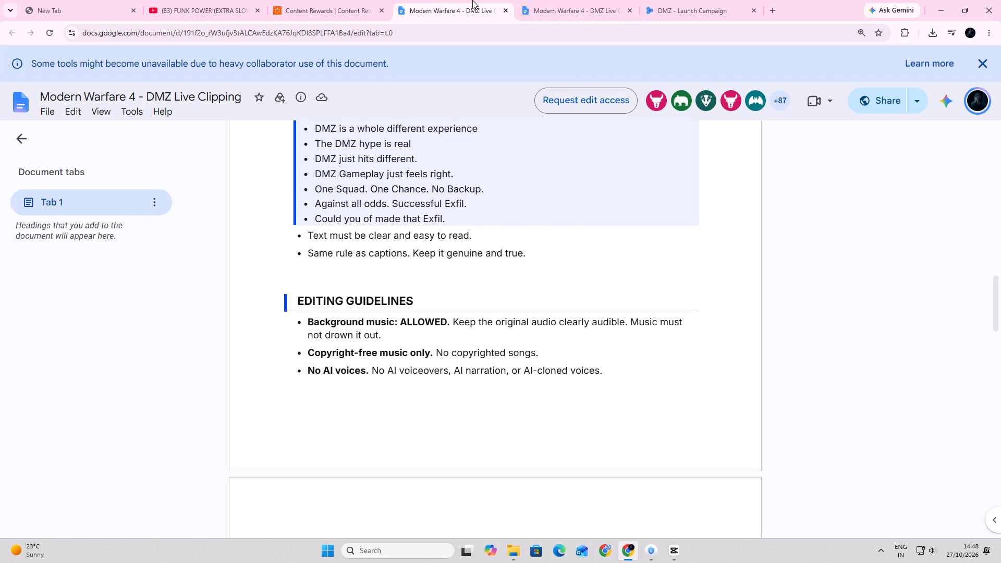
{"action": "left_click", "coordinate": [699, 0]}
{"action": "left_click", "coordinate": [515, 310]}
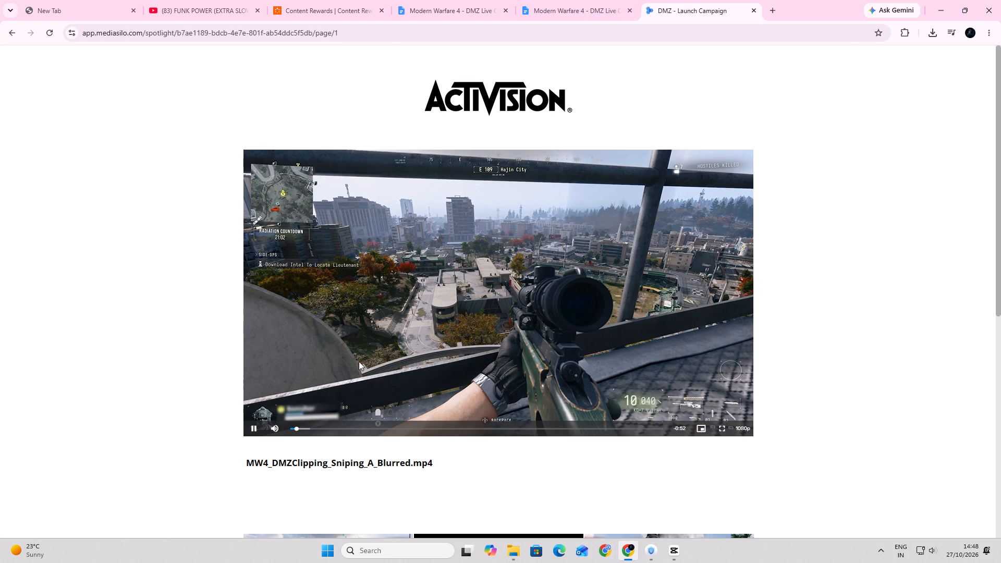
{"action": "left_click", "coordinate": [254, 426]}
{"action": "scroll", "coordinate": [401, 492], "scroll_direction": "down", "scroll_amount": 5}
{"action": "scroll", "coordinate": [443, 436], "scroll_direction": "down", "scroll_amount": 2}
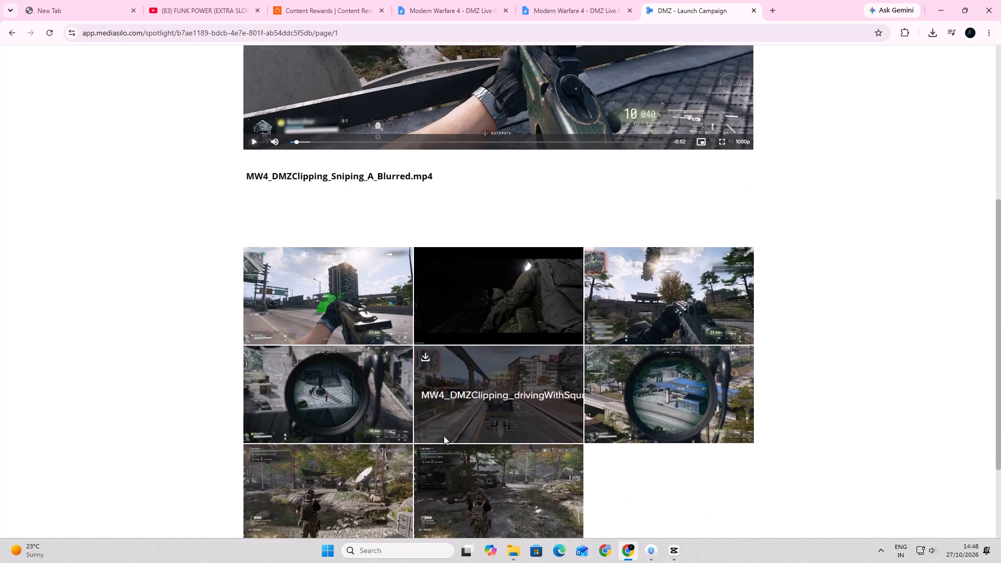
{"action": "scroll", "coordinate": [444, 436], "scroll_direction": "down", "scroll_amount": 4}
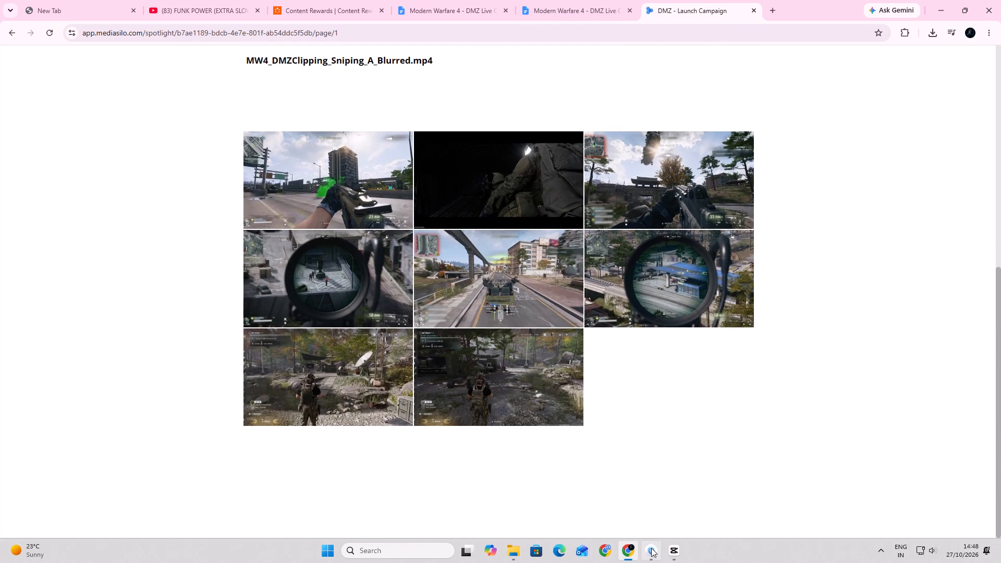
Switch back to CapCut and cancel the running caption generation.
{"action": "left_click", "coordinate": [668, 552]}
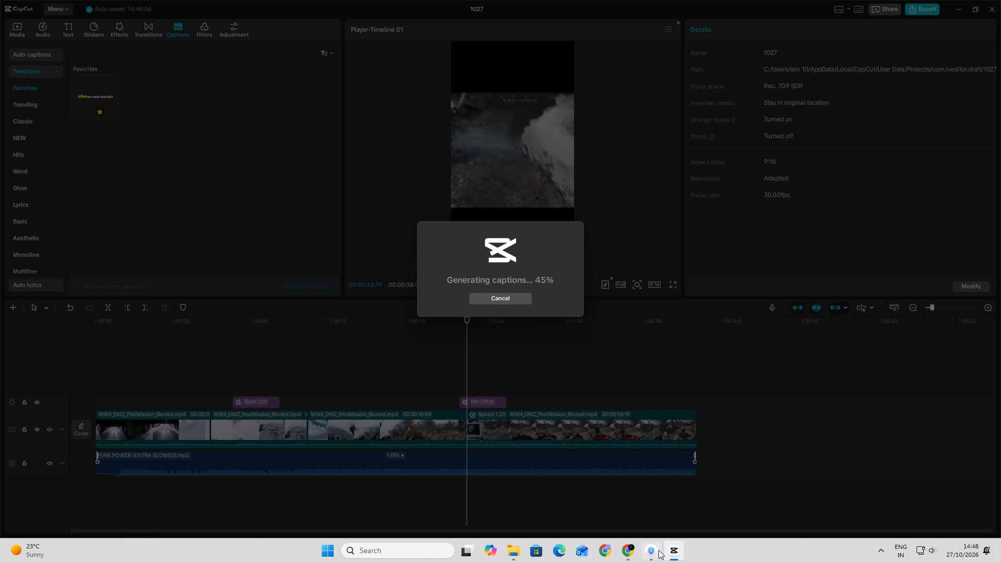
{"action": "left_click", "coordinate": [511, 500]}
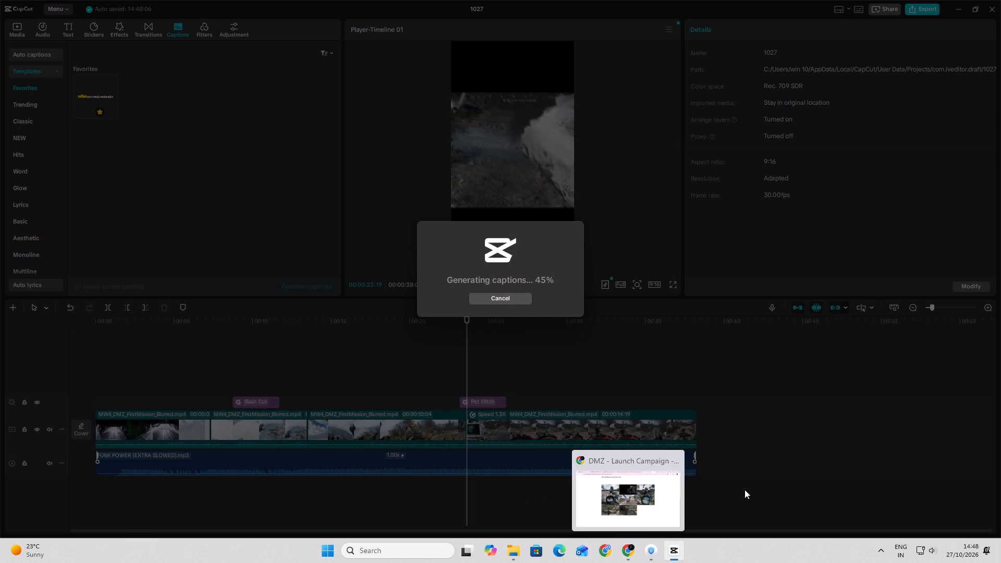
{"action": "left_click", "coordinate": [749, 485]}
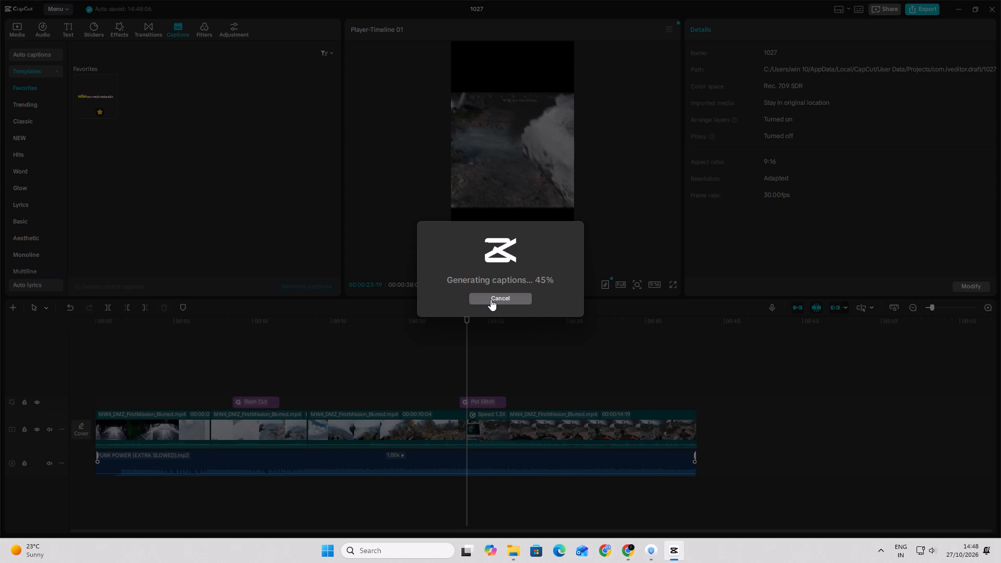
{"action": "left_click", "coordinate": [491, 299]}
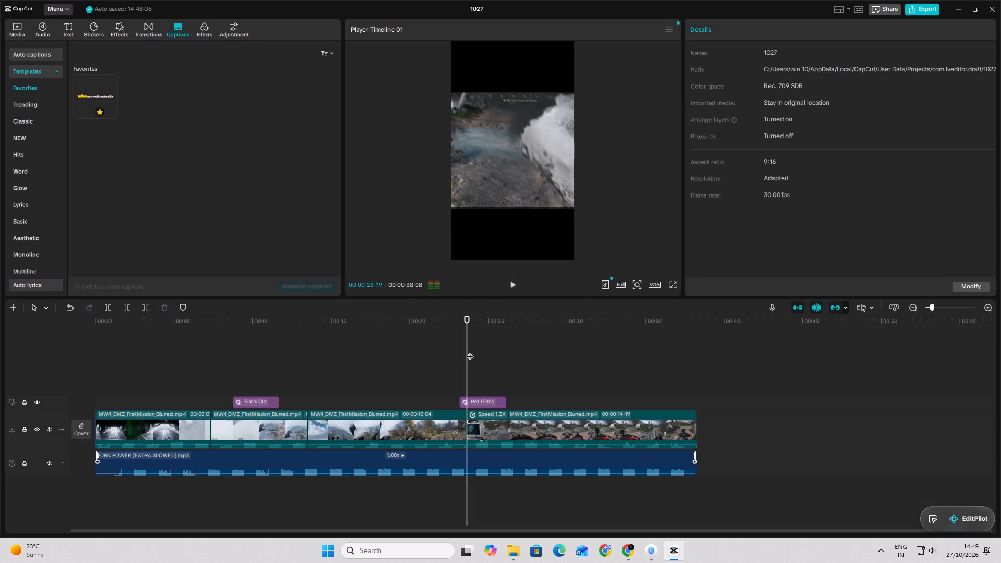
Return to the start of the timeline and generate captions with the favorite yellow-and-white caption template.
{"action": "left_click_drag", "start_coordinate": [467, 352], "coordinate": [89, 335]}
{"action": "left_click", "coordinate": [92, 89]}
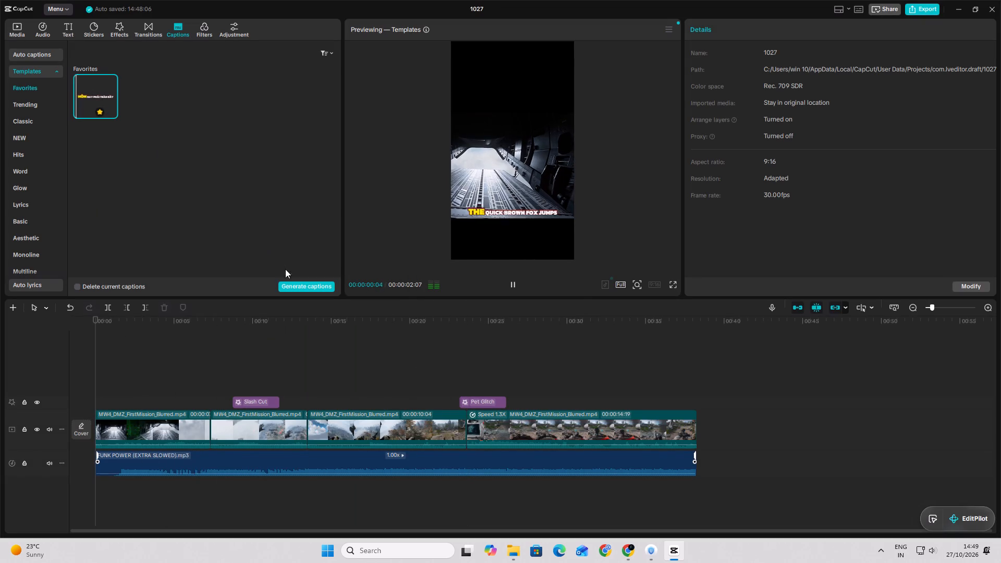
{"action": "left_click", "coordinate": [297, 283]}
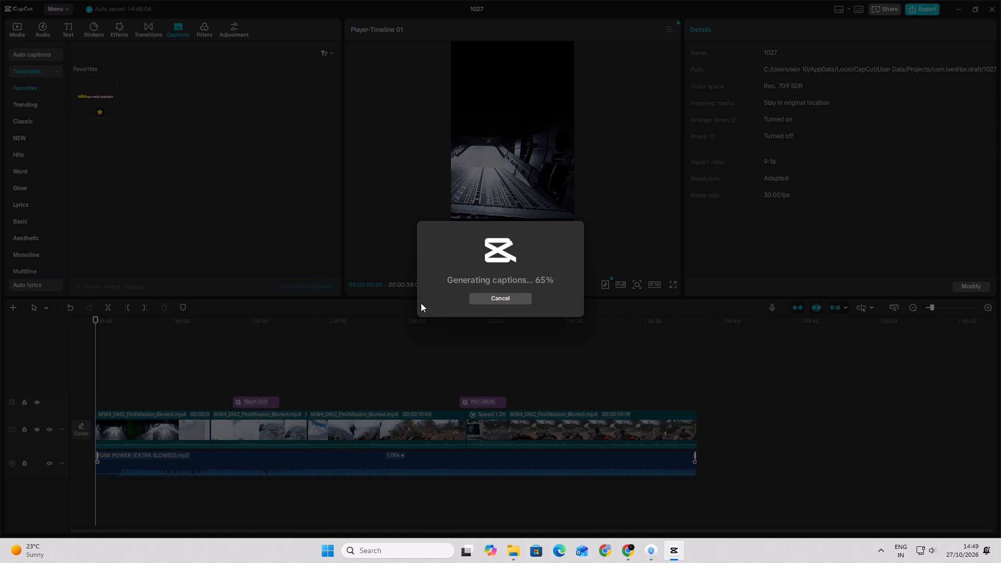
Switch to Chrome and look over the Whop campaign page, the FUNK POWER video, a recommended Short and the DMZ footage page.
{"action": "left_click", "coordinate": [630, 557]}
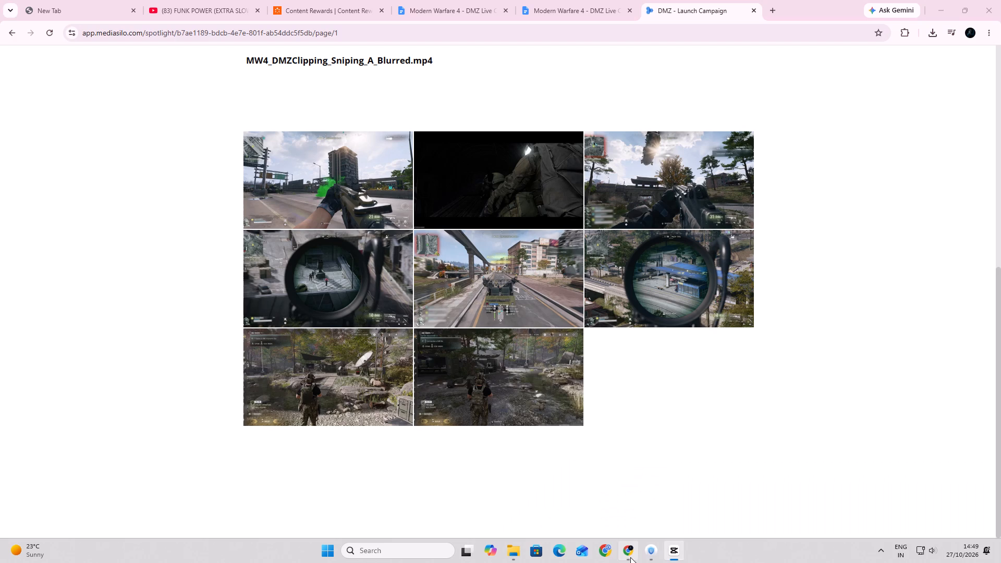
{"action": "left_click", "coordinate": [219, 0]}
{"action": "left_click", "coordinate": [332, 0]}
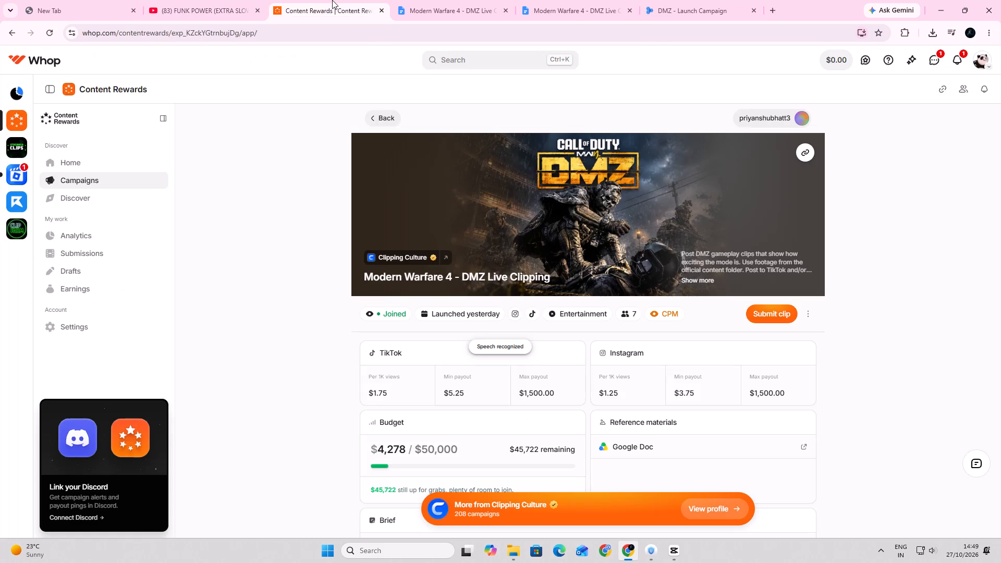
{"action": "left_click", "coordinate": [205, 0]}
{"action": "left_click", "coordinate": [351, 208]}
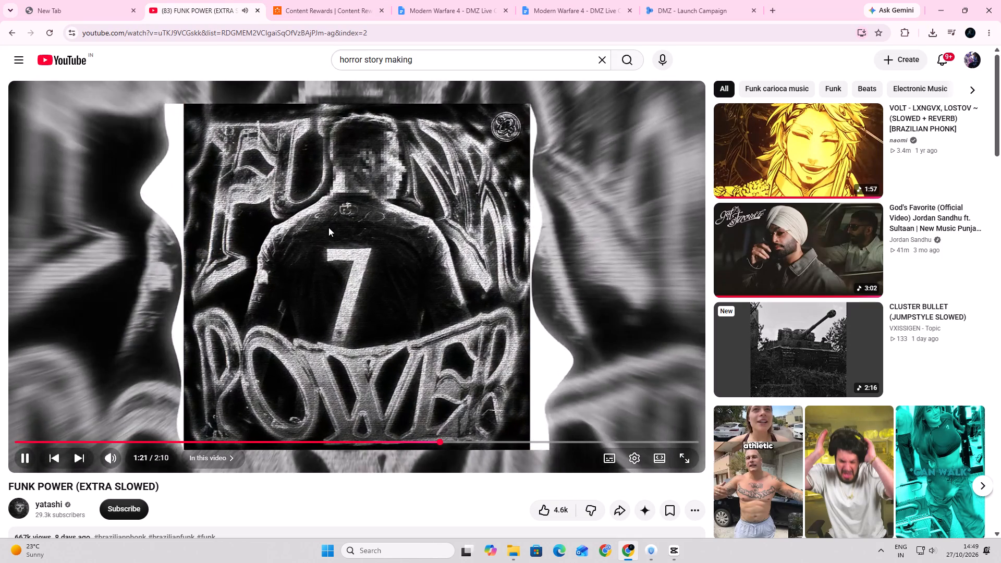
{"action": "scroll", "coordinate": [328, 227], "scroll_direction": "down", "scroll_amount": 3}
{"action": "left_click", "coordinate": [331, 152]}
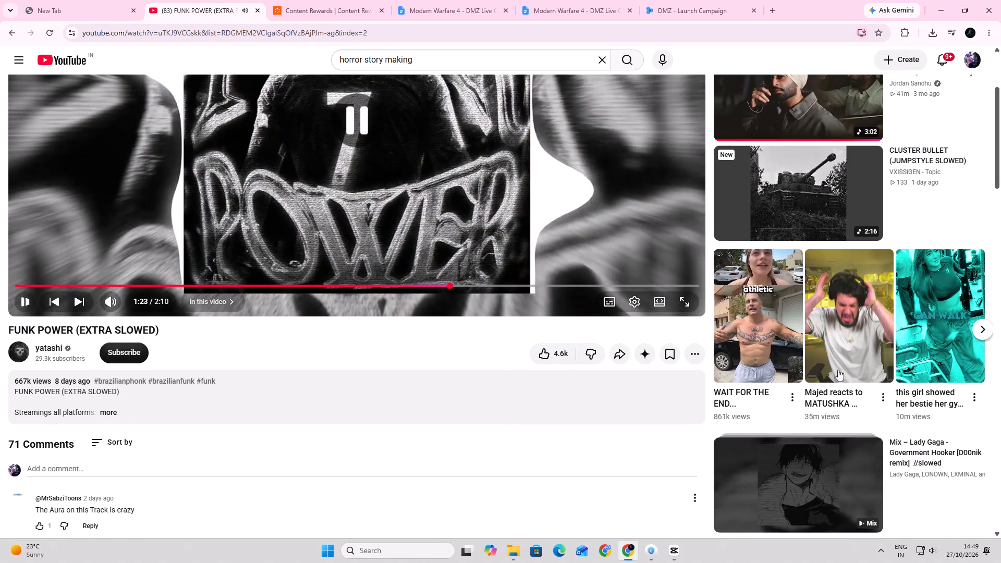
{"action": "left_click", "coordinate": [925, 319]}
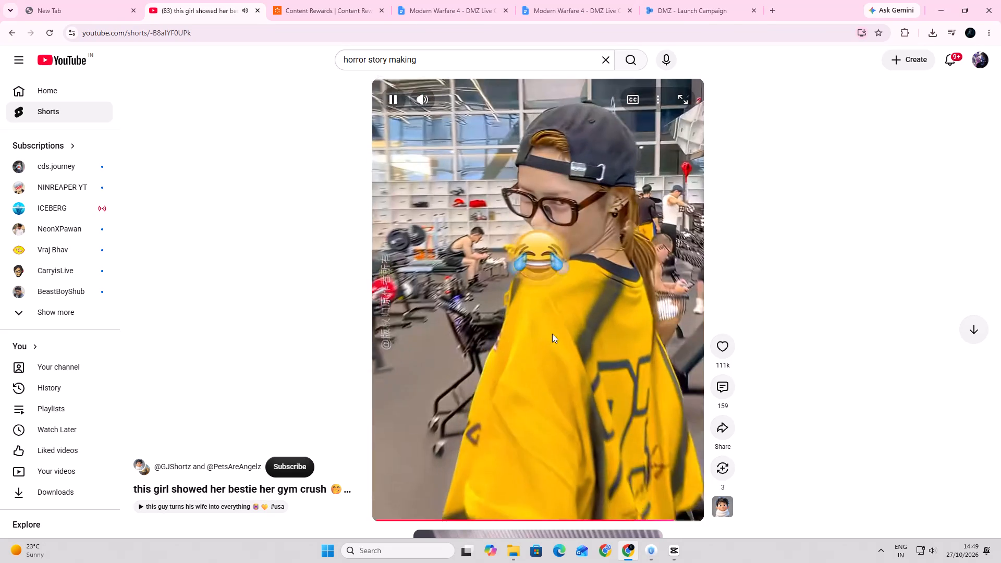
{"action": "left_click", "coordinate": [563, 333]}
{"action": "left_click", "coordinate": [711, 11]}
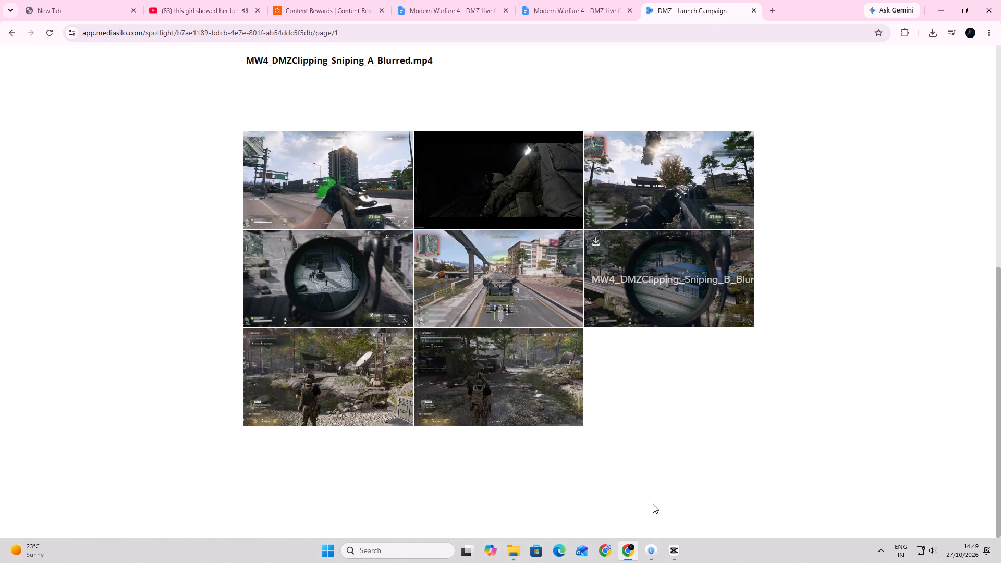
Switch to CapCut and play the edit from the beginning to check the generated captions.
{"action": "left_click", "coordinate": [666, 547]}
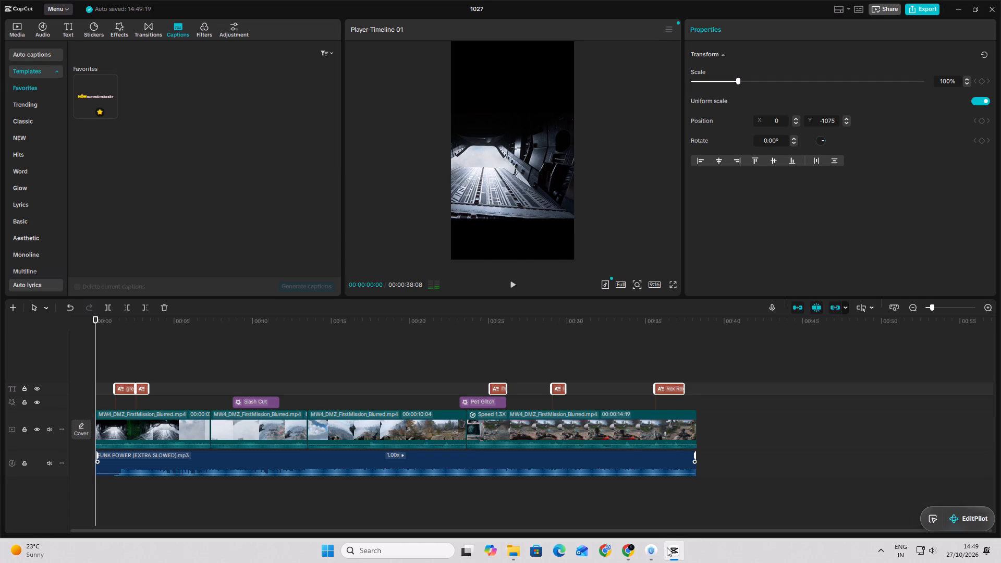
{"action": "left_click", "coordinate": [512, 280]}
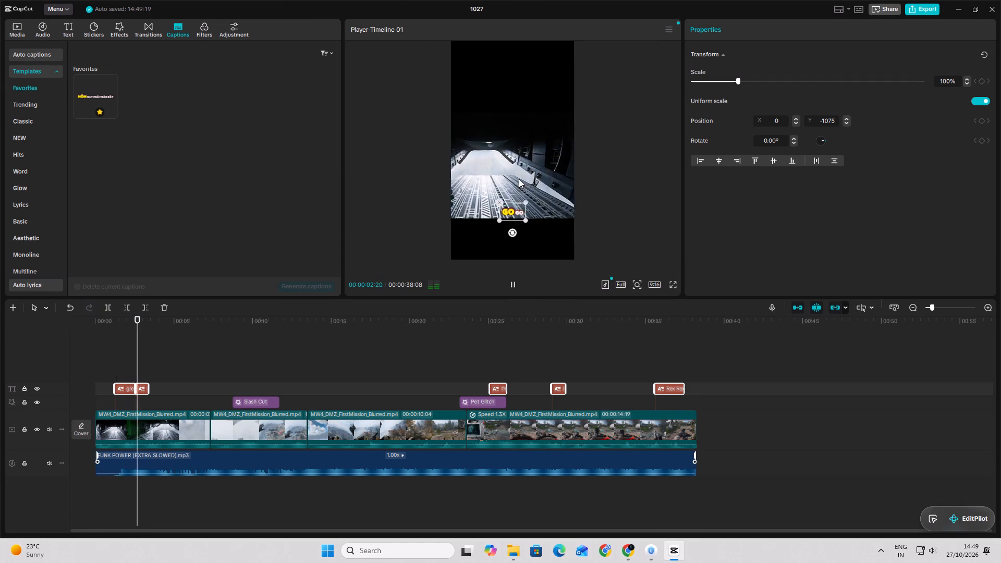
Reposition the first gameplay clip in the 9:16 frame to X -576, Y -160.
{"action": "left_click_drag", "start_coordinate": [515, 210], "coordinate": [516, 203]}
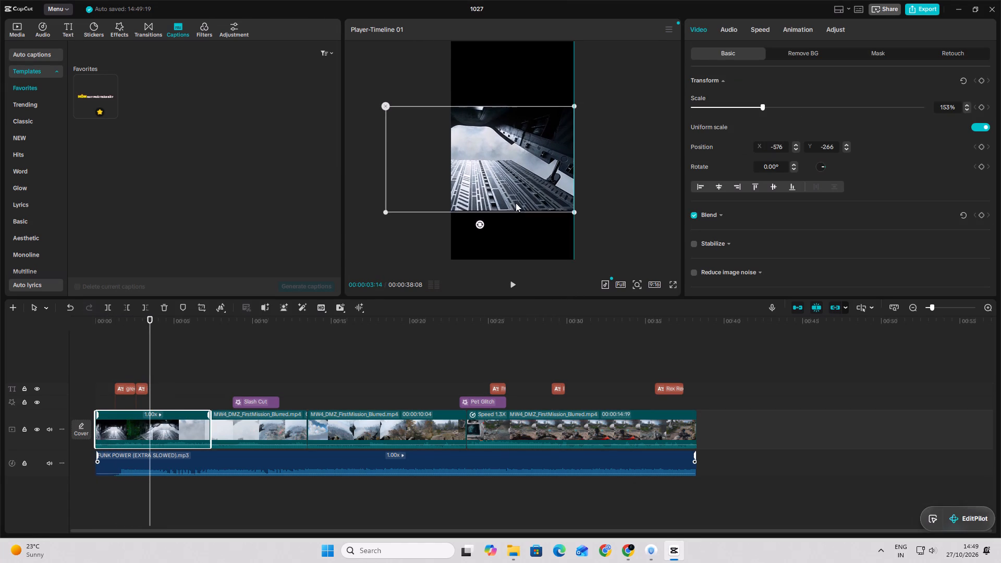
{"action": "left_click_drag", "start_coordinate": [516, 203], "coordinate": [517, 203]}
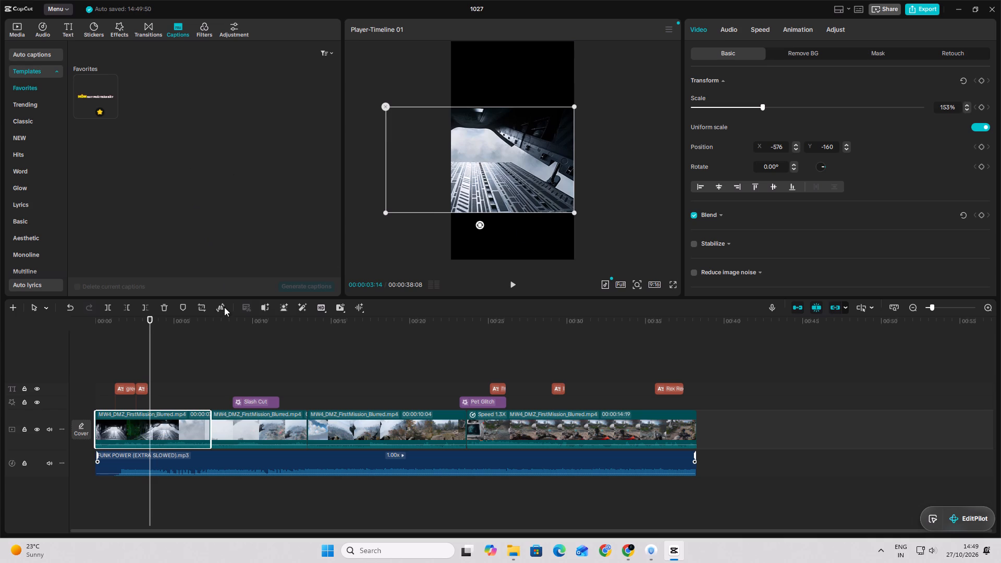
Move all the generated captions up in the 9:16 frame to X 0, Y -828, over the gameplay footage.
{"action": "left_click", "coordinate": [109, 392]}
{"action": "left_click", "coordinate": [119, 391]}
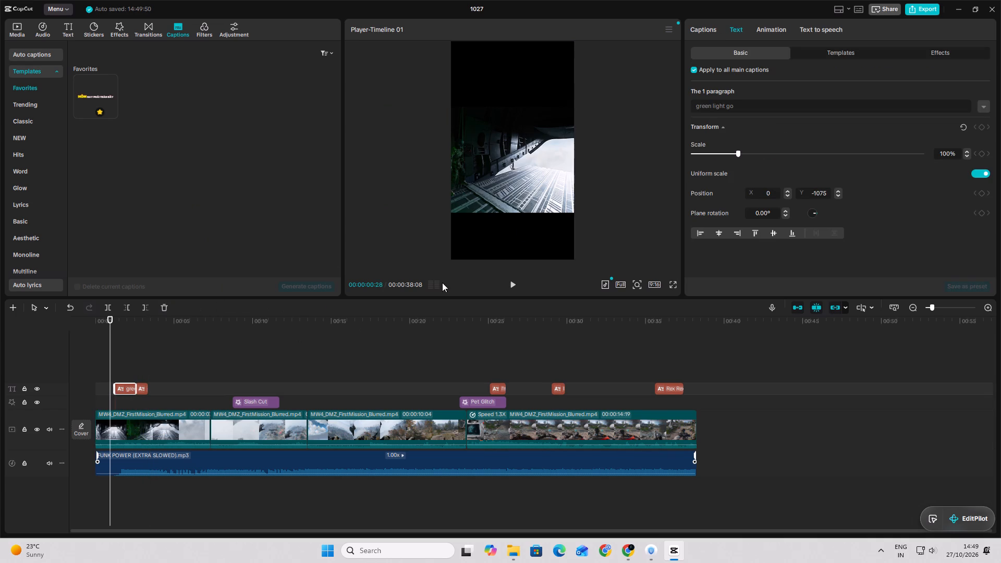
{"action": "left_click", "coordinate": [493, 183]}
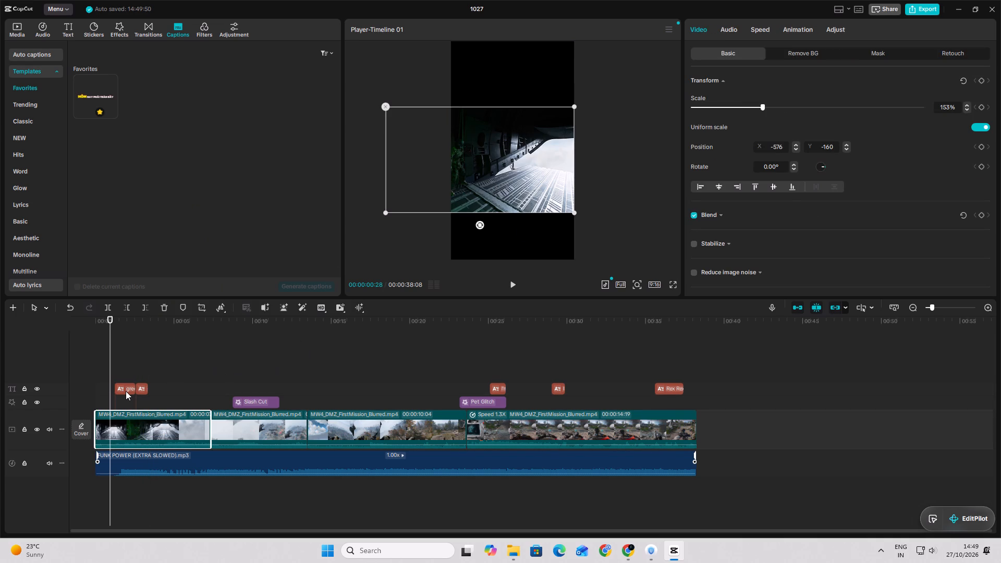
{"action": "left_click", "coordinate": [126, 391]}
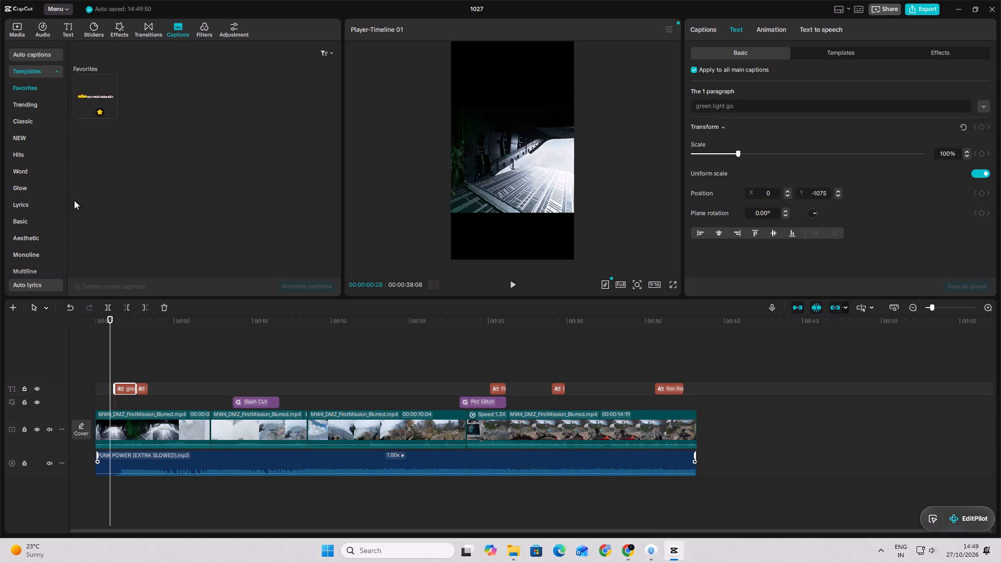
{"action": "left_click", "coordinate": [22, 31]}
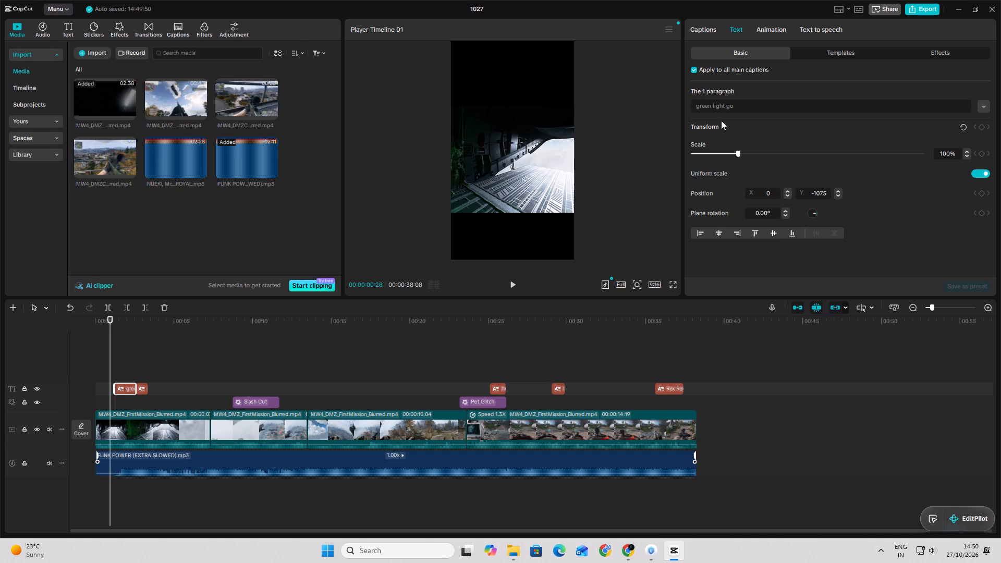
{"action": "left_click", "coordinate": [135, 389]}
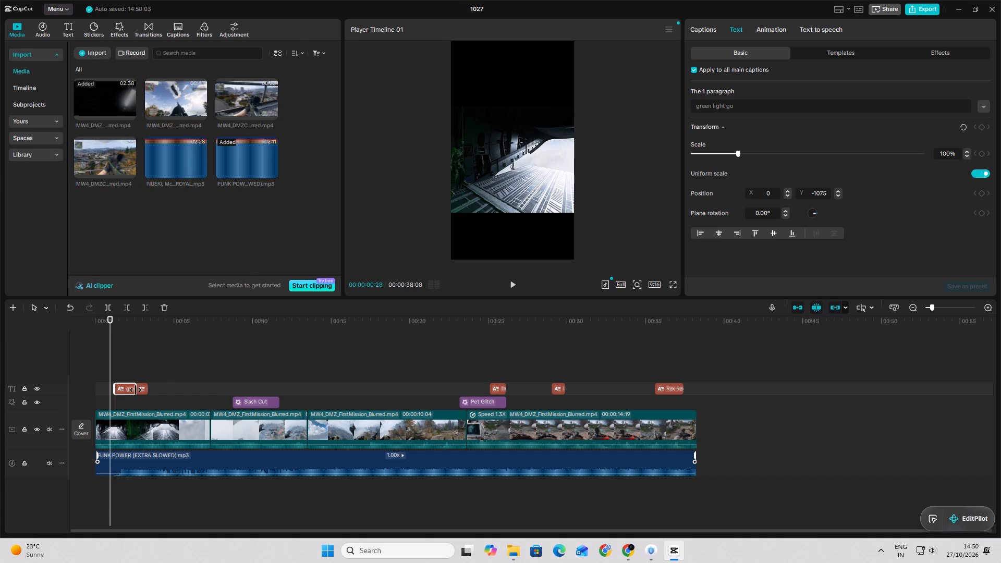
{"action": "left_click", "coordinate": [142, 393]}
{"action": "left_click", "coordinate": [540, 174]}
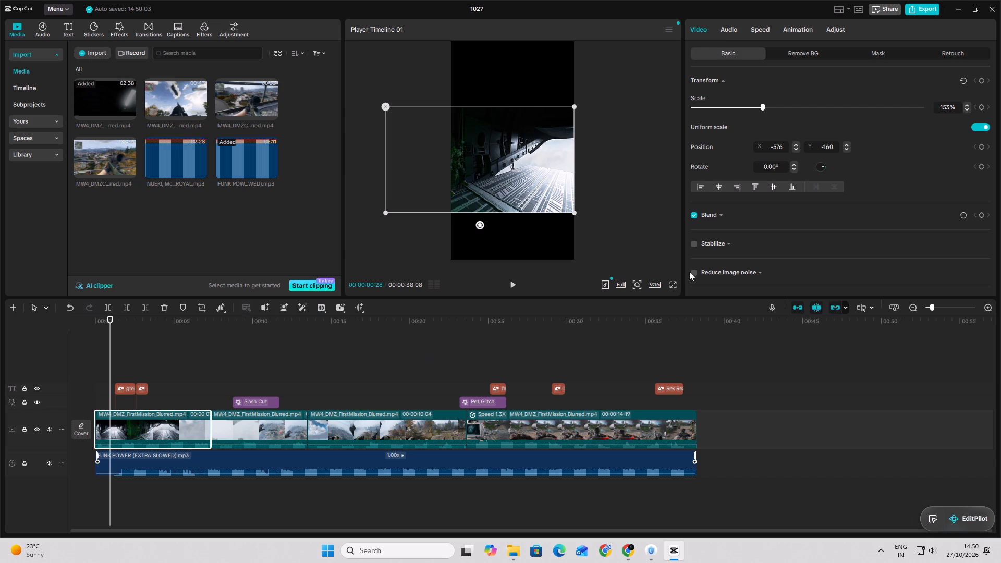
{"action": "left_click", "coordinate": [130, 391]}
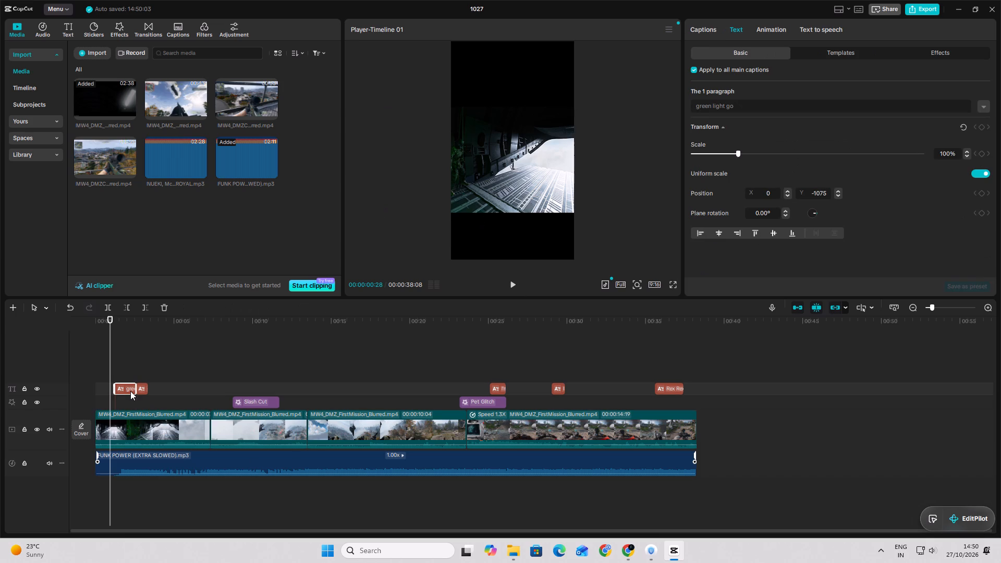
{"action": "left_click", "coordinate": [130, 391]}
{"action": "left_click", "coordinate": [511, 280]}
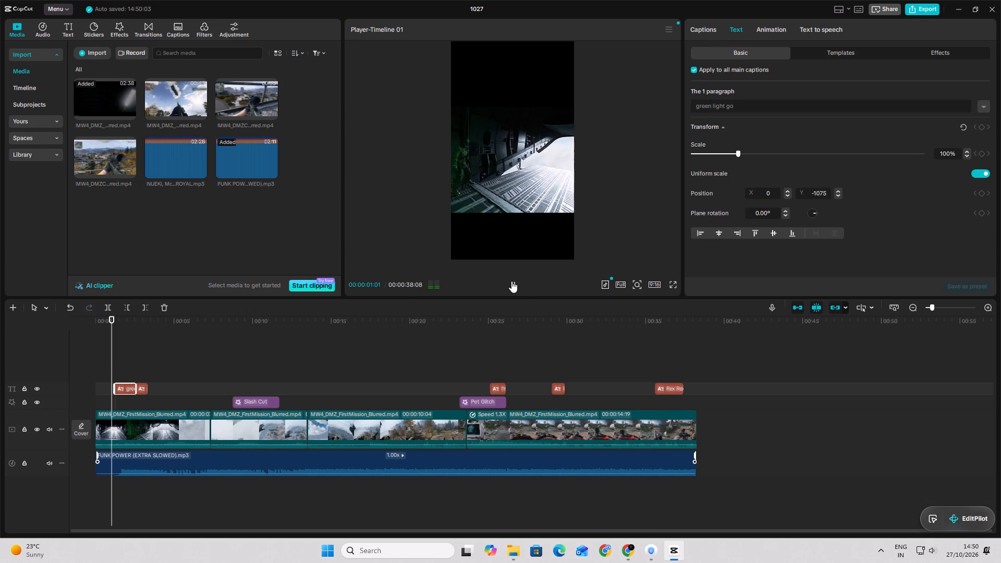
{"action": "left_click", "coordinate": [513, 280]}
{"action": "left_click_drag", "start_coordinate": [511, 210], "coordinate": [512, 207]}
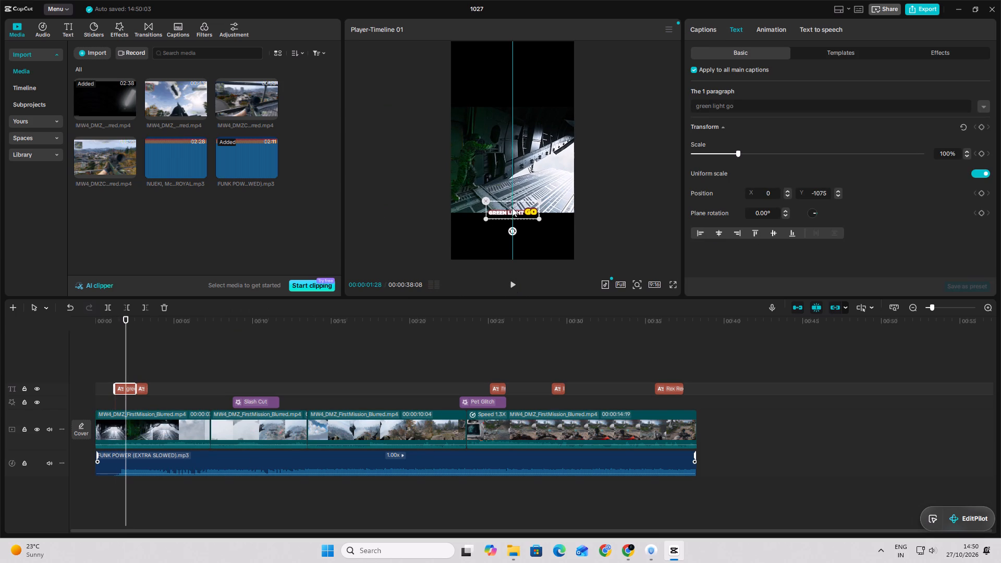
{"action": "left_click_drag", "start_coordinate": [512, 207], "coordinate": [514, 195]}
Play the edit through to the end to check the captions in their new position.
{"action": "left_click", "coordinate": [515, 282]}
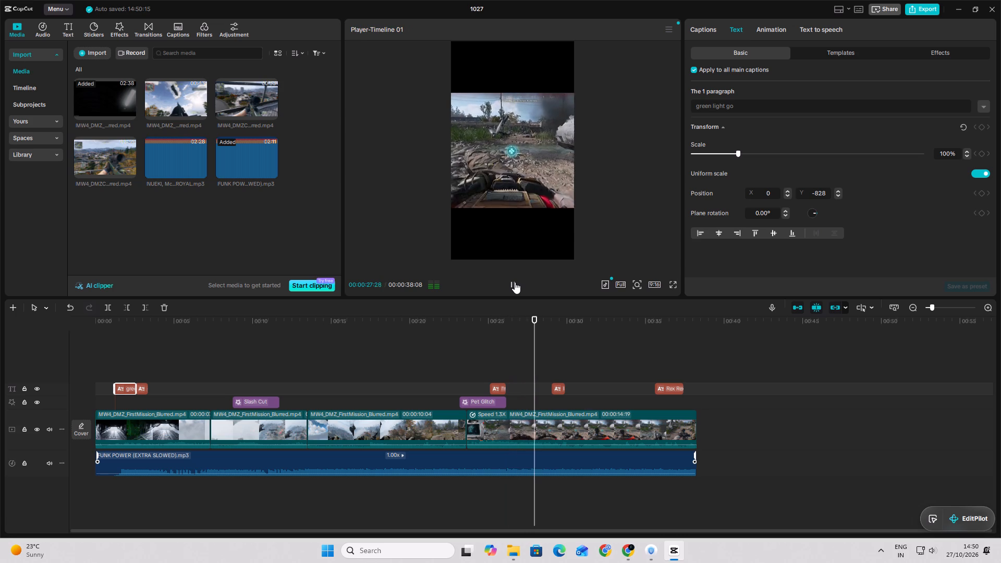
{"action": "left_click", "coordinate": [515, 282]}
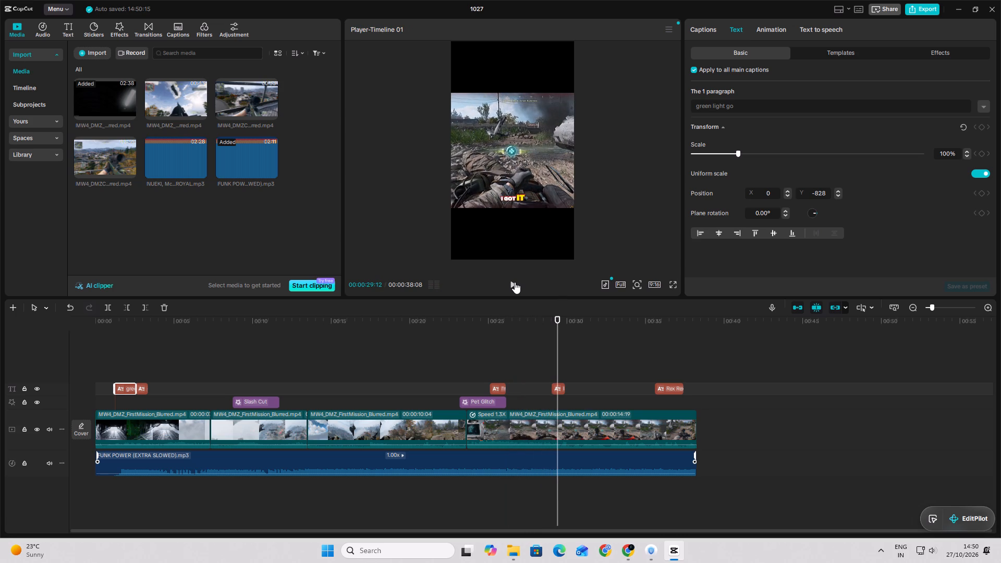
{"action": "left_click", "coordinate": [515, 282]}
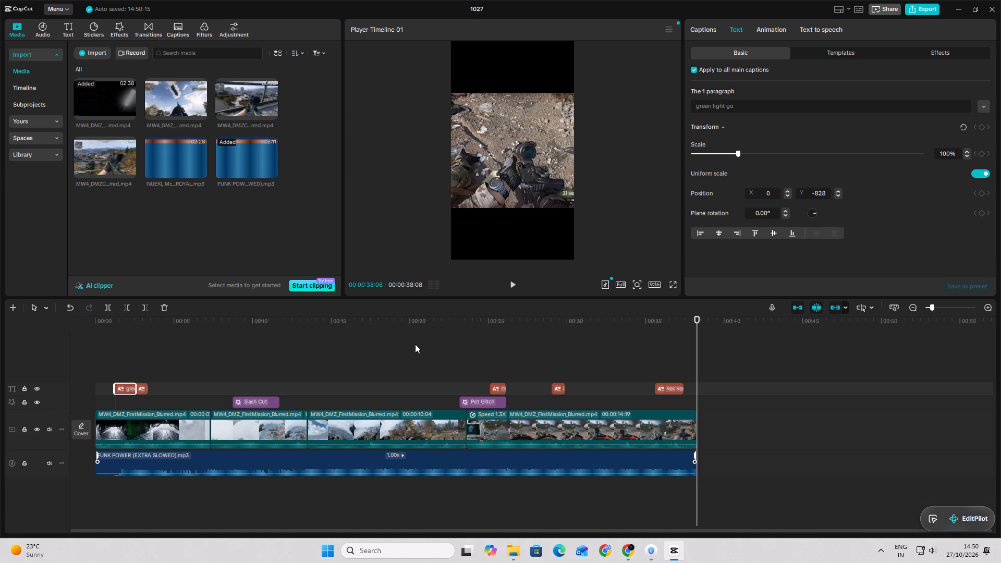
Switch to Chrome and copy "Hajin looks amazing." from the on-screen text examples in the DMZ Live Clipping document.
{"action": "left_click", "coordinate": [621, 553]}
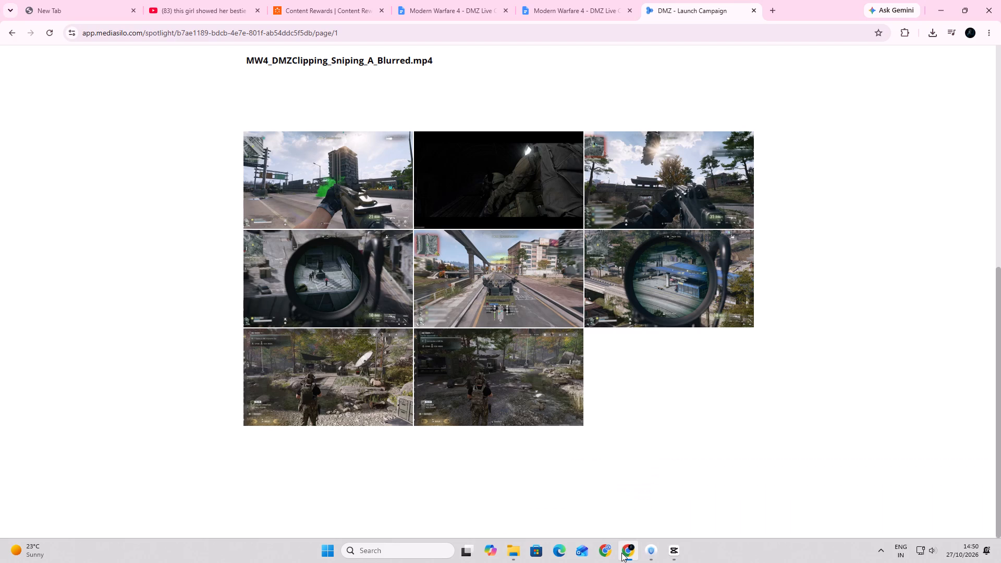
{"action": "scroll", "coordinate": [627, 382], "scroll_direction": "up", "scroll_amount": 8}
{"action": "left_click", "coordinate": [541, 0]}
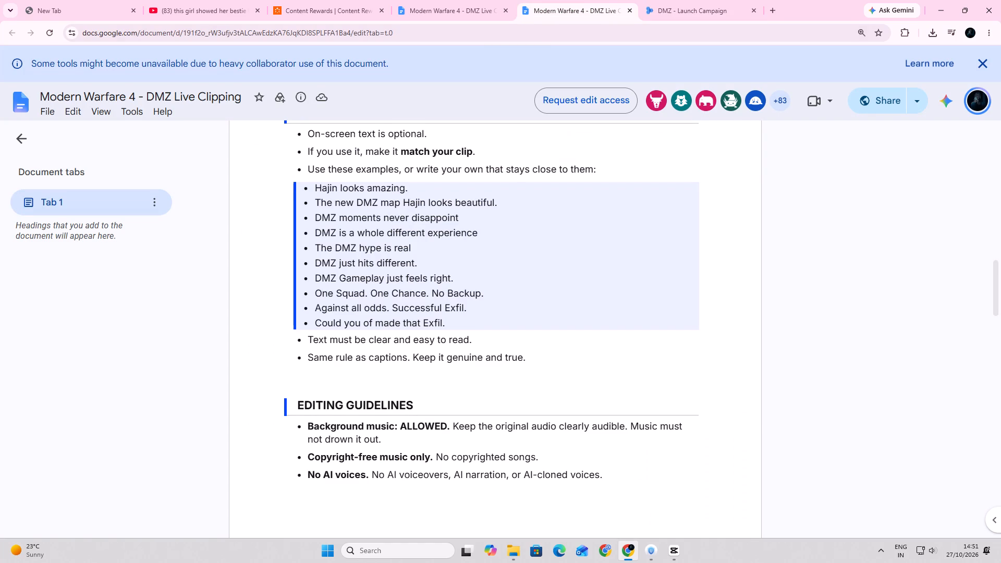
{"action": "scroll", "coordinate": [418, 204], "scroll_direction": "up", "scroll_amount": 2}
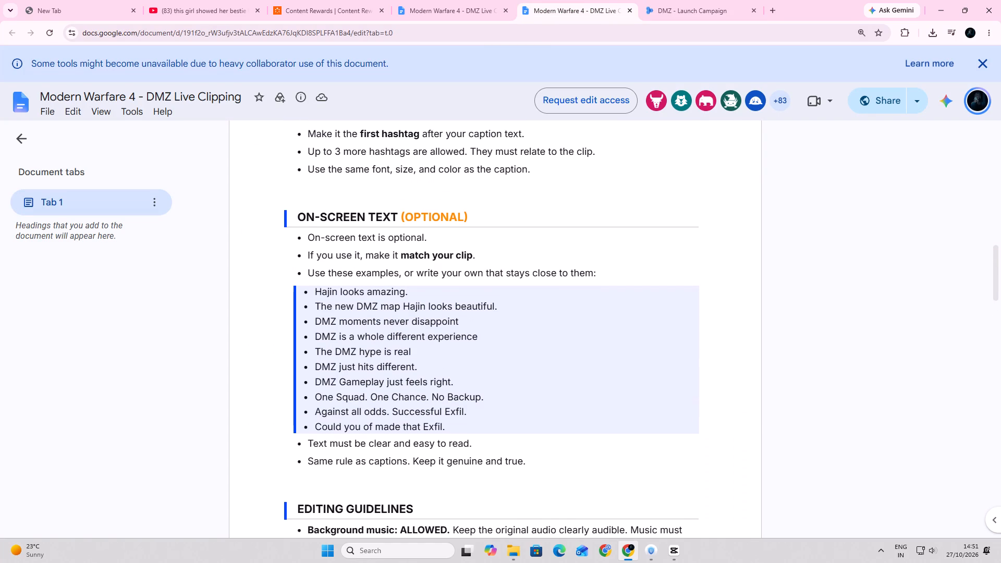
{"action": "left_click_drag", "start_coordinate": [413, 298], "coordinate": [307, 291]}
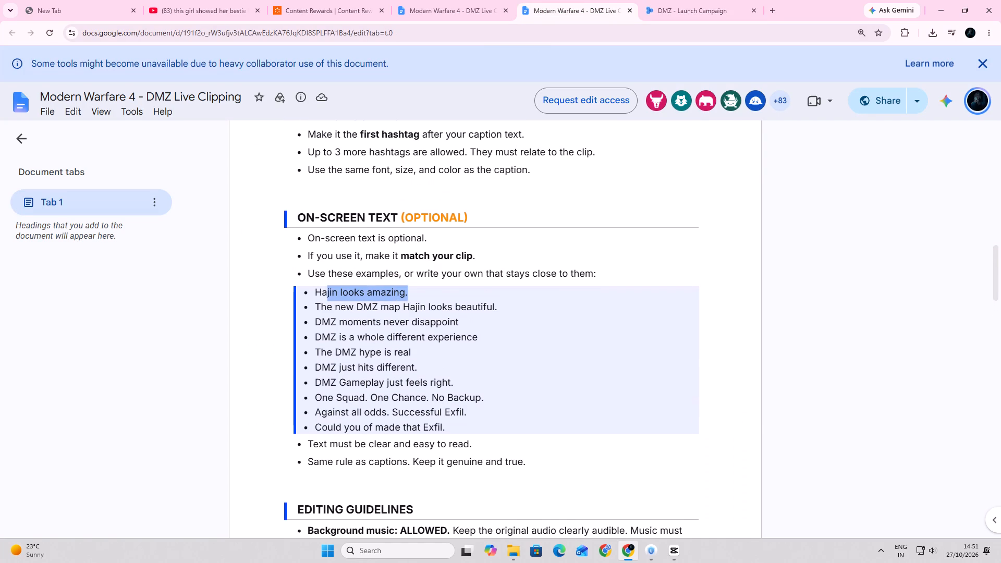
{"action": "key", "text": "ctrl+c"}
{"action": "left_click", "coordinate": [722, 497]}
Switch to CapCut, add a default text on its own track from the start and stretch it across the whole edit.
{"action": "left_click", "coordinate": [673, 554]}
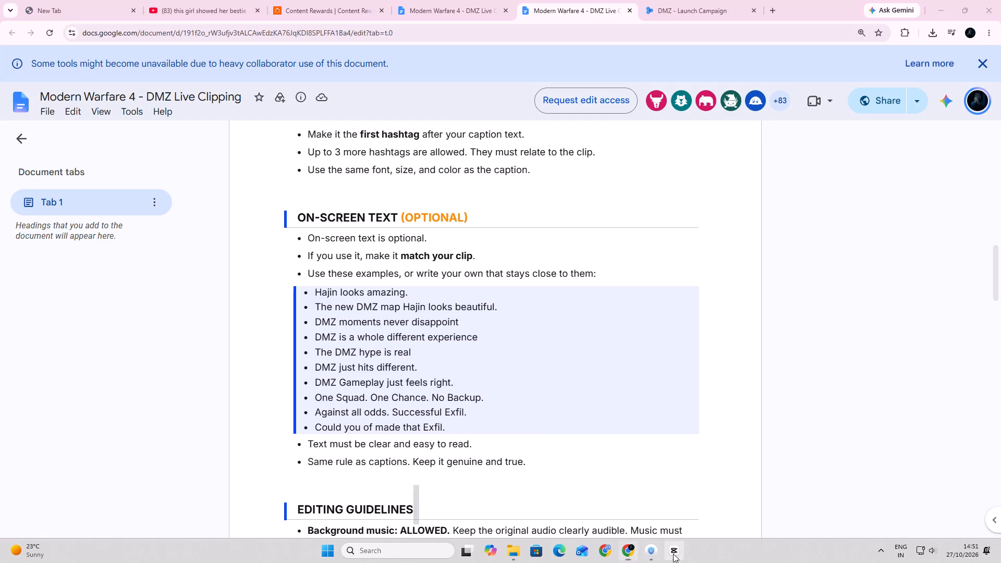
{"action": "left_click", "coordinate": [69, 19]}
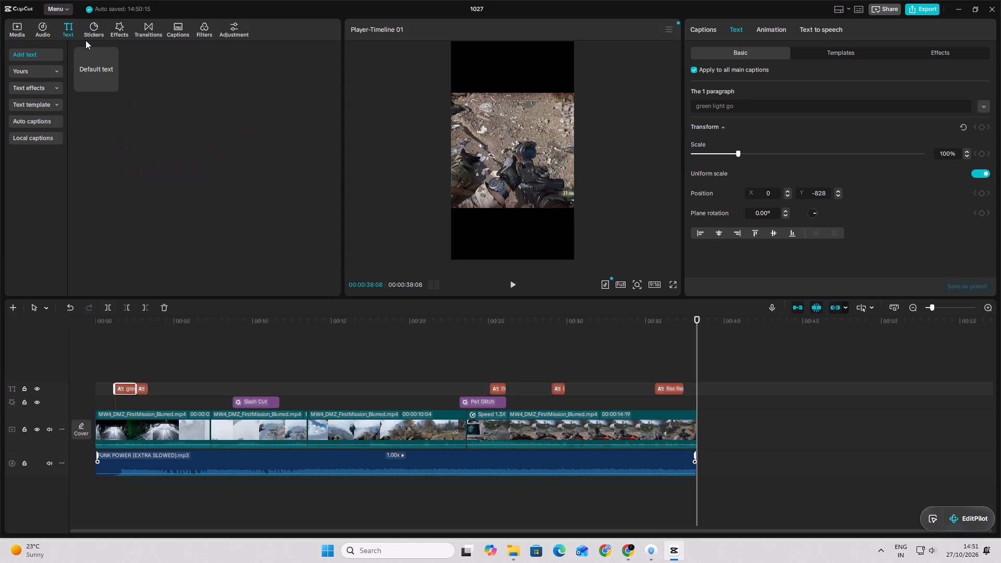
{"action": "left_click", "coordinate": [99, 69]}
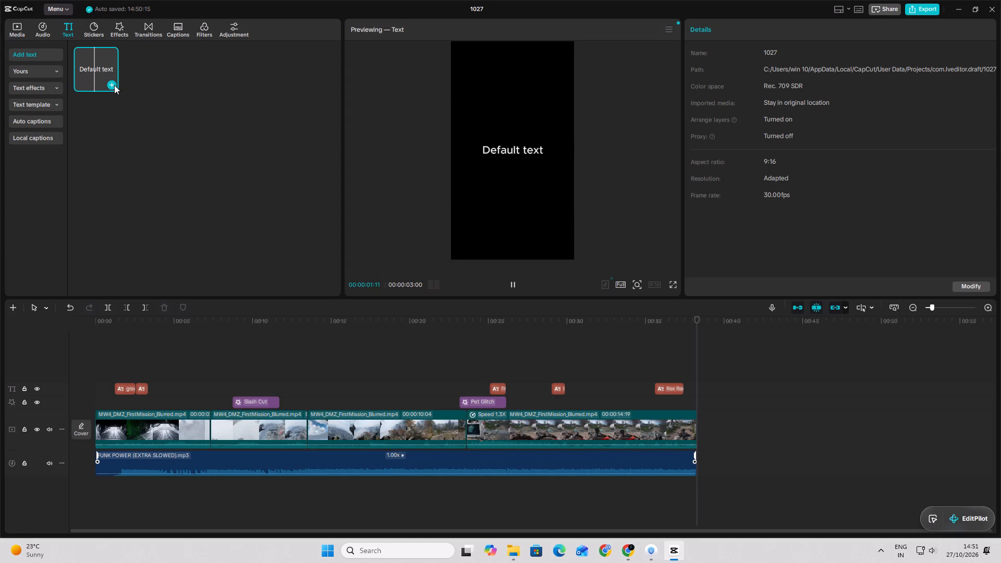
{"action": "left_click", "coordinate": [114, 84]}
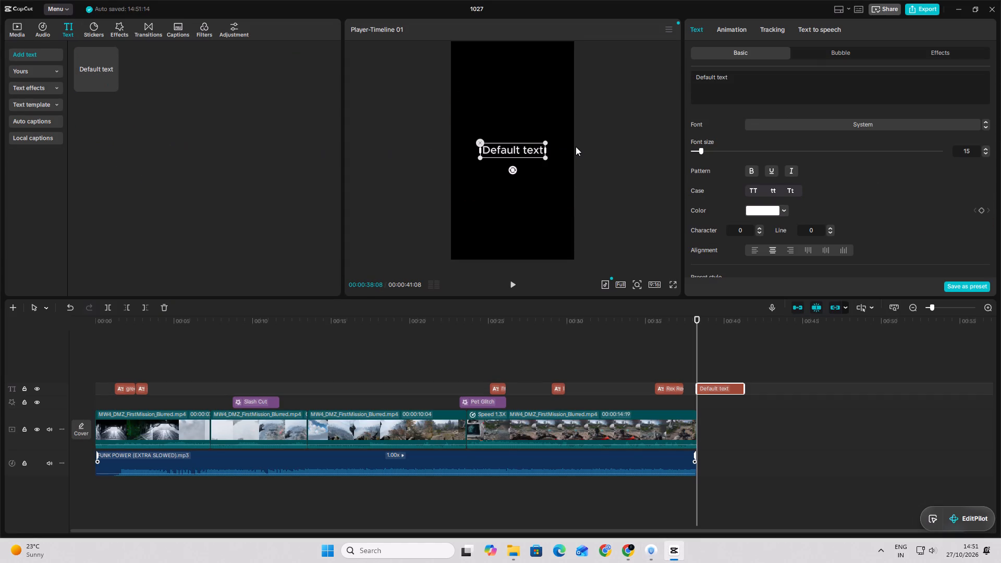
{"action": "left_click_drag", "start_coordinate": [716, 390], "coordinate": [429, 362]}
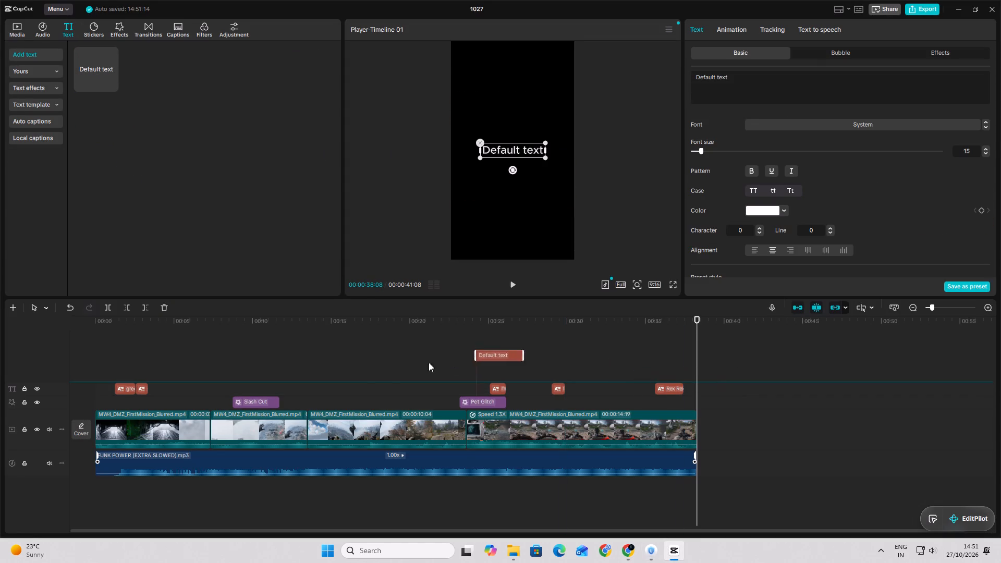
{"action": "left_click_drag", "start_coordinate": [429, 362], "coordinate": [90, 366]}
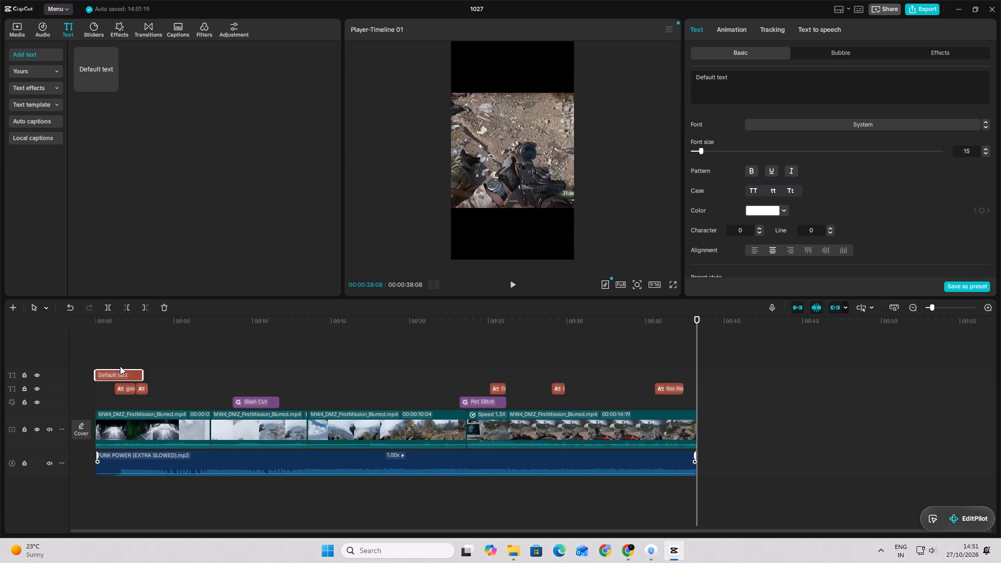
{"action": "left_click_drag", "start_coordinate": [143, 375], "coordinate": [685, 359]}
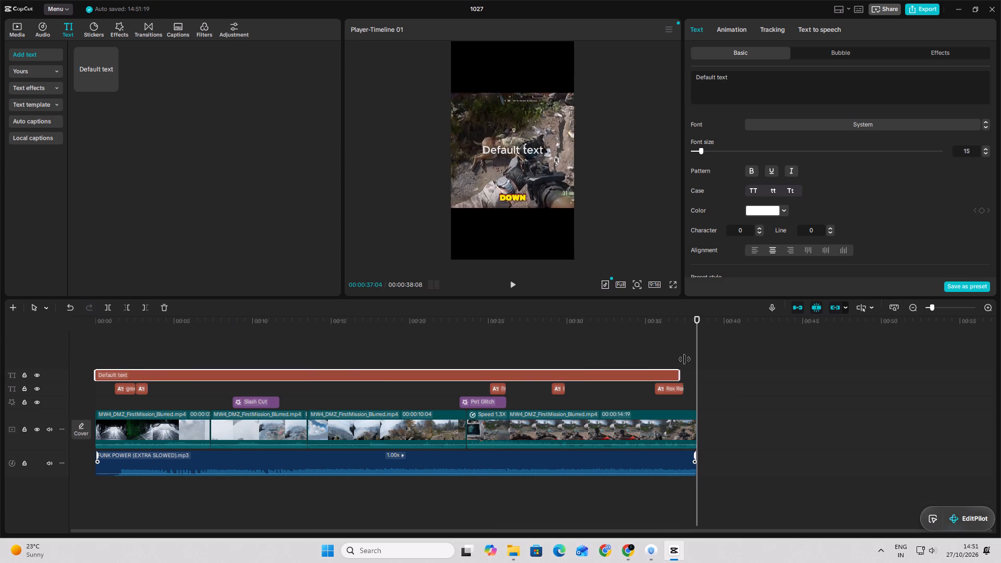
{"action": "left_click_drag", "start_coordinate": [685, 359], "coordinate": [692, 360]}
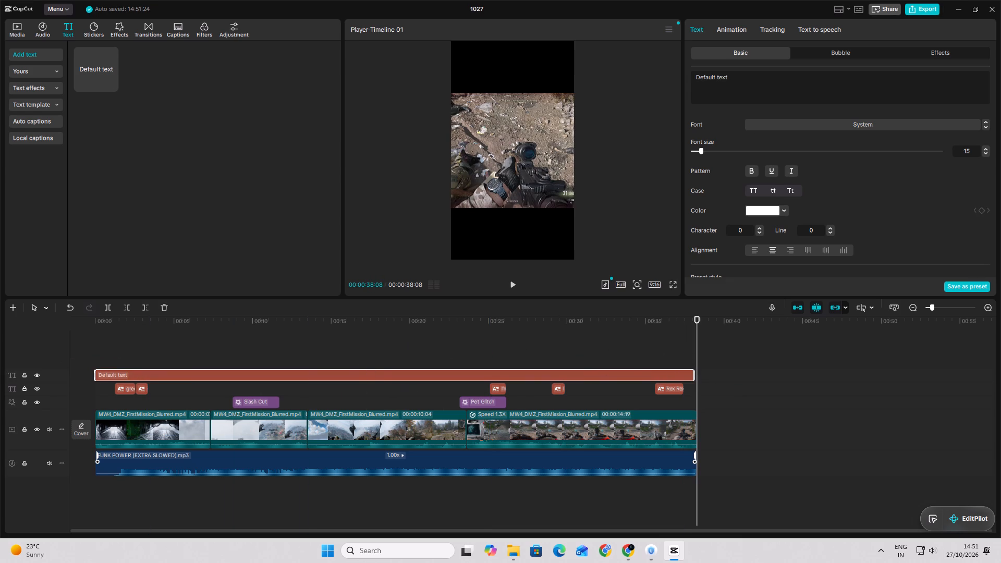
Replace the default text's wording with the copied line "Hajin looks amazing.".
{"action": "left_click", "coordinate": [782, 83]}
{"action": "left_click_drag", "start_coordinate": [779, 81], "coordinate": [636, 77]}
{"action": "key", "text": "ctrl+v"}
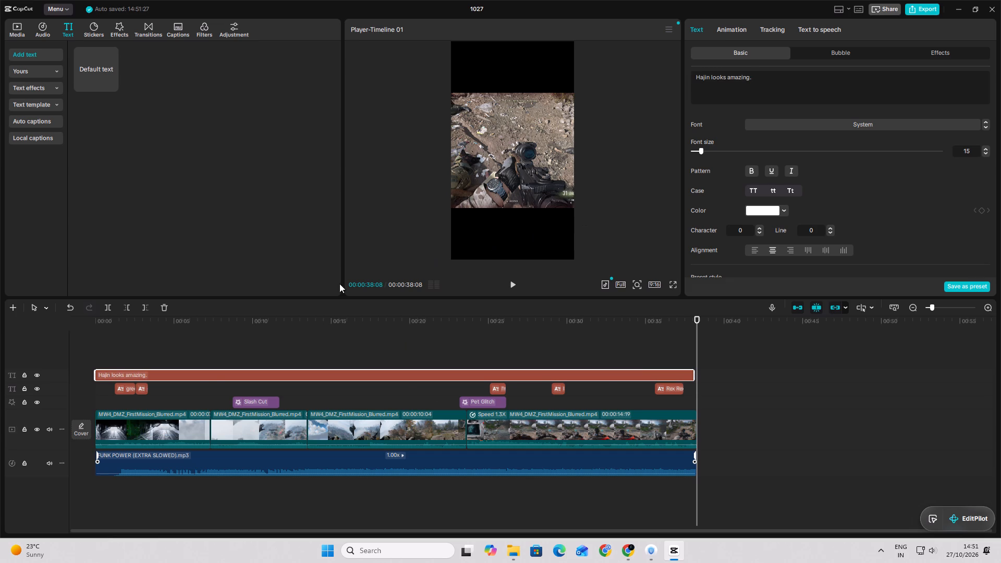
Move the title into the black area just above the gameplay footage, centred horizontally.
{"action": "left_click_drag", "start_coordinate": [696, 340], "coordinate": [471, 353]}
{"action": "left_click_drag", "start_coordinate": [516, 149], "coordinate": [515, 84]}
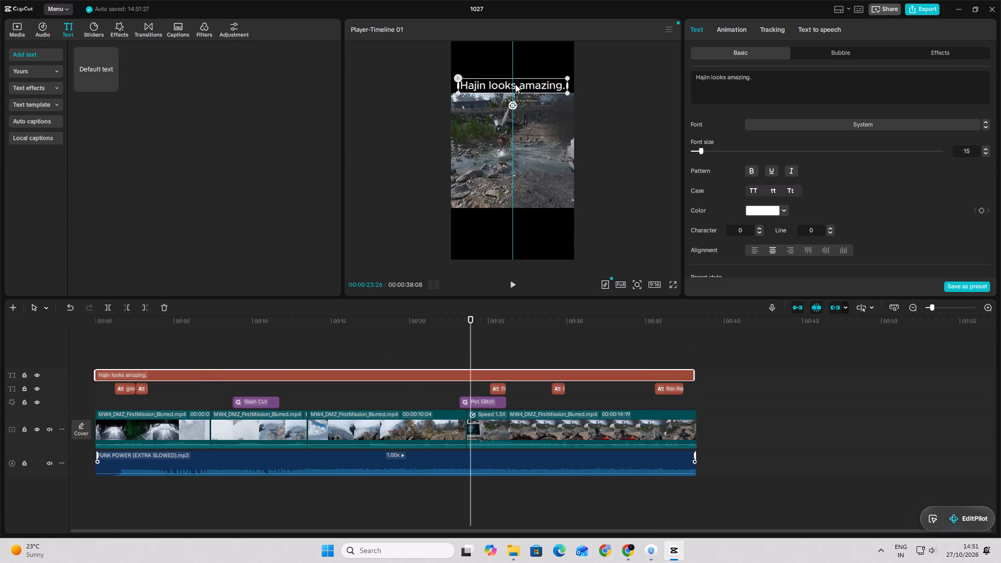
{"action": "left_click_drag", "start_coordinate": [515, 84], "coordinate": [515, 82]}
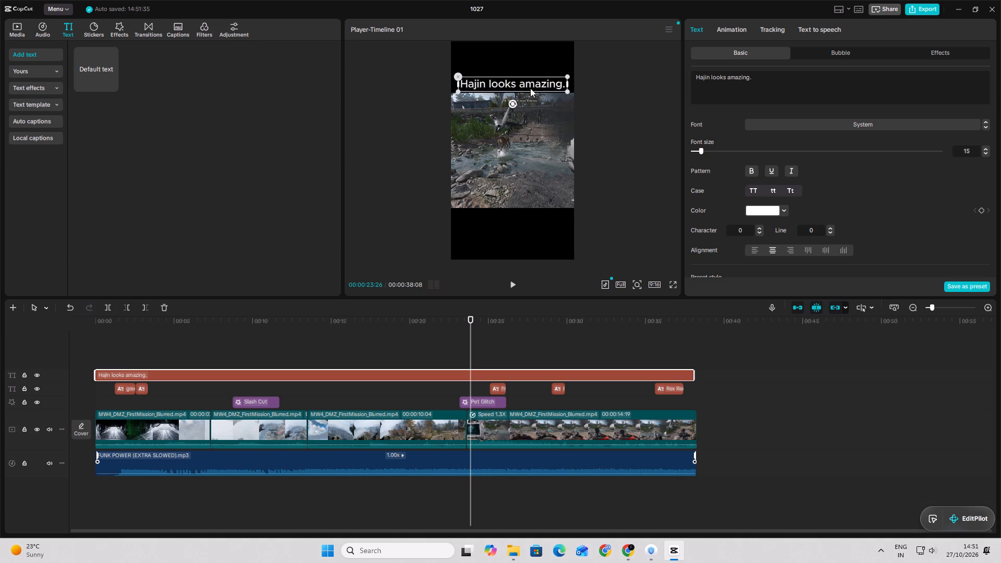
Remove the full stop from the title so it reads "Hajin looks amazing".
{"action": "left_click", "coordinate": [767, 75]}
{"action": "key", "text": "BackSpace"}
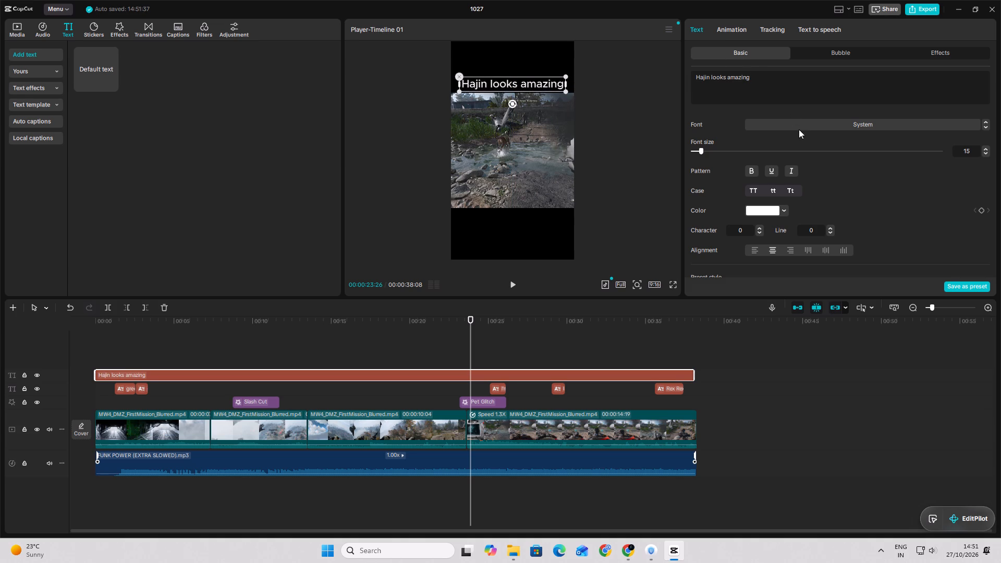
Try several preset styles on the title, settle on the white text with a pink glow, and play it back.
{"action": "scroll", "coordinate": [788, 226], "scroll_direction": "down", "scroll_amount": 2}
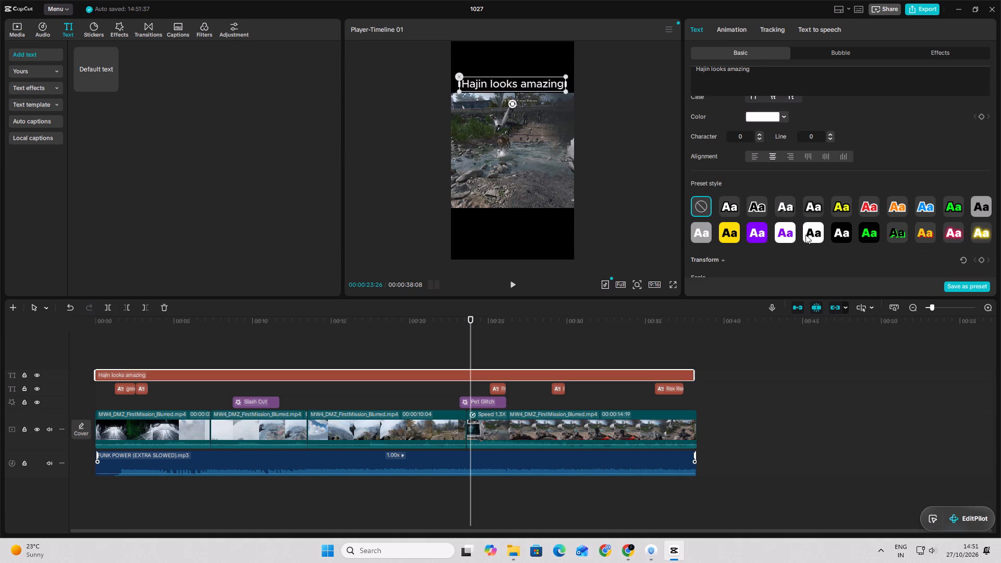
{"action": "left_click", "coordinate": [805, 235]}
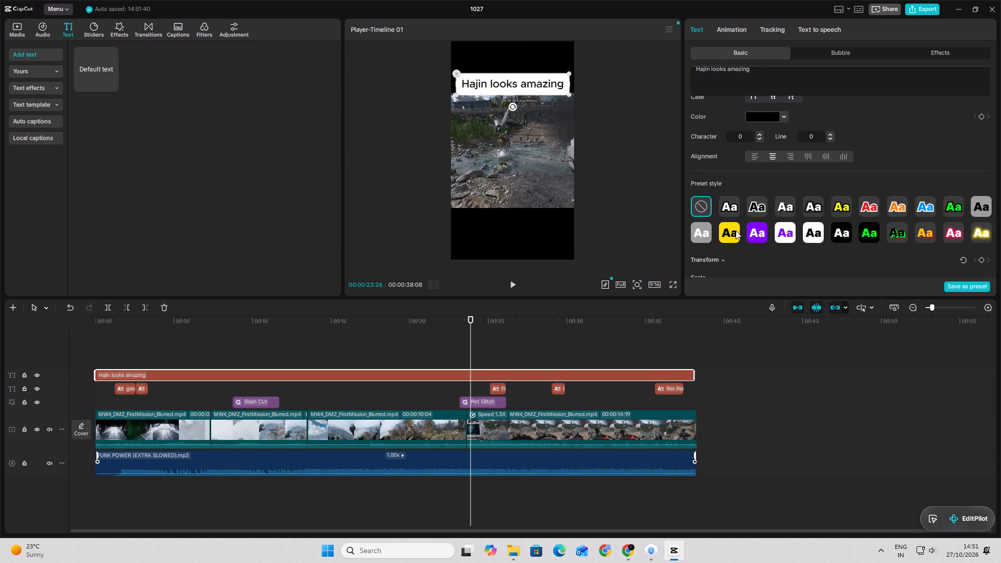
{"action": "left_click", "coordinate": [750, 206]}
{"action": "left_click", "coordinate": [728, 204]}
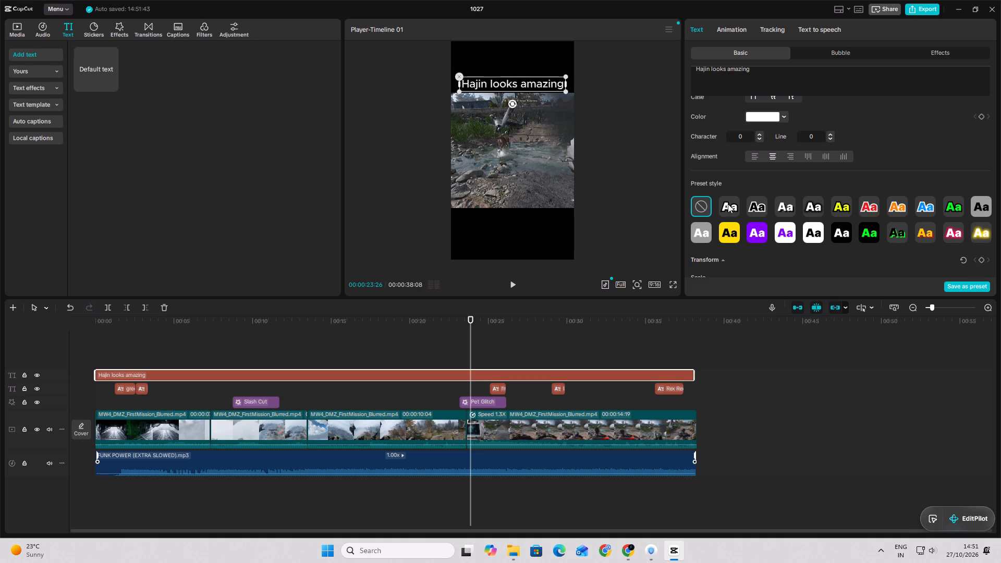
{"action": "left_click", "coordinate": [871, 207]}
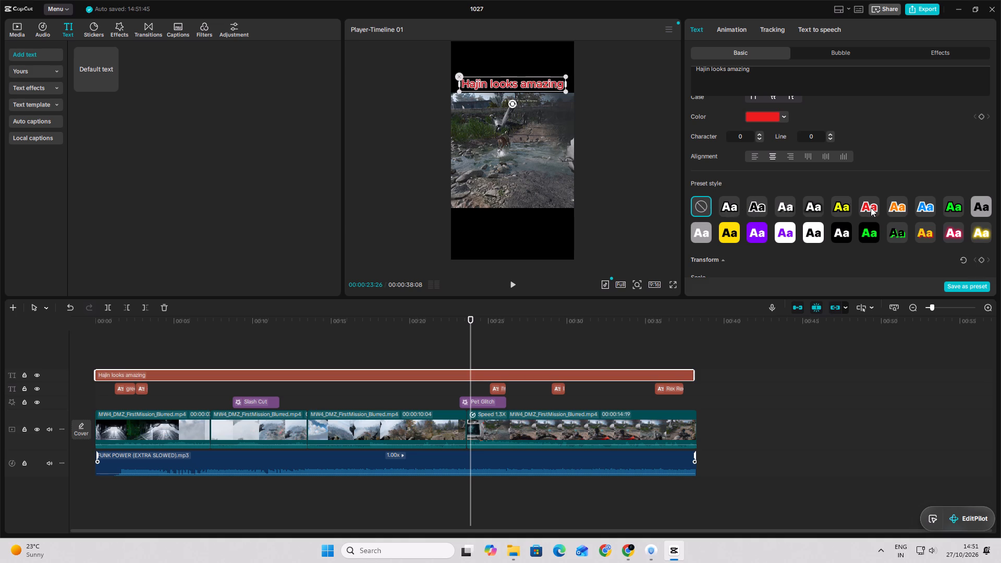
{"action": "left_click", "coordinate": [901, 206]}
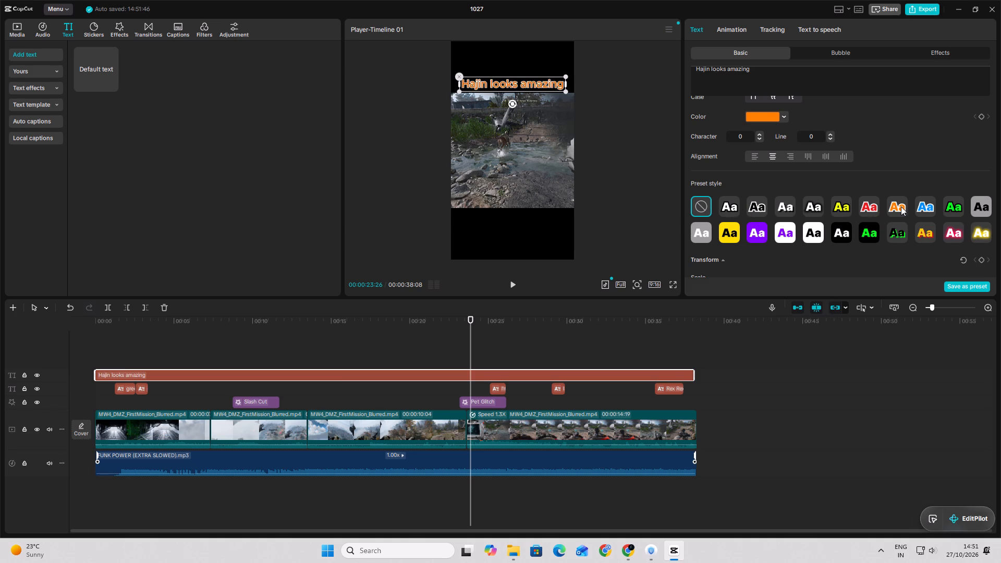
{"action": "left_click", "coordinate": [953, 228]}
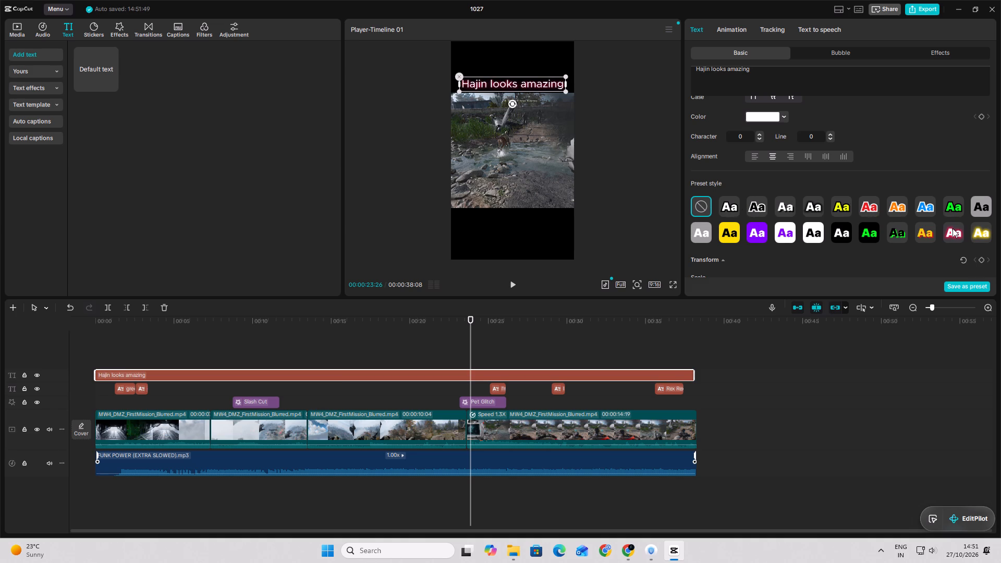
{"action": "left_click", "coordinate": [516, 285]}
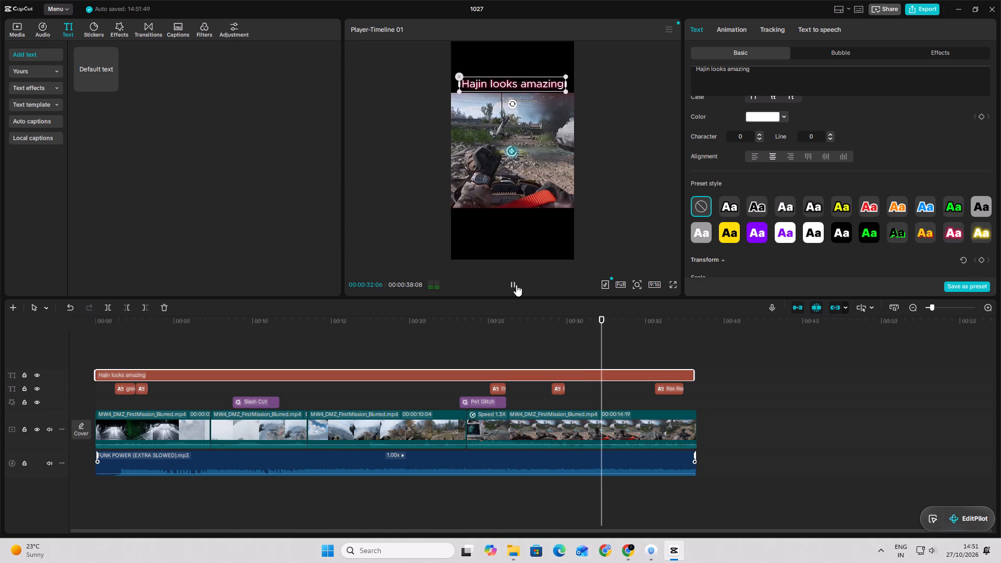
{"action": "left_click", "coordinate": [516, 285]}
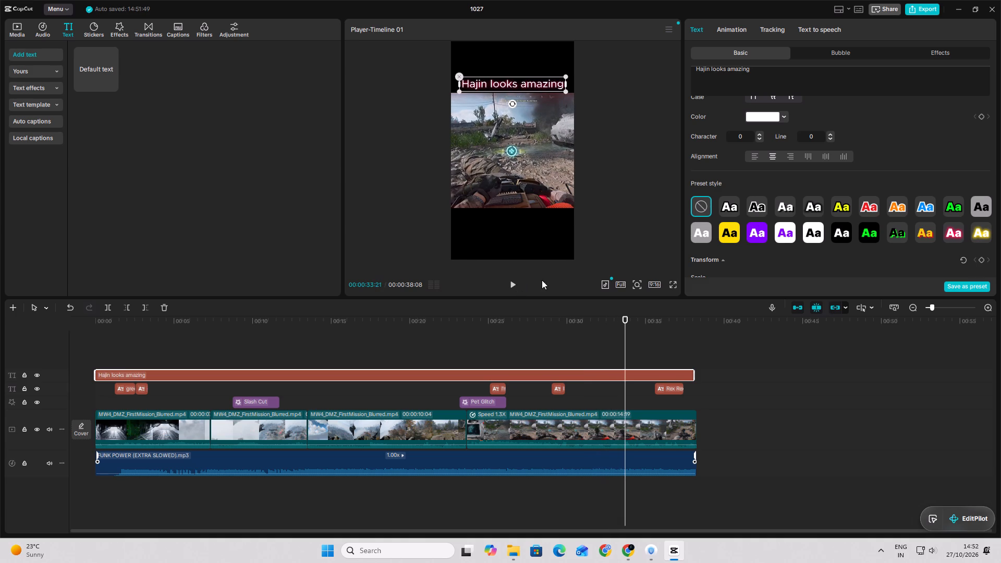
Check the on-screen text, FTC disclosure and caption guidelines in the campaign document in Chrome, and return to CapCut.
{"action": "left_click", "coordinate": [634, 552]}
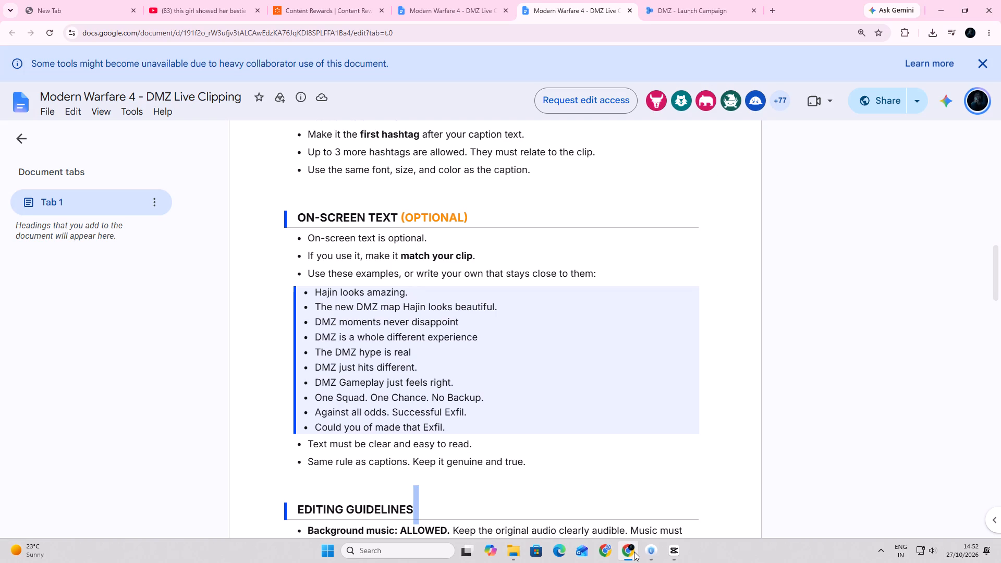
{"action": "left_click", "coordinate": [578, 364]}
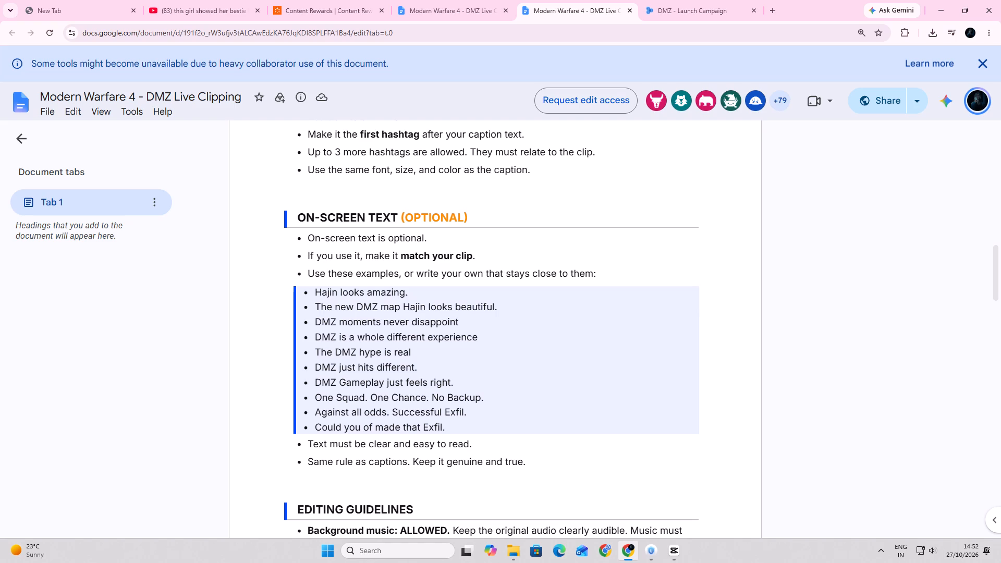
{"action": "scroll", "coordinate": [358, 354], "scroll_direction": "up", "scroll_amount": 5}
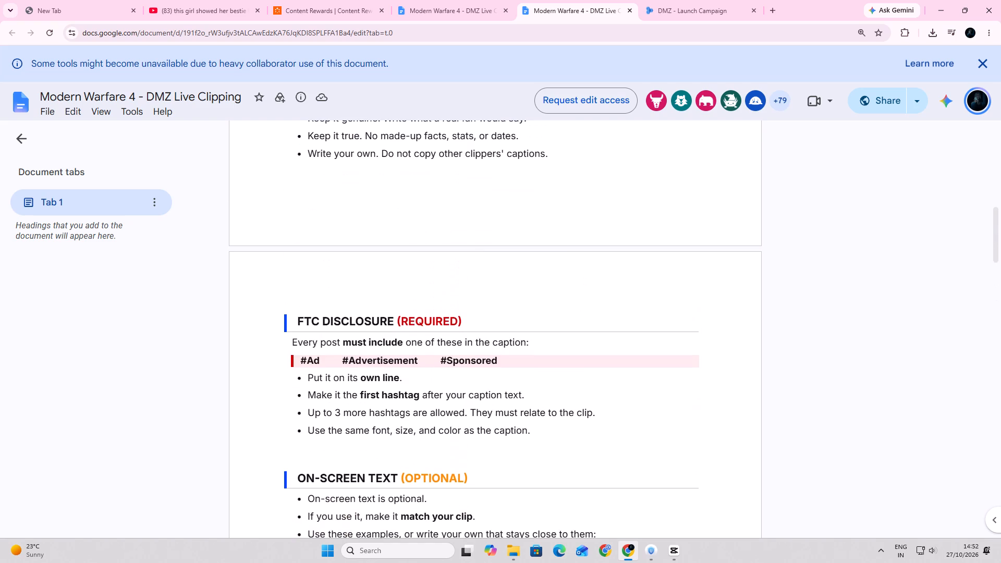
{"action": "scroll", "coordinate": [356, 352], "scroll_direction": "up", "scroll_amount": 6}
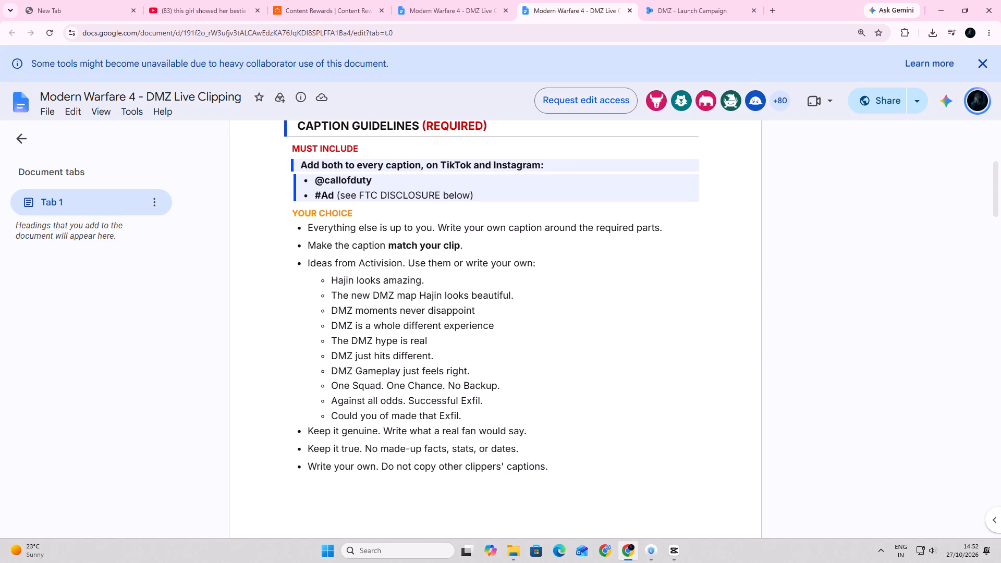
{"action": "left_click", "coordinate": [653, 556]}
{"action": "left_click", "coordinate": [674, 557]}
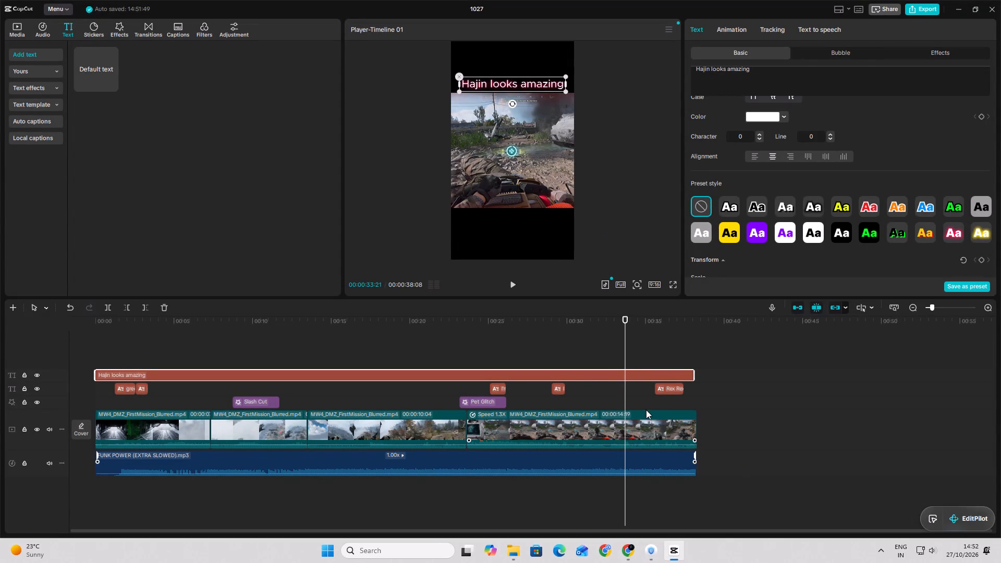
Set the speed of the third gameplay clip, starting near 13 seconds, to 1.56x and play back the result.
{"action": "left_click_drag", "start_coordinate": [625, 360], "coordinate": [205, 360]}
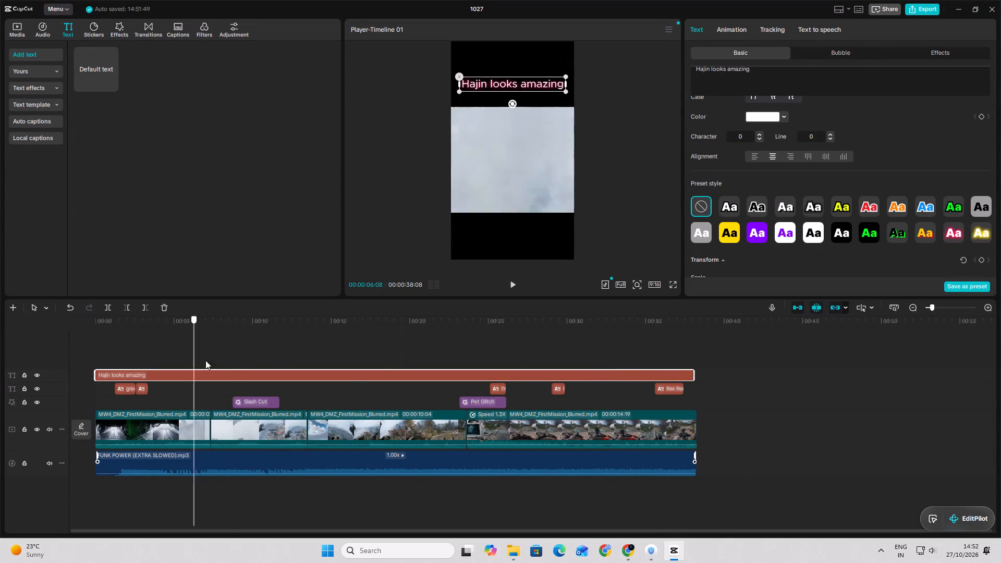
{"action": "left_click_drag", "start_coordinate": [205, 360], "coordinate": [459, 373]}
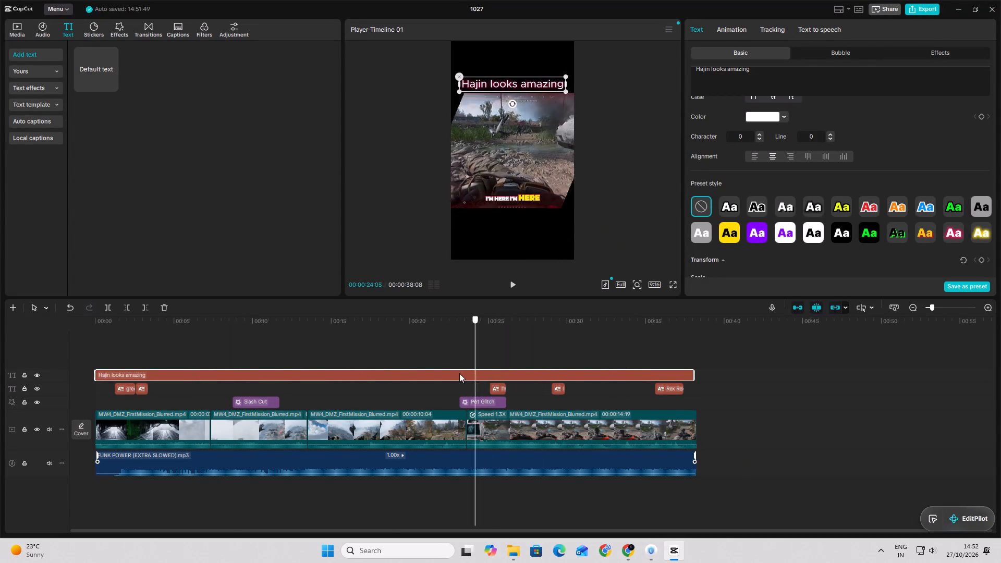
{"action": "left_click_drag", "start_coordinate": [459, 373], "coordinate": [368, 369]}
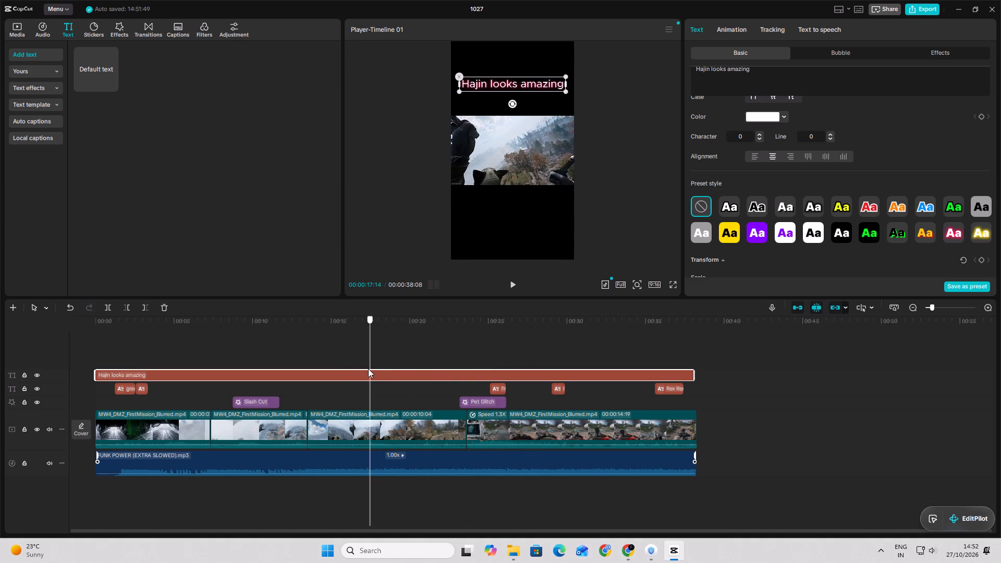
{"action": "left_click_drag", "start_coordinate": [368, 369], "coordinate": [330, 368]}
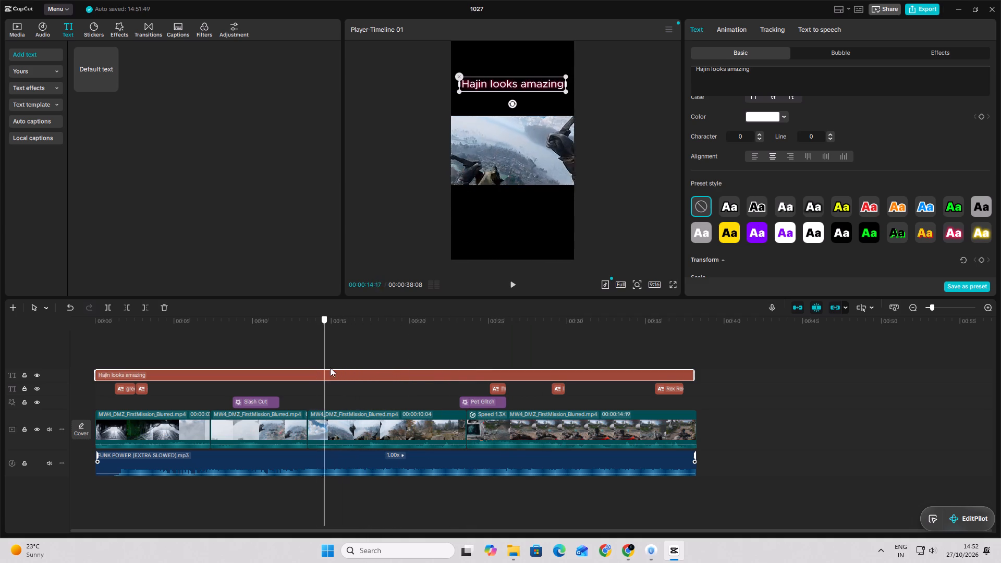
{"action": "left_click_drag", "start_coordinate": [330, 368], "coordinate": [325, 368]}
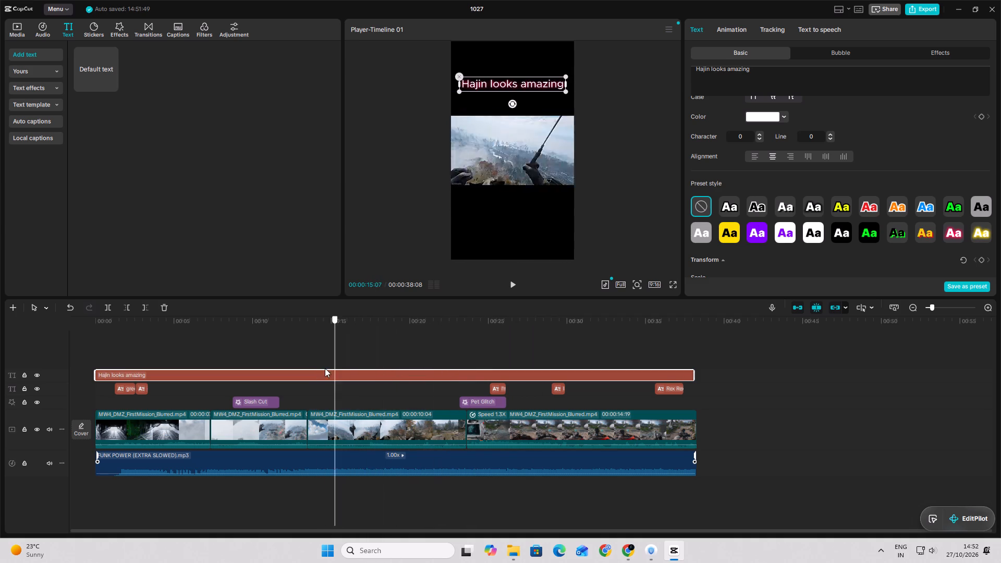
{"action": "left_click_drag", "start_coordinate": [325, 368], "coordinate": [311, 368]}
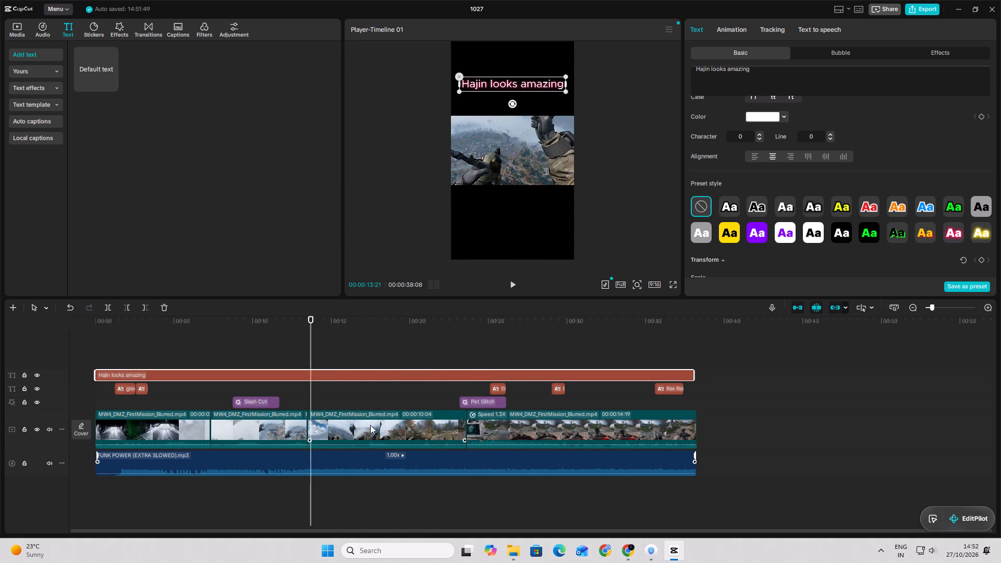
{"action": "left_click", "coordinate": [367, 429]}
{"action": "left_click", "coordinate": [754, 36]}
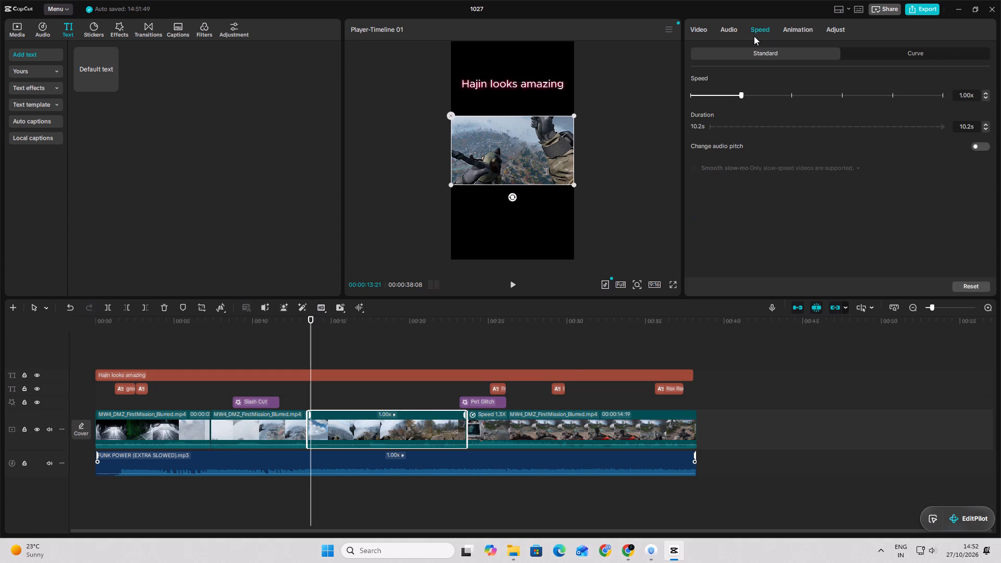
{"action": "left_click_drag", "start_coordinate": [742, 94], "coordinate": [782, 101]}
{"action": "left_click_drag", "start_coordinate": [782, 101], "coordinate": [770, 107]}
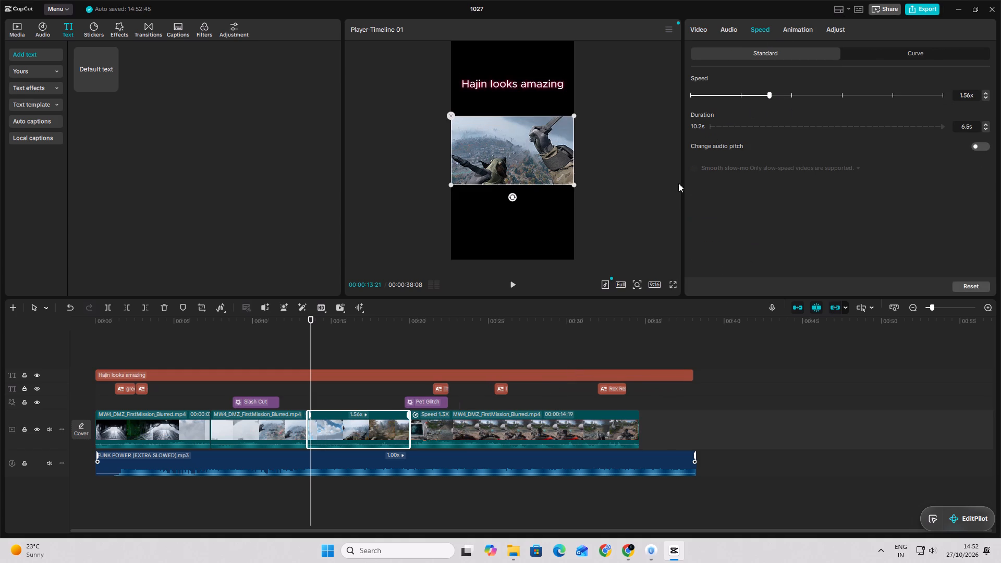
{"action": "left_click", "coordinate": [508, 289]}
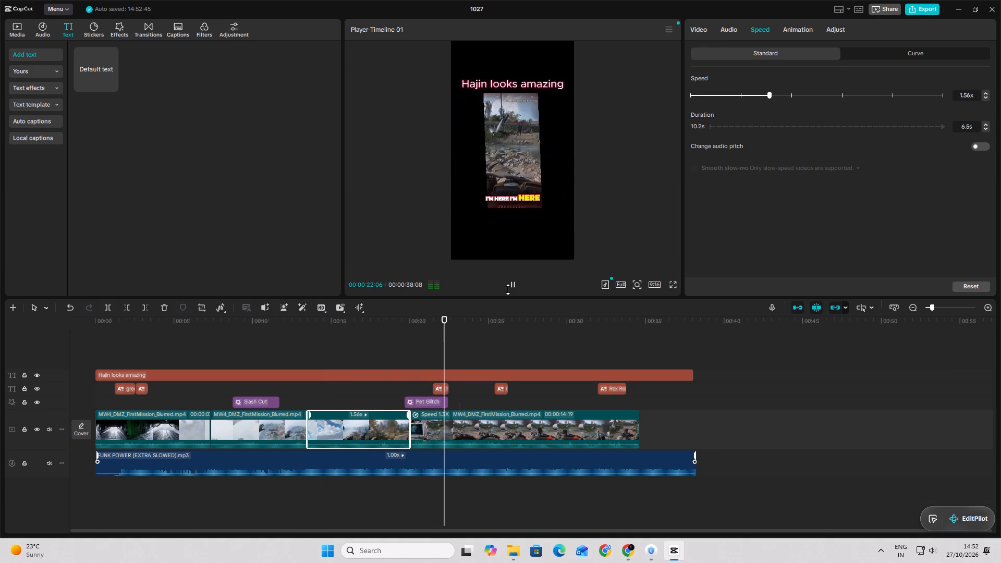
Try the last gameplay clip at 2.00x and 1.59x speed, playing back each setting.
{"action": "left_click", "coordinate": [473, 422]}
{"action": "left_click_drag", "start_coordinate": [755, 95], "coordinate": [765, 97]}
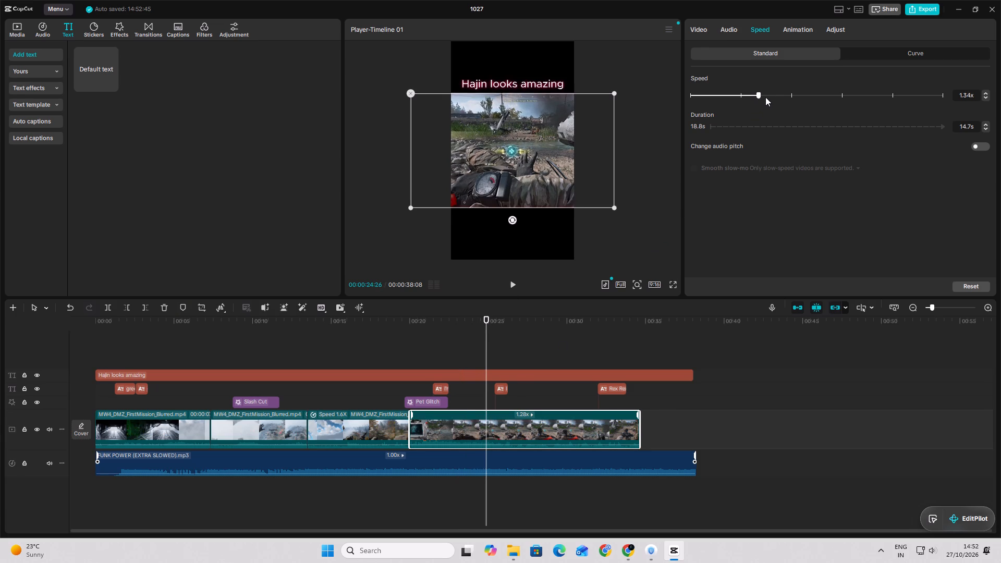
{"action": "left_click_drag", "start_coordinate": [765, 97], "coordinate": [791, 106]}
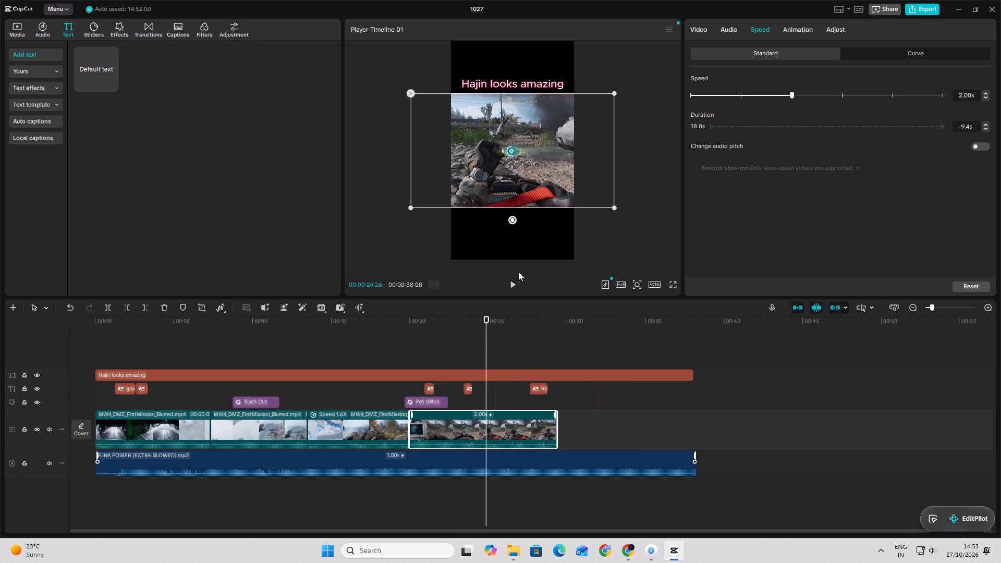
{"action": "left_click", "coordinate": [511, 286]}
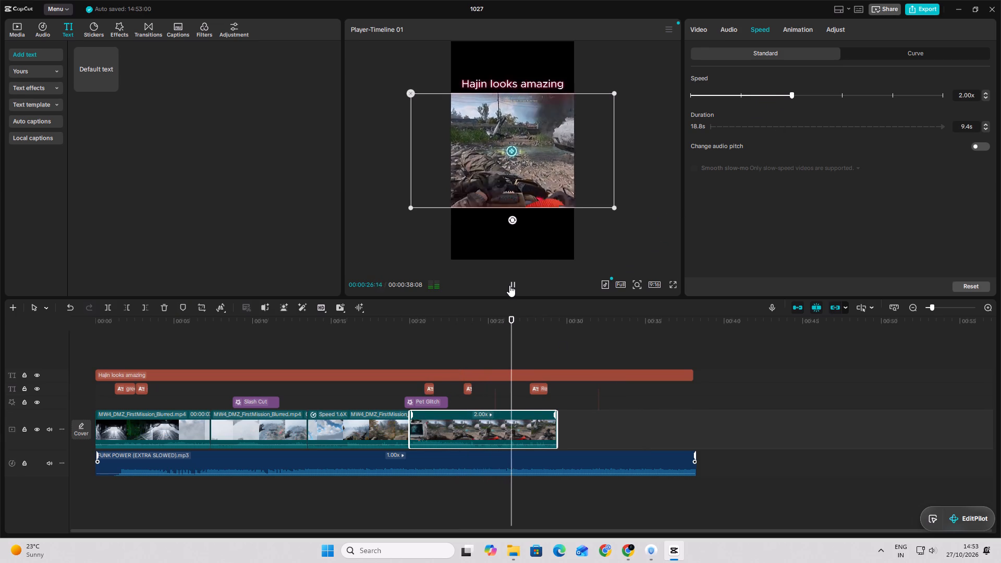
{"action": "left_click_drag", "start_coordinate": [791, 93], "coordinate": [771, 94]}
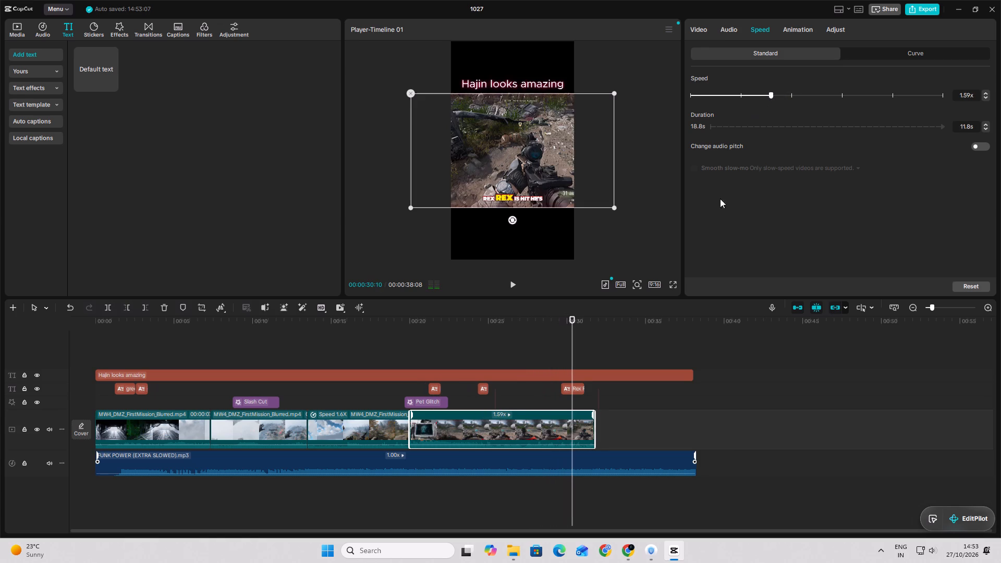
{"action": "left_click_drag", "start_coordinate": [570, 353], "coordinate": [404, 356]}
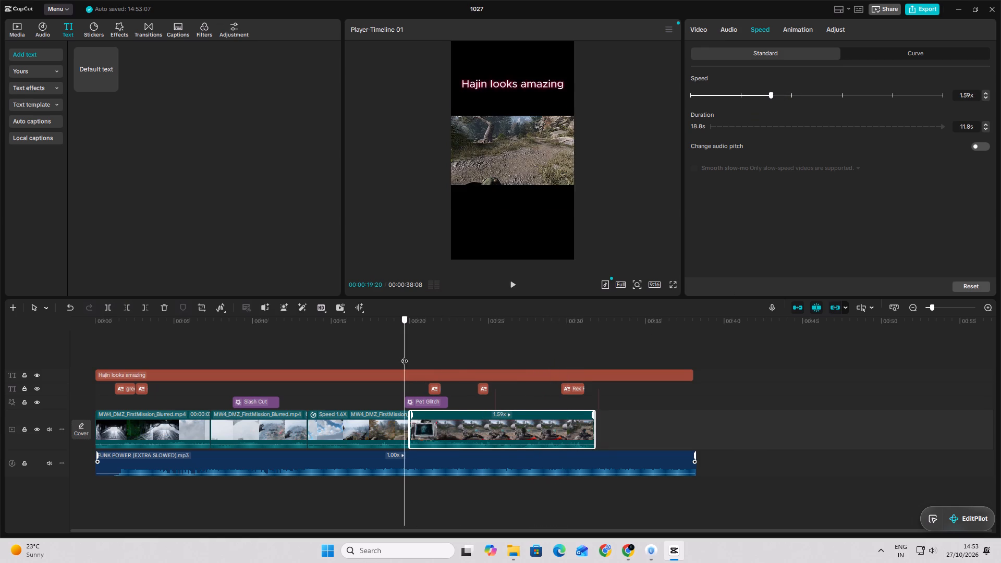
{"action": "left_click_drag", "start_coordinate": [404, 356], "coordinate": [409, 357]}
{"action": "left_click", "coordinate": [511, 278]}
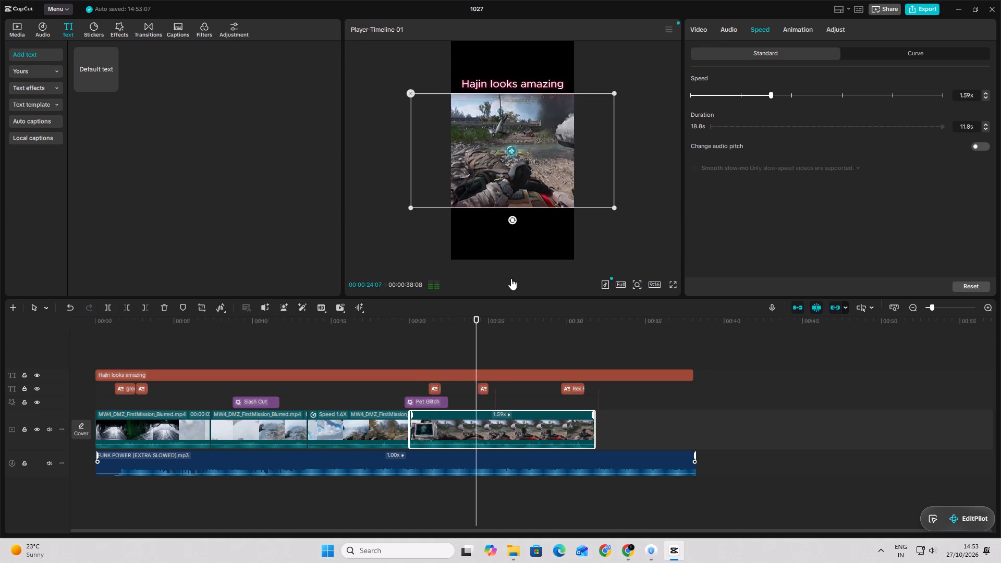
Set the last gameplay clip's speed to 1.31x and play it back.
{"action": "left_click_drag", "start_coordinate": [773, 90], "coordinate": [771, 91]}
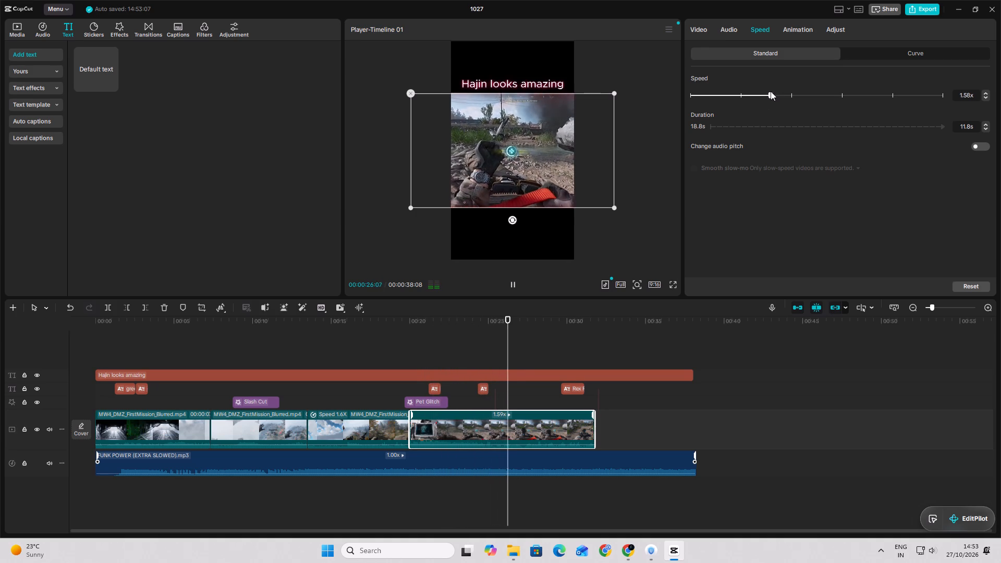
{"action": "left_click_drag", "start_coordinate": [771, 91], "coordinate": [757, 99]}
{"action": "left_click", "coordinate": [507, 291]}
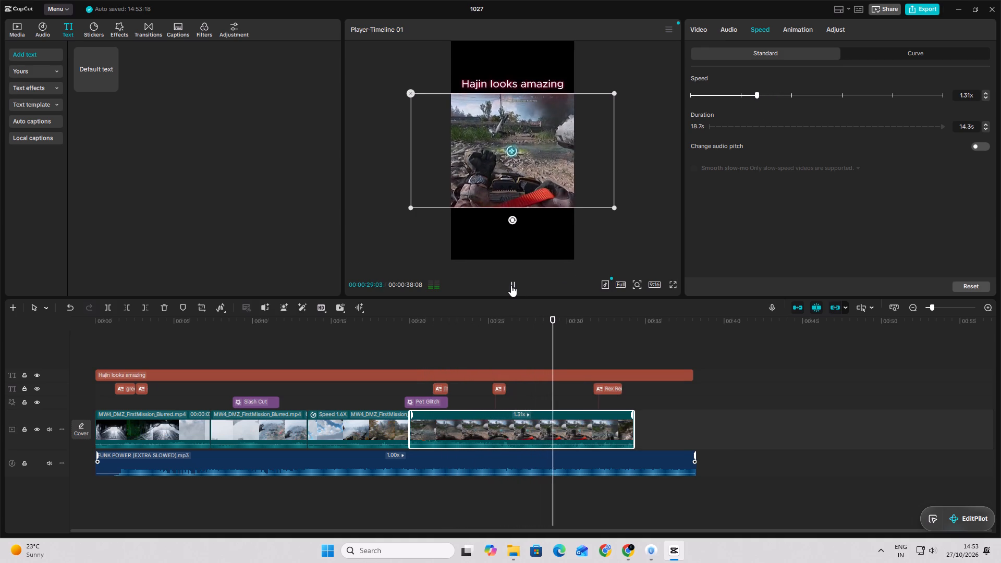
{"action": "left_click", "coordinate": [511, 285]}
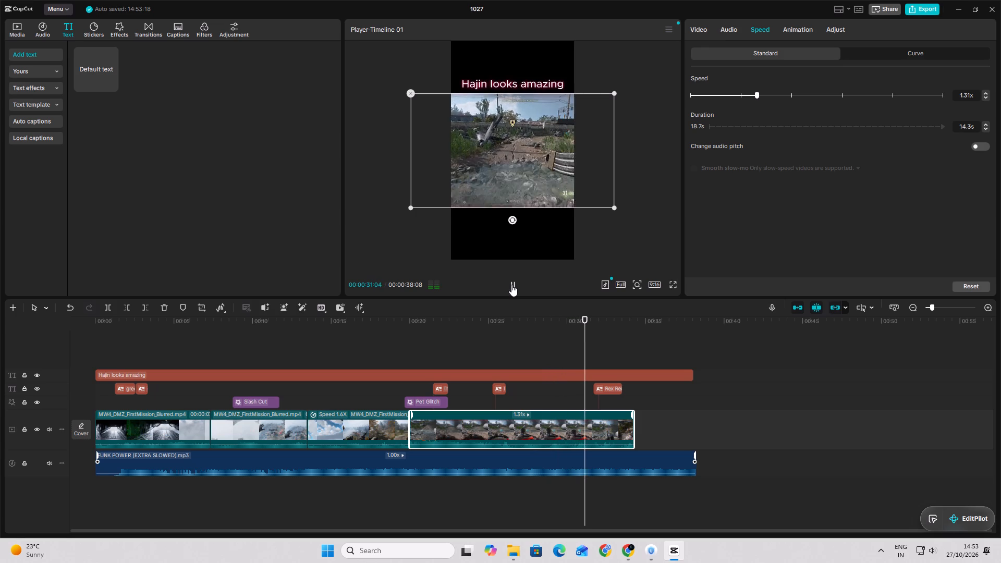
Trim the end of the "Hajin looks amazing" title to the end of the video footage, at about 34 seconds.
{"action": "left_click", "coordinate": [690, 375]}
{"action": "left_click_drag", "start_coordinate": [695, 377], "coordinate": [666, 377]}
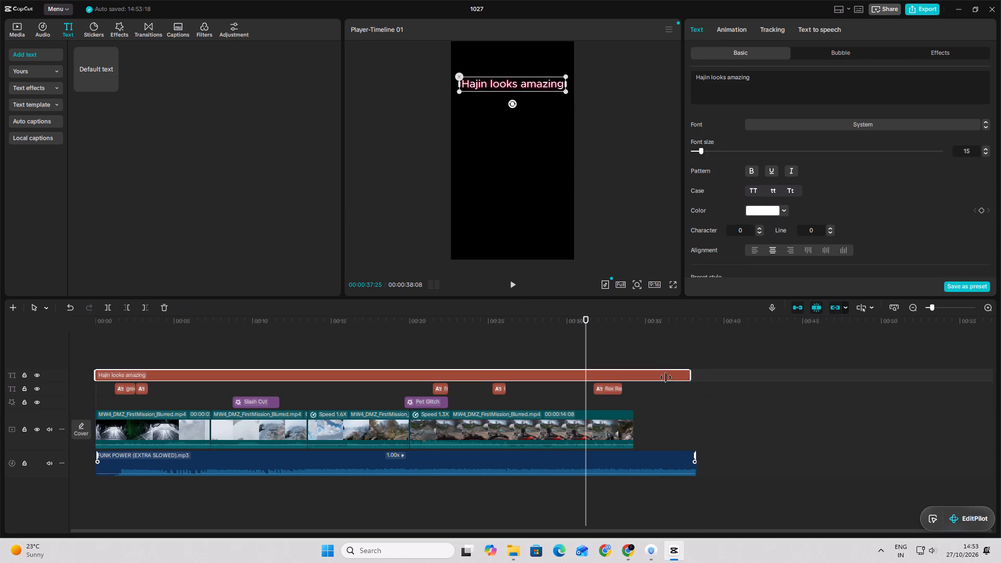
{"action": "left_click_drag", "start_coordinate": [666, 377], "coordinate": [630, 381]}
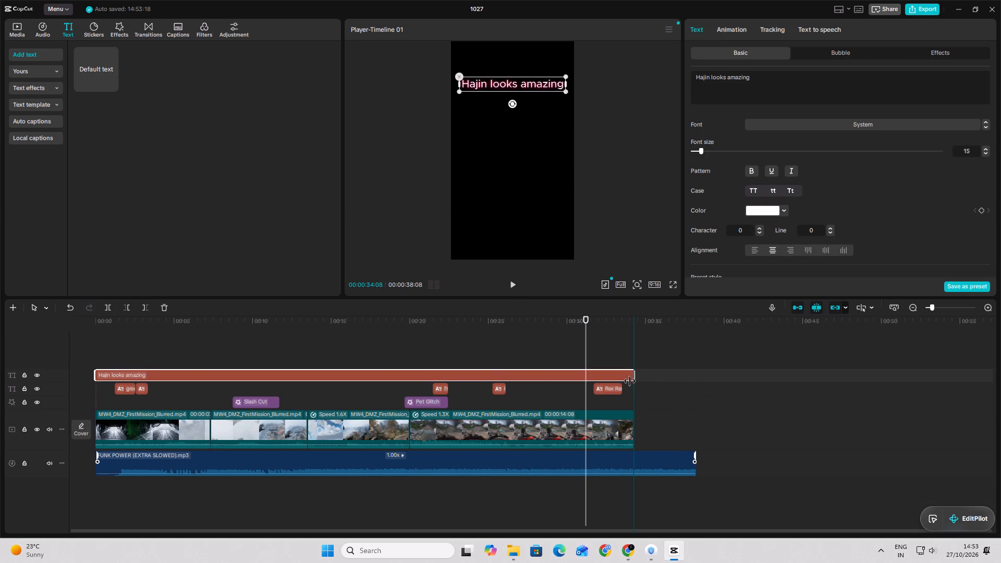
{"action": "left_click_drag", "start_coordinate": [630, 381], "coordinate": [629, 381]}
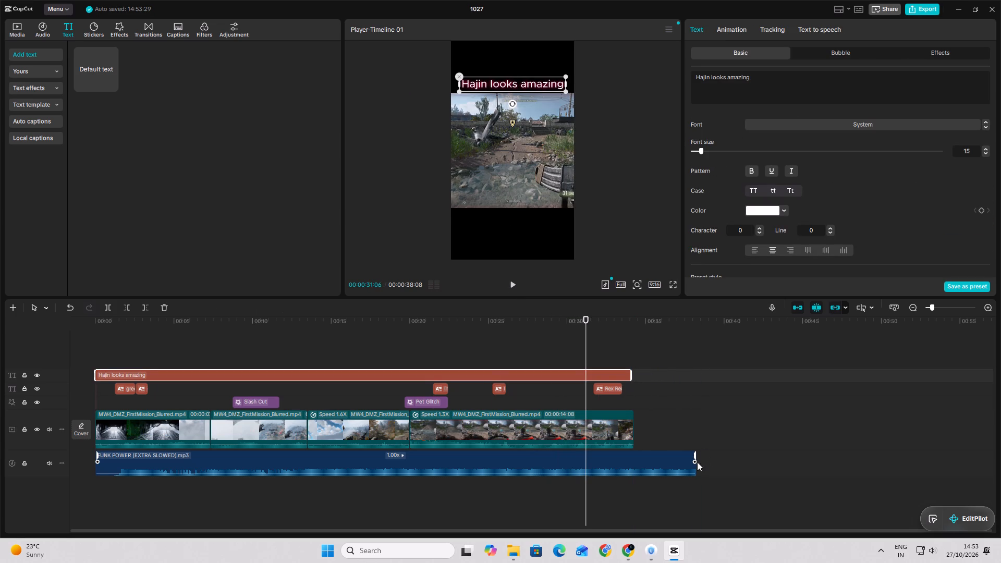
Trim the end of the FUNK POWER music track to the end of the video footage, at about 34 seconds.
{"action": "left_click", "coordinate": [670, 468]}
{"action": "left_click_drag", "start_coordinate": [697, 468], "coordinate": [634, 470]}
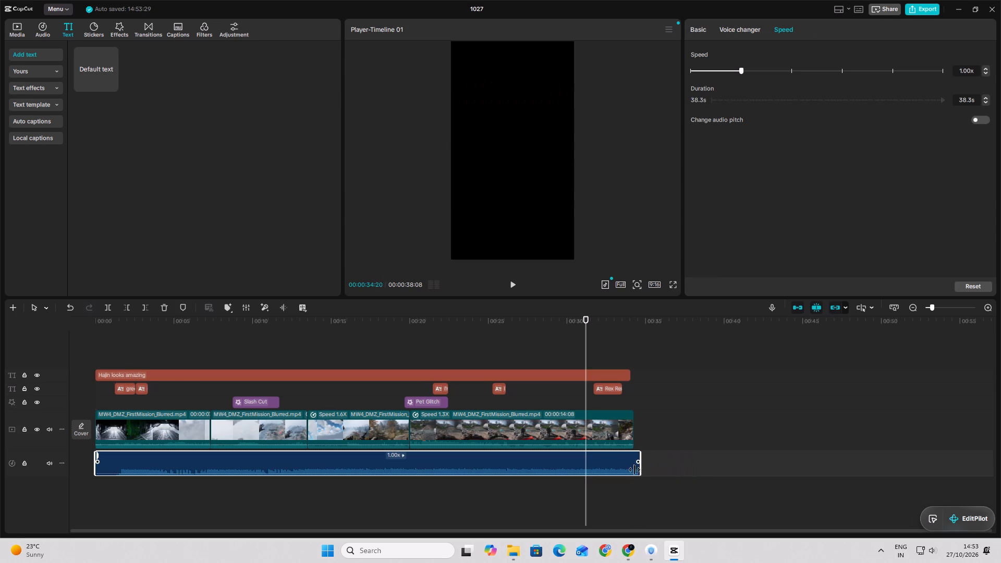
{"action": "left_click_drag", "start_coordinate": [634, 470], "coordinate": [630, 468]}
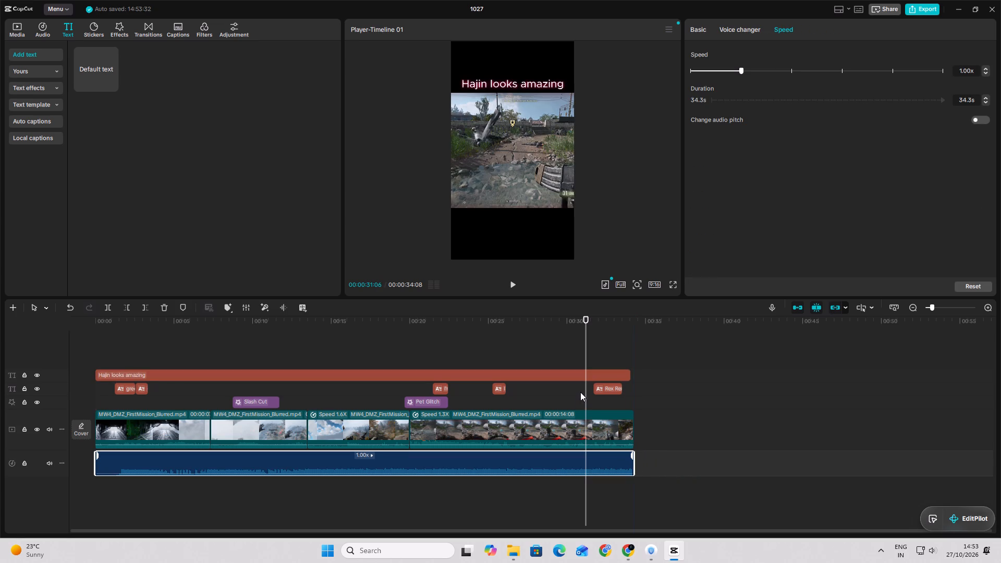
Play back the whole edit from the start to check the video, captions and music together.
{"action": "left_click_drag", "start_coordinate": [586, 394], "coordinate": [411, 393]}
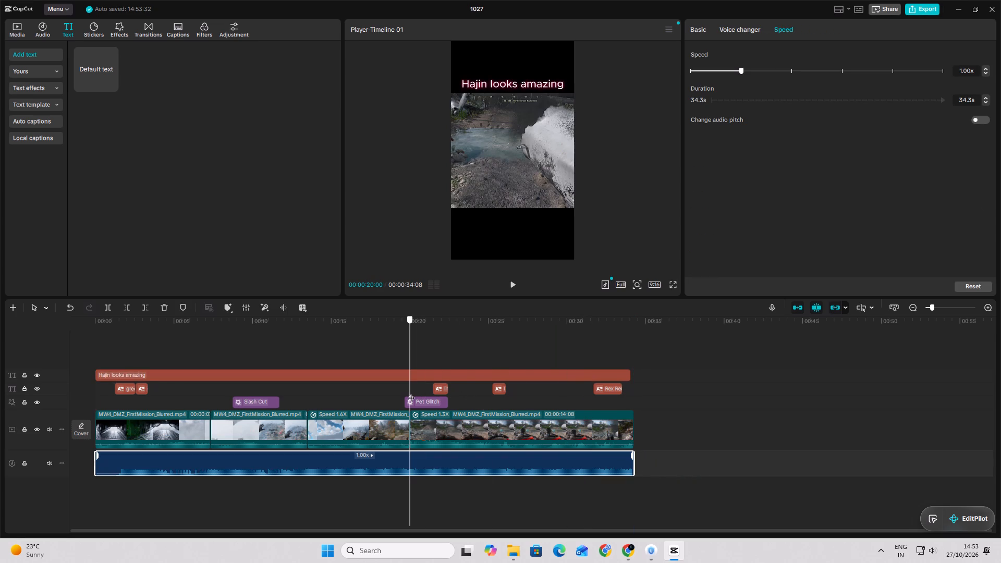
{"action": "left_click_drag", "start_coordinate": [411, 393], "coordinate": [184, 411]}
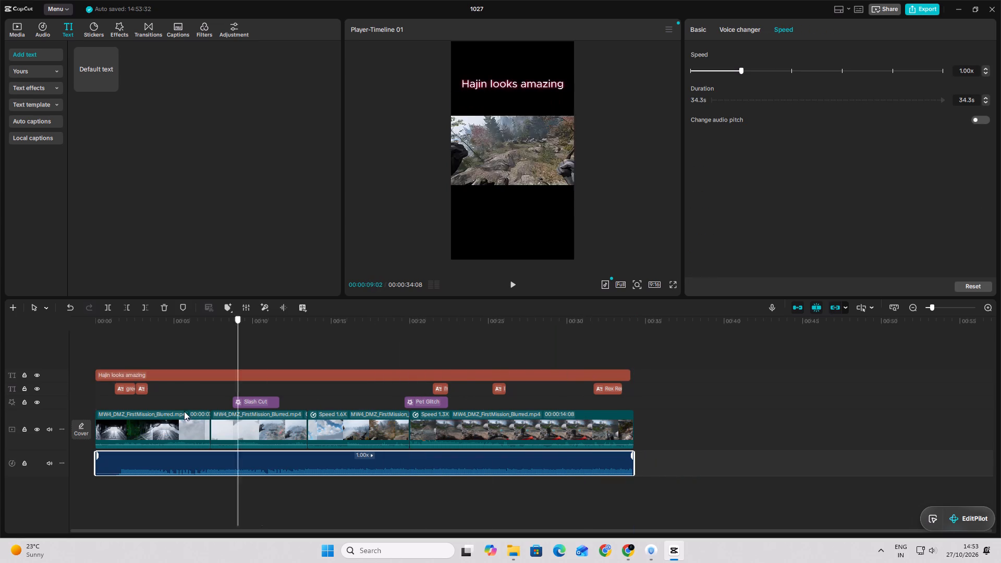
{"action": "left_click_drag", "start_coordinate": [184, 411], "coordinate": [77, 419]}
{"action": "left_click", "coordinate": [506, 292]}
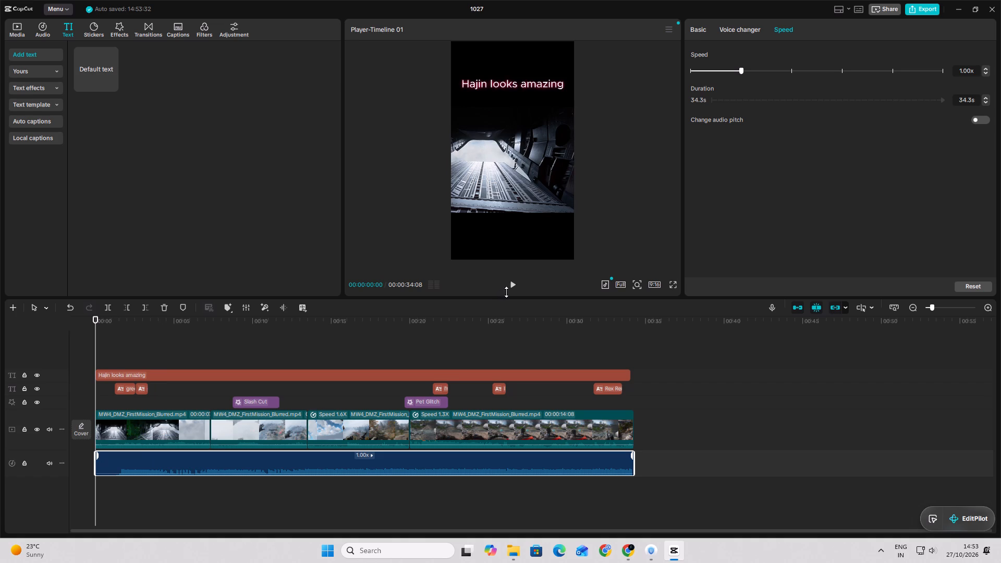
{"action": "left_click", "coordinate": [514, 289]}
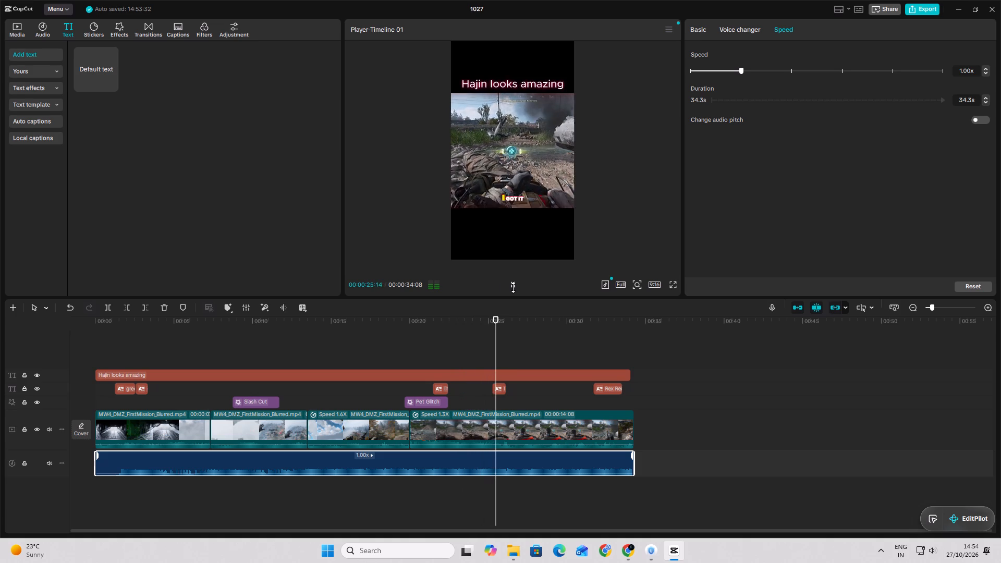
Lower the FUNK POWER music track's volume to -26.4 dB, checking the level in playback from about 4 seconds.
{"action": "left_click", "coordinate": [557, 461]}
{"action": "left_click", "coordinate": [557, 461]}
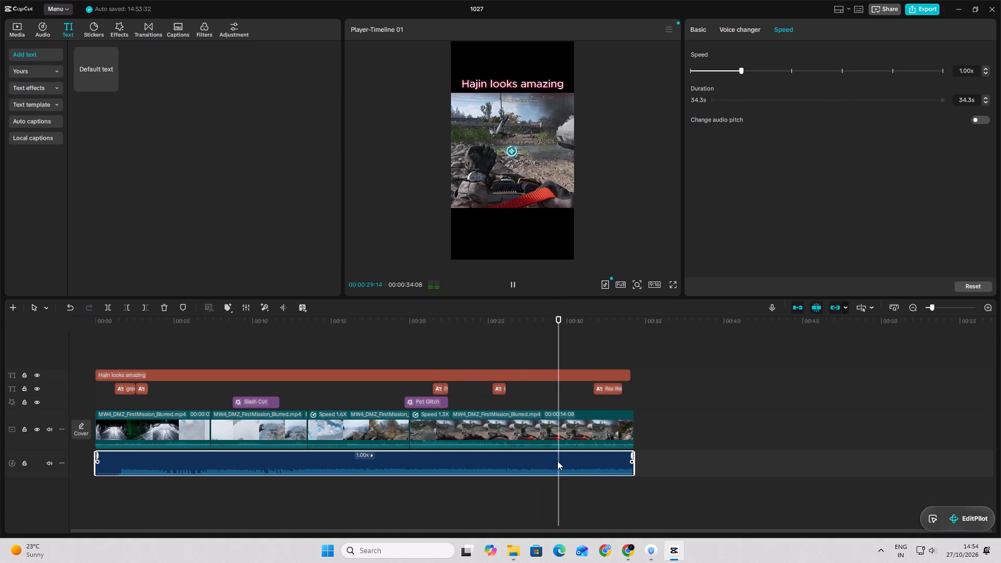
{"action": "left_click", "coordinate": [736, 32]}
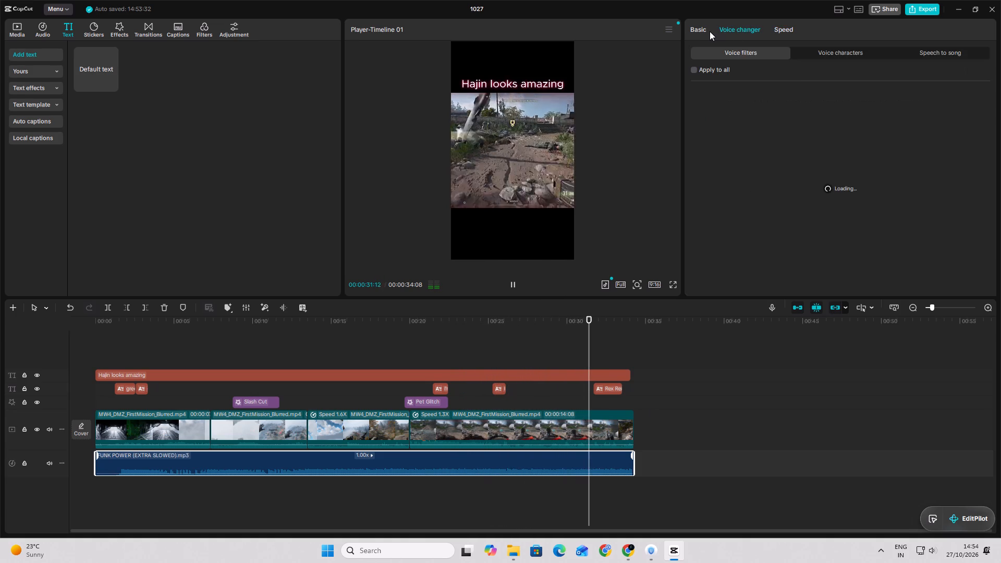
{"action": "left_click", "coordinate": [710, 31]}
{"action": "left_click_drag", "start_coordinate": [802, 82], "coordinate": [795, 81]}
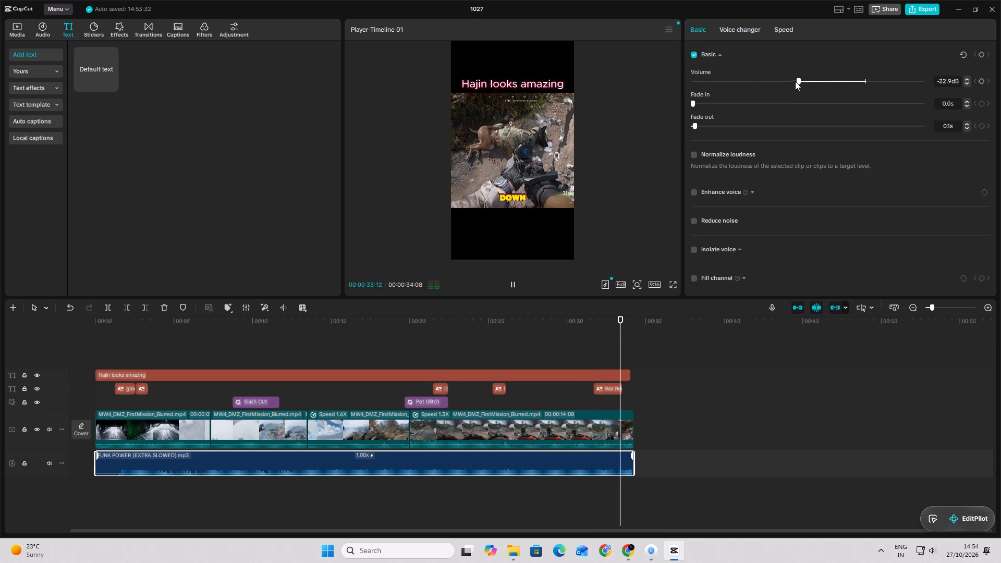
{"action": "left_click_drag", "start_coordinate": [795, 81], "coordinate": [792, 81]}
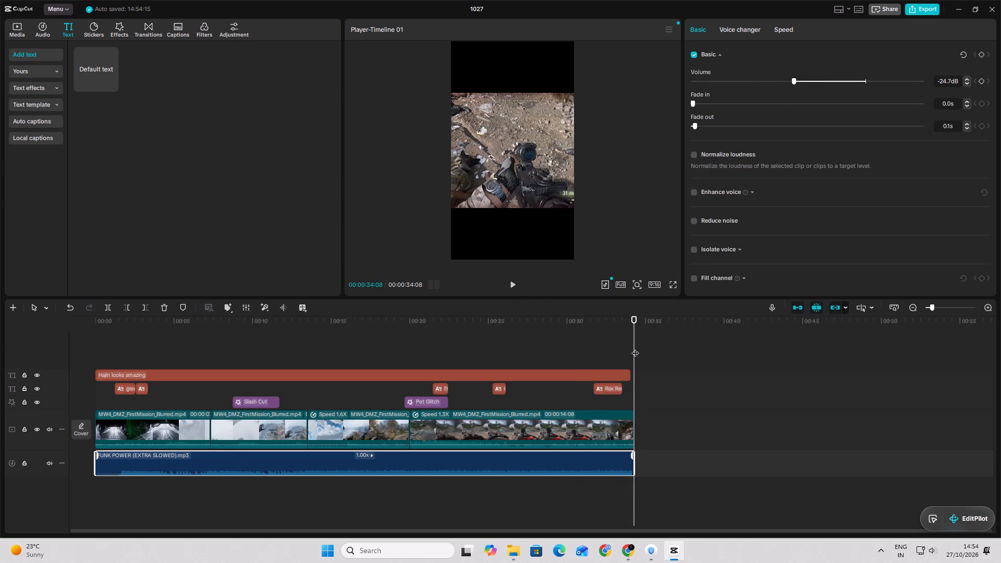
{"action": "left_click_drag", "start_coordinate": [635, 347], "coordinate": [158, 365]}
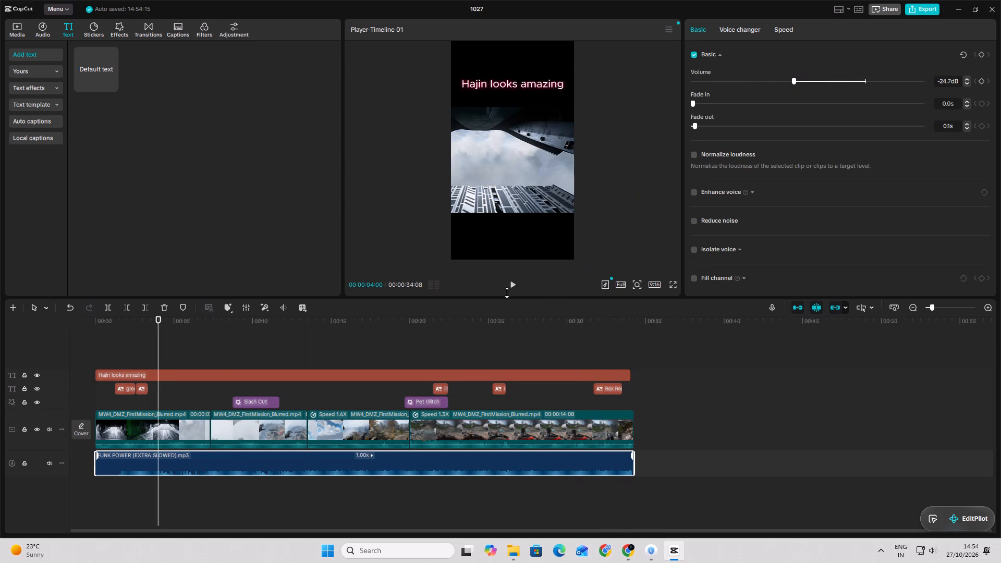
{"action": "left_click", "coordinate": [516, 290]}
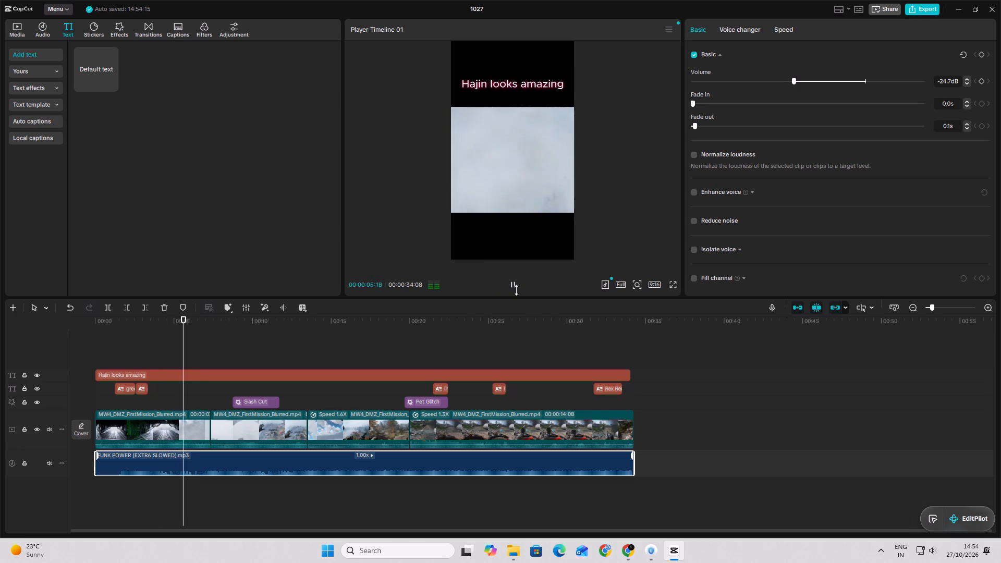
{"action": "left_click", "coordinate": [791, 78]}
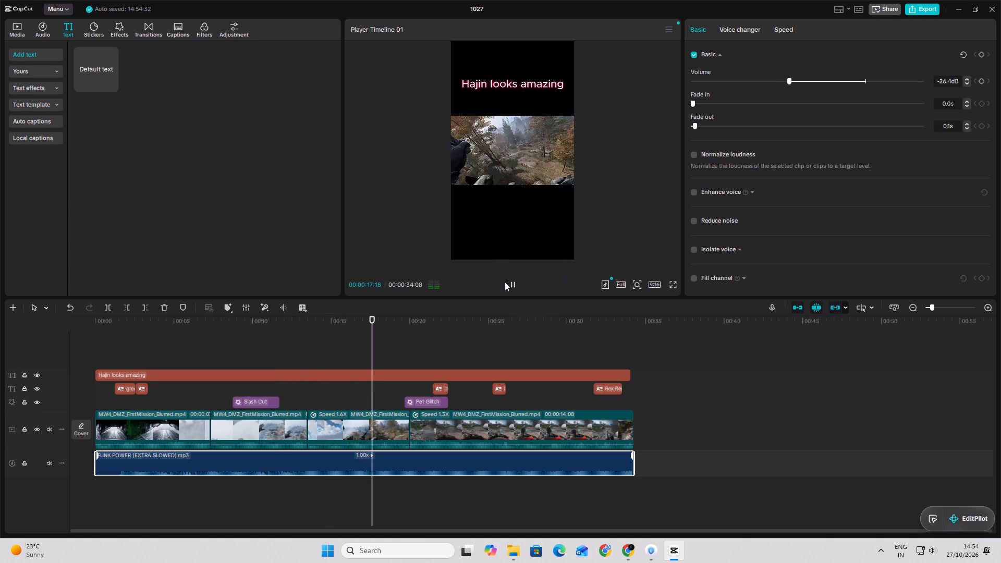
{"action": "left_click", "coordinate": [518, 281]}
Review the FTC disclosure, on-screen text and editing guidelines in the campaign brief in Chrome, and return to the imported media in CapCut.
{"action": "left_click", "coordinate": [626, 553]}
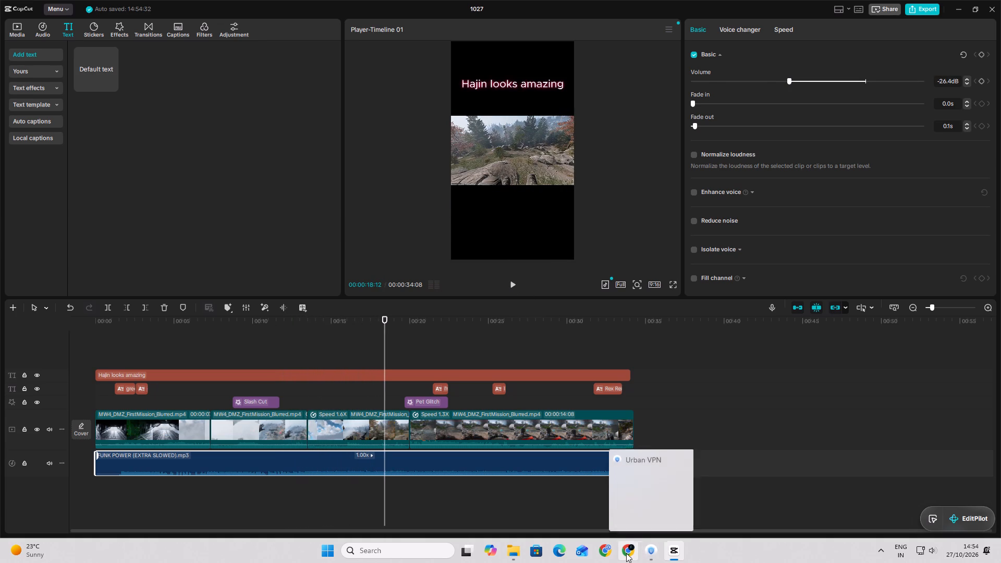
{"action": "scroll", "coordinate": [359, 348], "scroll_direction": "down", "scroll_amount": 4}
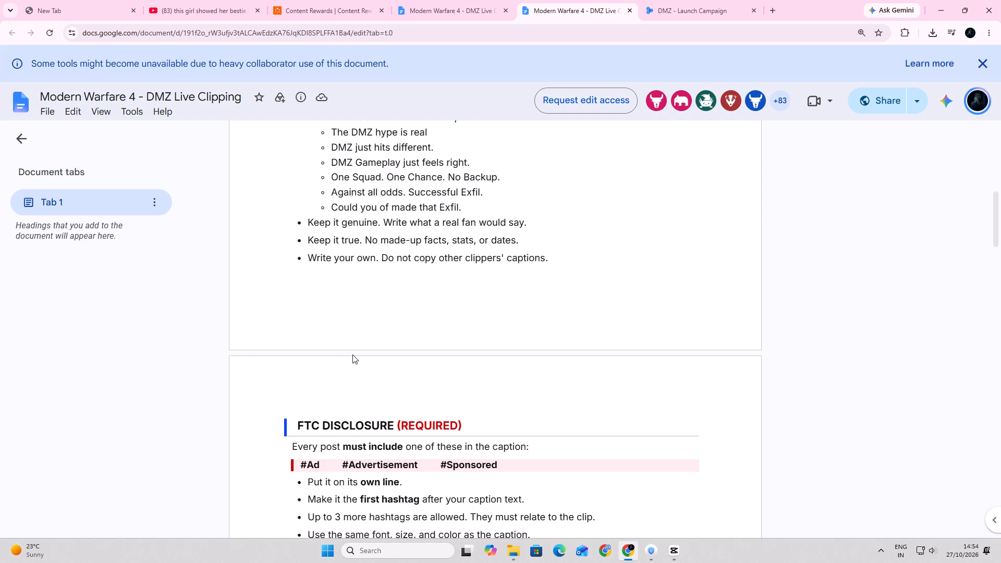
{"action": "scroll", "coordinate": [352, 354], "scroll_direction": "down", "scroll_amount": 2}
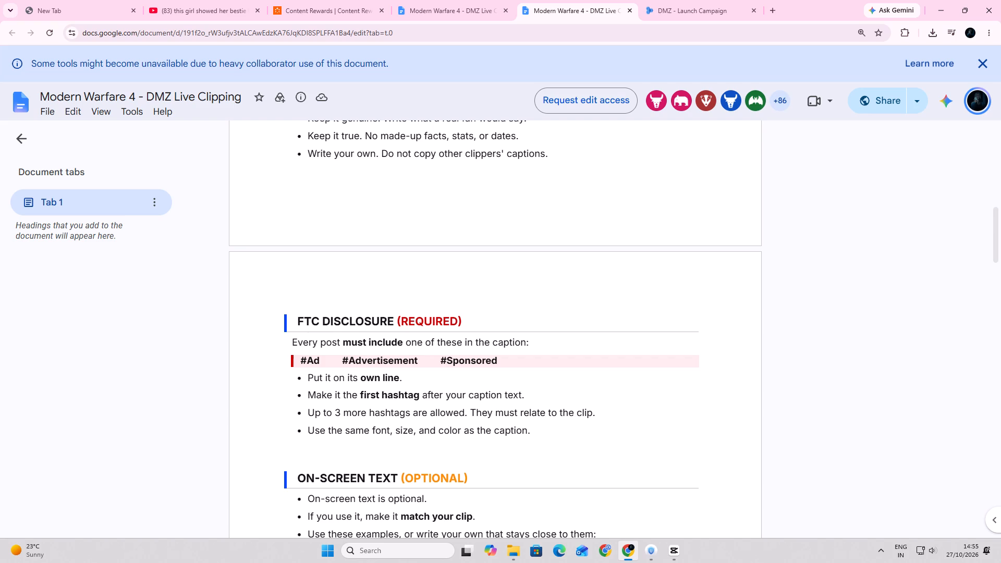
{"action": "scroll", "coordinate": [321, 404], "scroll_direction": "down", "scroll_amount": 5}
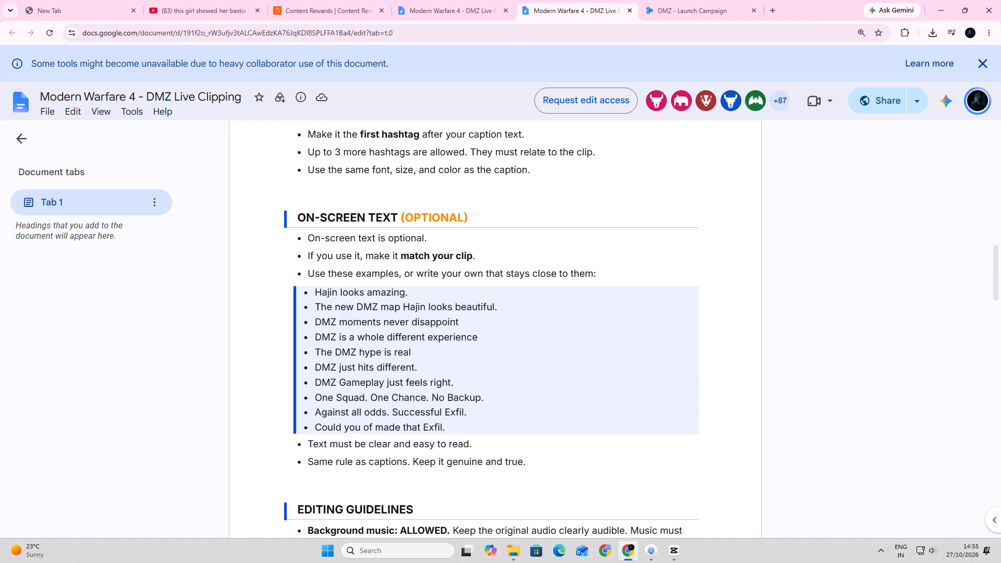
{"action": "scroll", "coordinate": [454, 380], "scroll_direction": "down", "scroll_amount": 3}
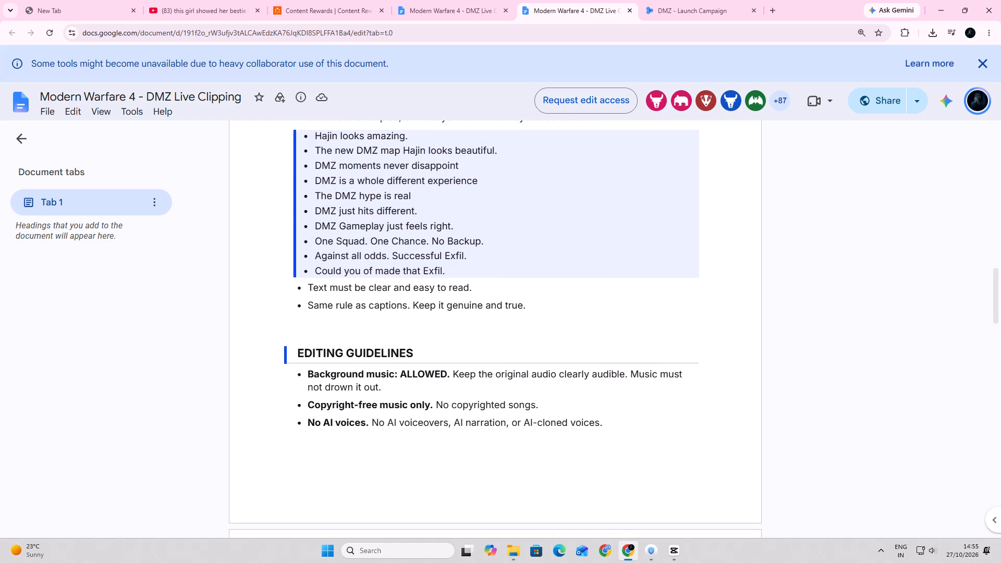
{"action": "left_click", "coordinate": [676, 562]}
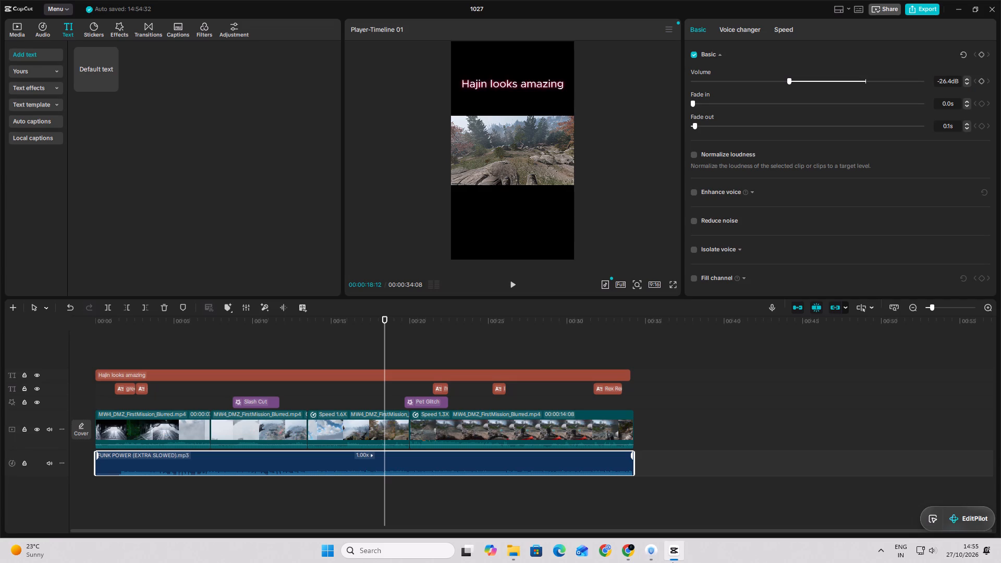
{"action": "left_click", "coordinate": [673, 562]}
{"action": "left_click", "coordinate": [673, 562]}
{"action": "left_click", "coordinate": [27, 30]}
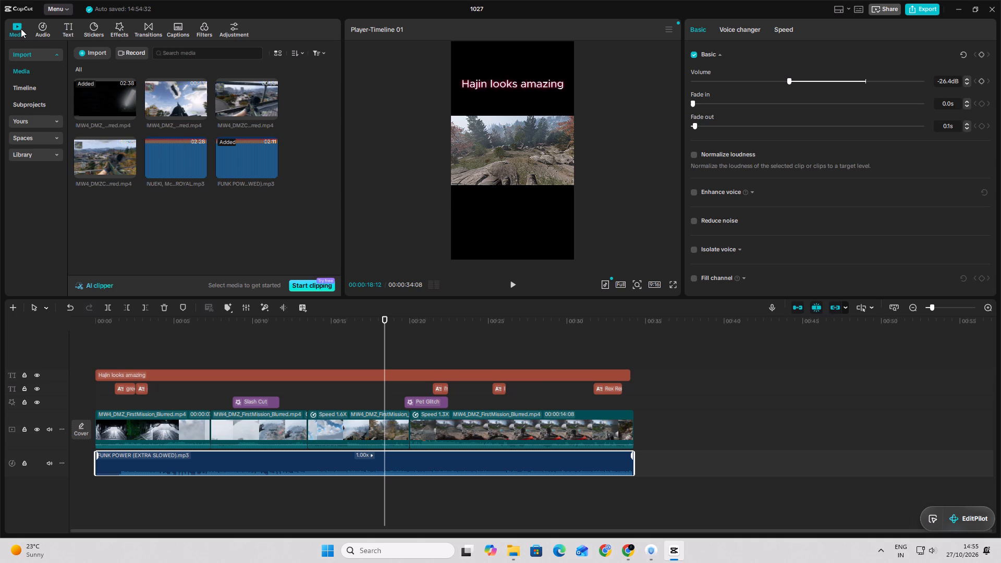
{"action": "left_click", "coordinate": [624, 548]}
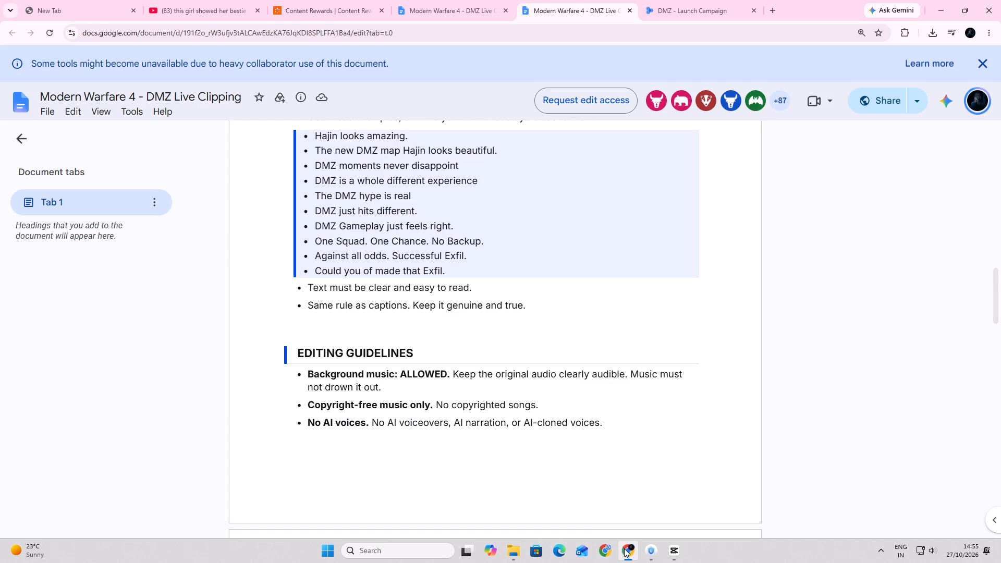
{"action": "scroll", "coordinate": [498, 353], "scroll_direction": "up", "scroll_amount": 18}
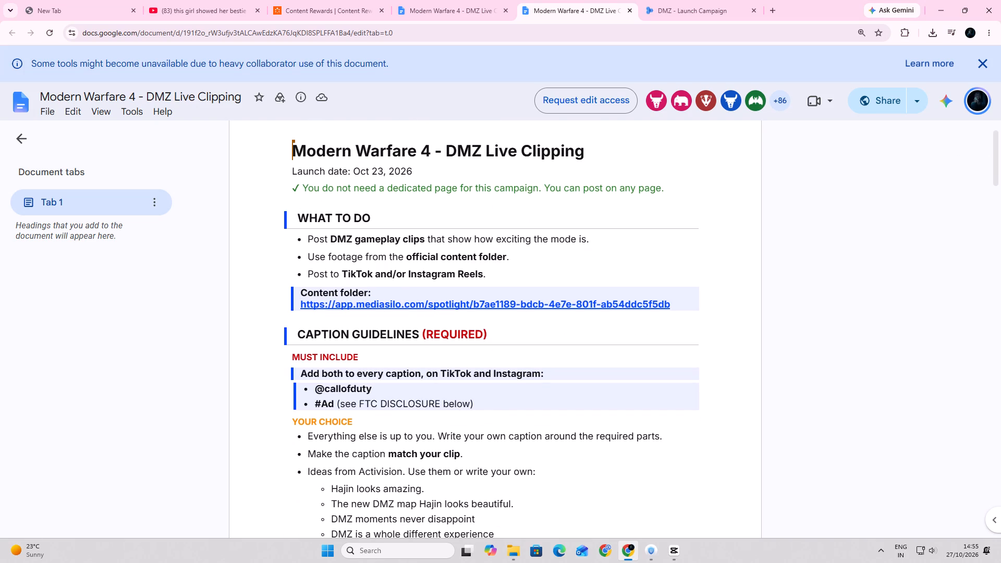
{"action": "left_click_drag", "start_coordinate": [374, 387], "coordinate": [314, 390]}
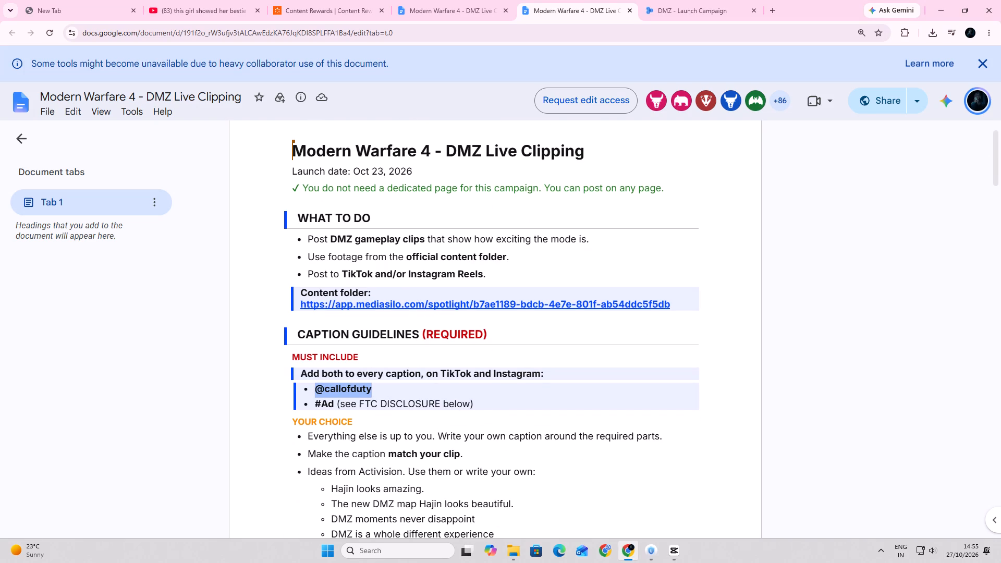
{"action": "left_click", "coordinate": [626, 485]}
Open a new Chrome tab alongside the campaign brief.
{"action": "left_click", "coordinate": [655, 556]}
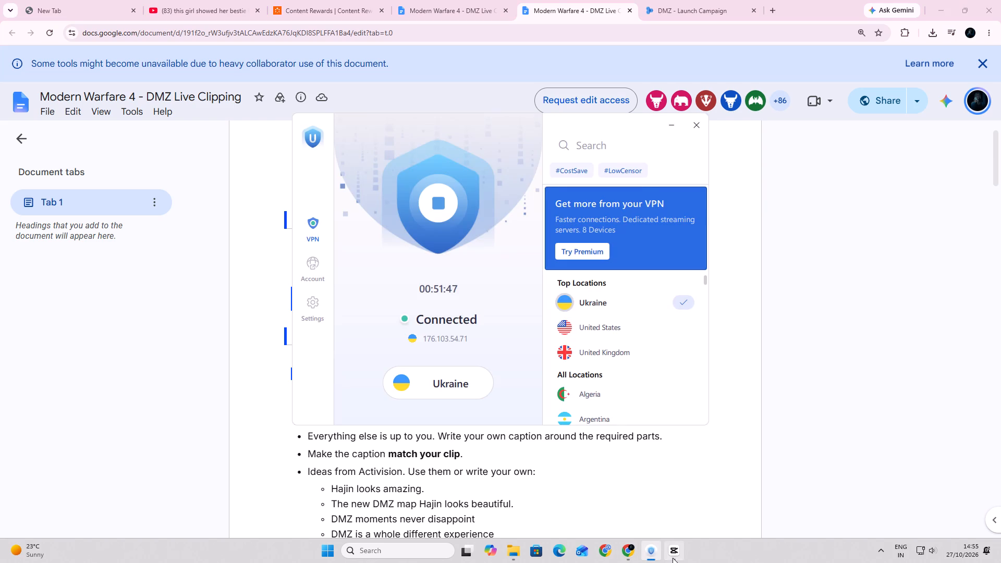
{"action": "left_click", "coordinate": [673, 558]}
{"action": "left_click", "coordinate": [628, 555]}
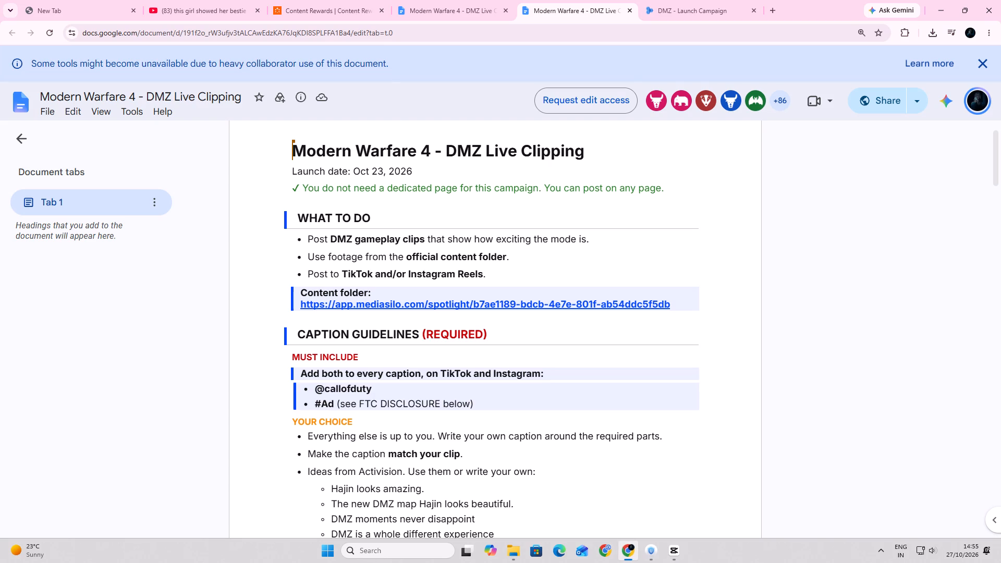
{"action": "left_click", "coordinate": [227, 0]}
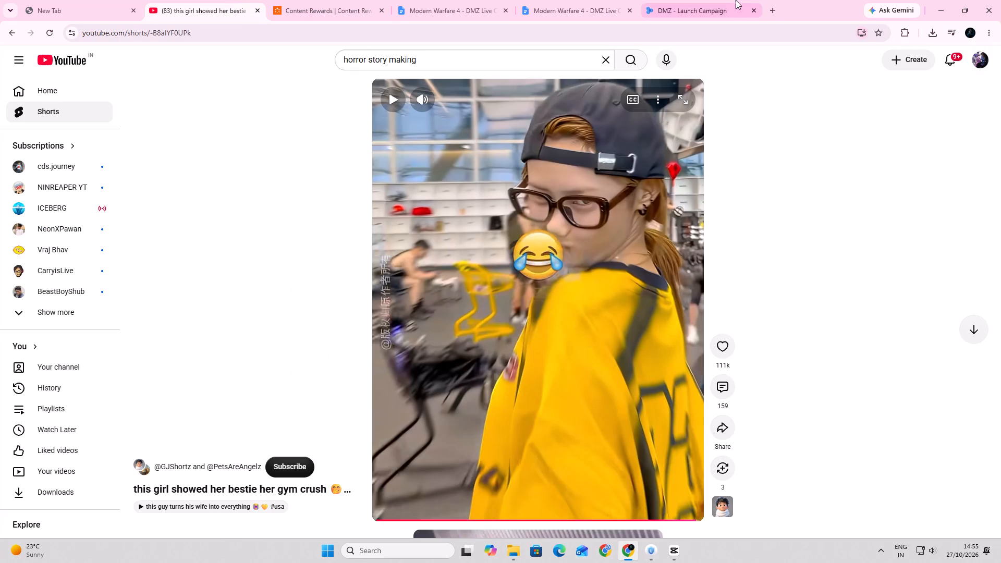
{"action": "left_click", "coordinate": [768, 10]}
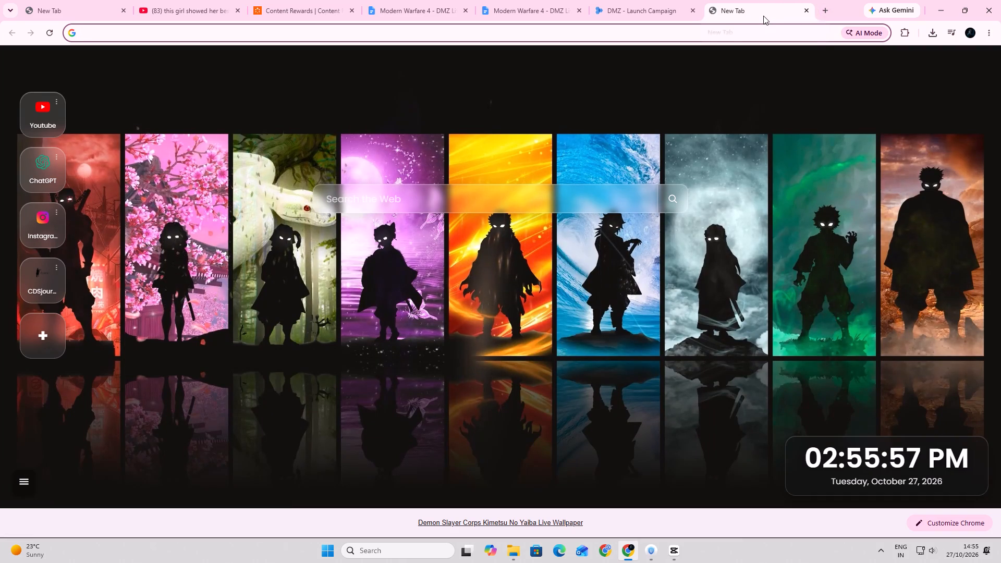
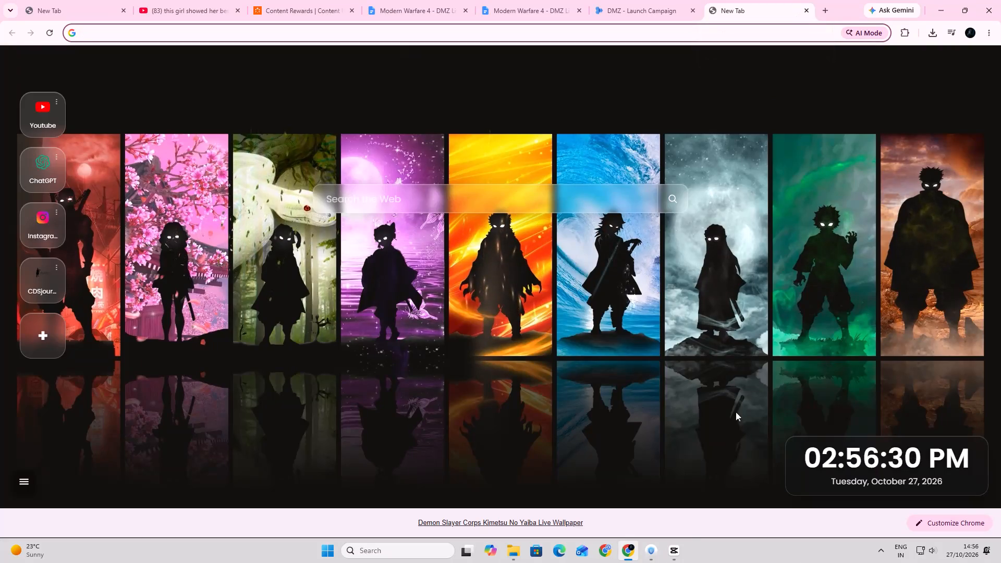
Close the empty Chrome tab and reopen the DMZ Live Clipping brief to look over its content and caption guidelines.
{"action": "left_click", "coordinate": [680, 544]}
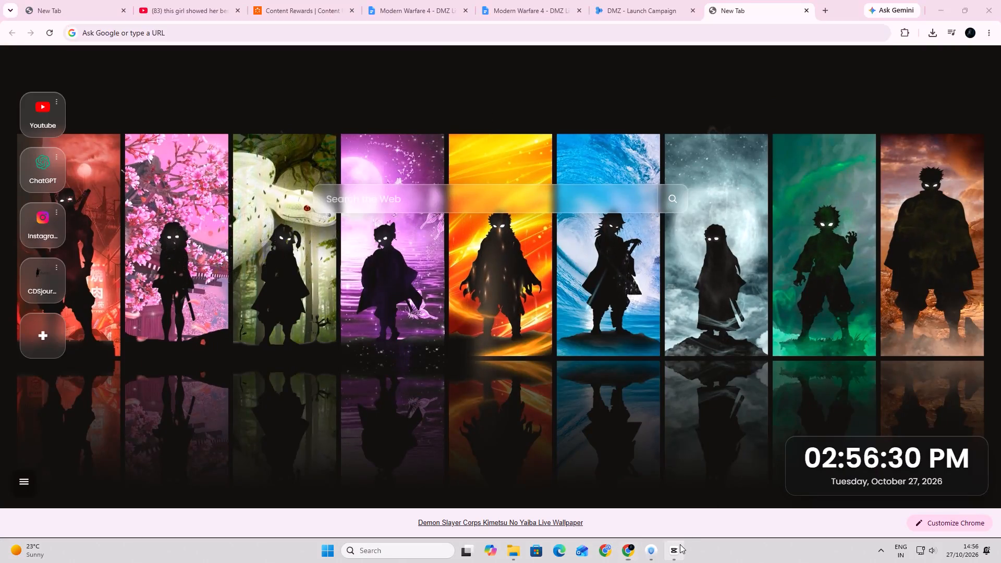
{"action": "left_click", "coordinate": [619, 556]}
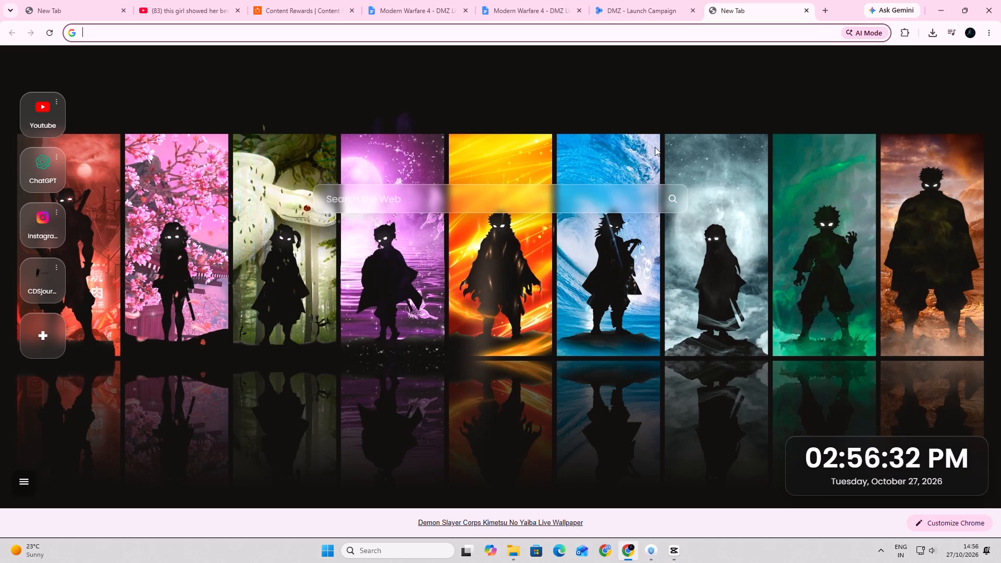
{"action": "left_click", "coordinate": [619, 0]}
{"action": "left_click", "coordinate": [808, 13]}
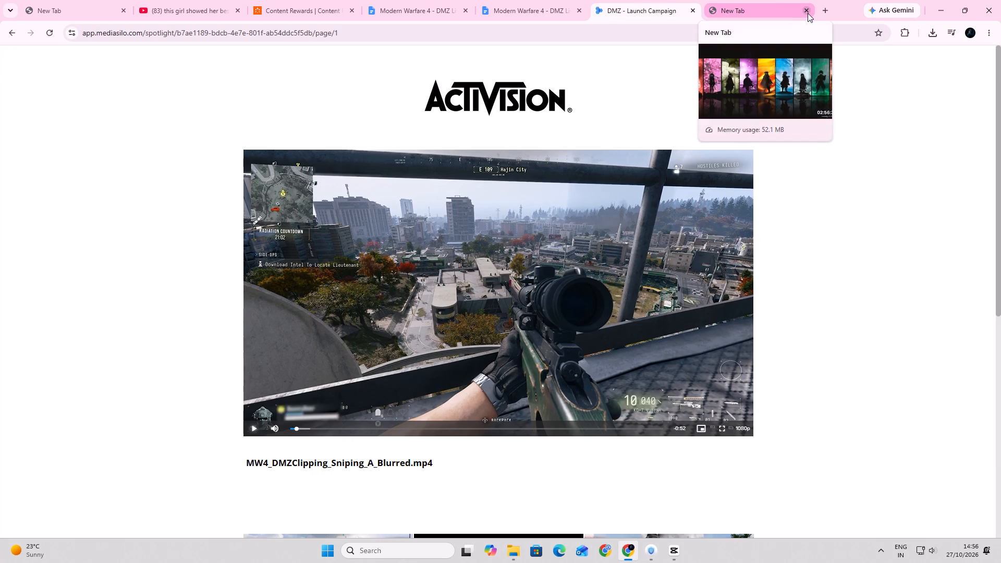
{"action": "left_click", "coordinate": [666, 0]}
{"action": "left_click", "coordinate": [562, 0]}
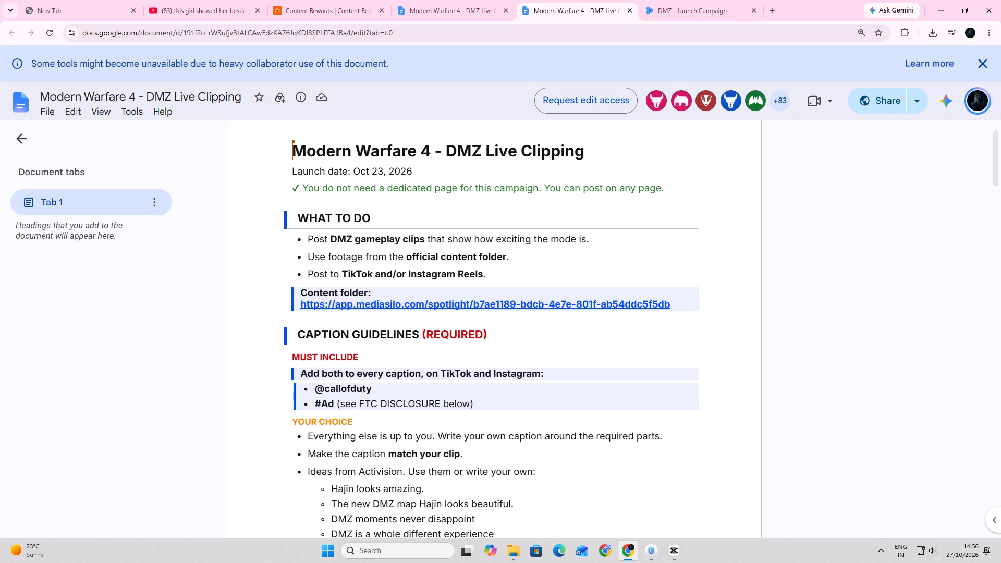
{"action": "scroll", "coordinate": [550, 235], "scroll_direction": "up", "scroll_amount": 7}
{"action": "left_click", "coordinate": [589, 266]}
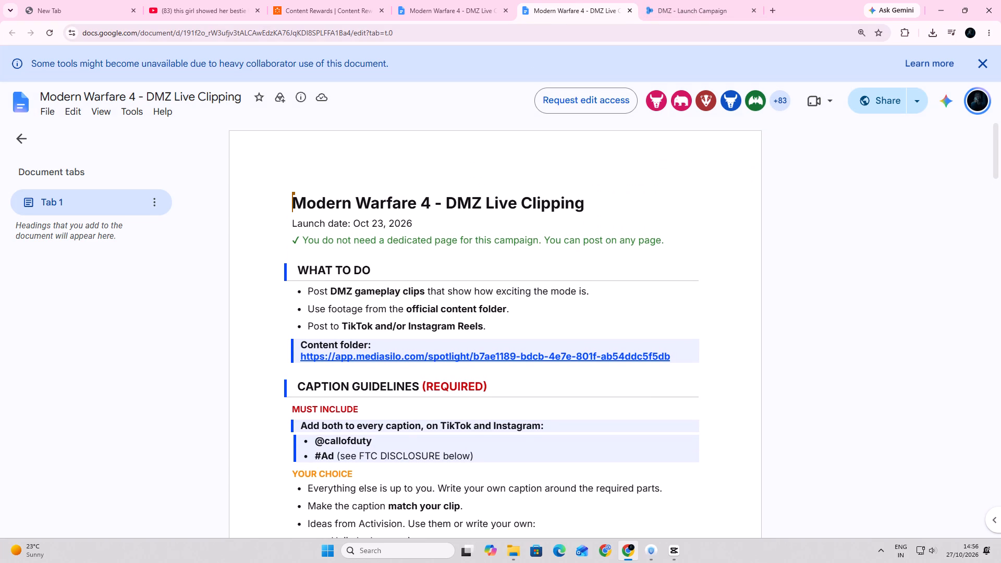
Read the launch date and What To Do section of the DMZ Live Clipping brief, and revisit the campaign's Whop page.
{"action": "left_click_drag", "start_coordinate": [344, 219], "coordinate": [433, 224]}
{"action": "left_click", "coordinate": [446, 225]}
{"action": "left_click_drag", "start_coordinate": [326, 292], "coordinate": [428, 288]}
{"action": "left_click", "coordinate": [551, 321]}
{"action": "scroll", "coordinate": [406, 375], "scroll_direction": "down", "scroll_amount": 1}
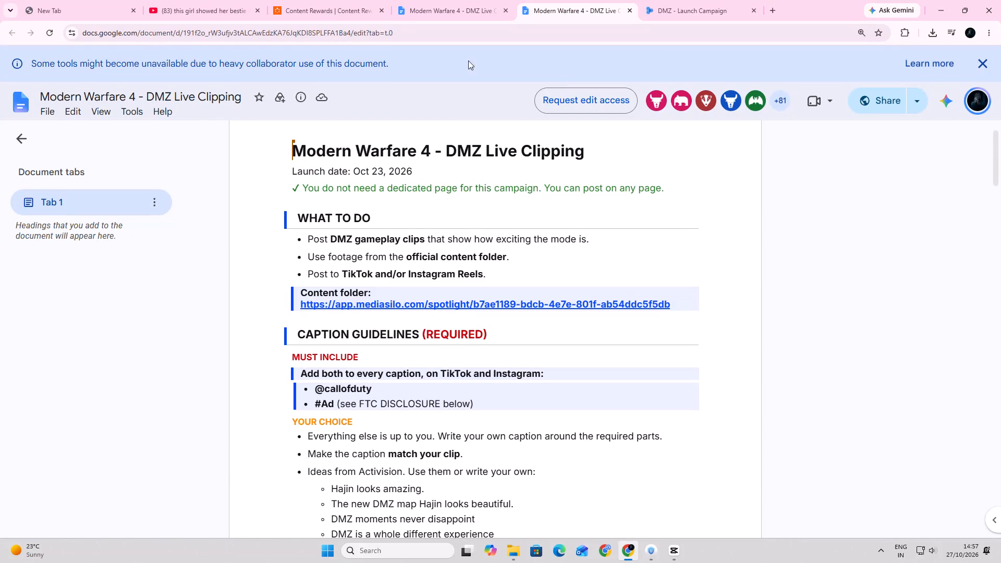
{"action": "left_click", "coordinate": [458, 0]}
{"action": "left_click", "coordinate": [667, 0]}
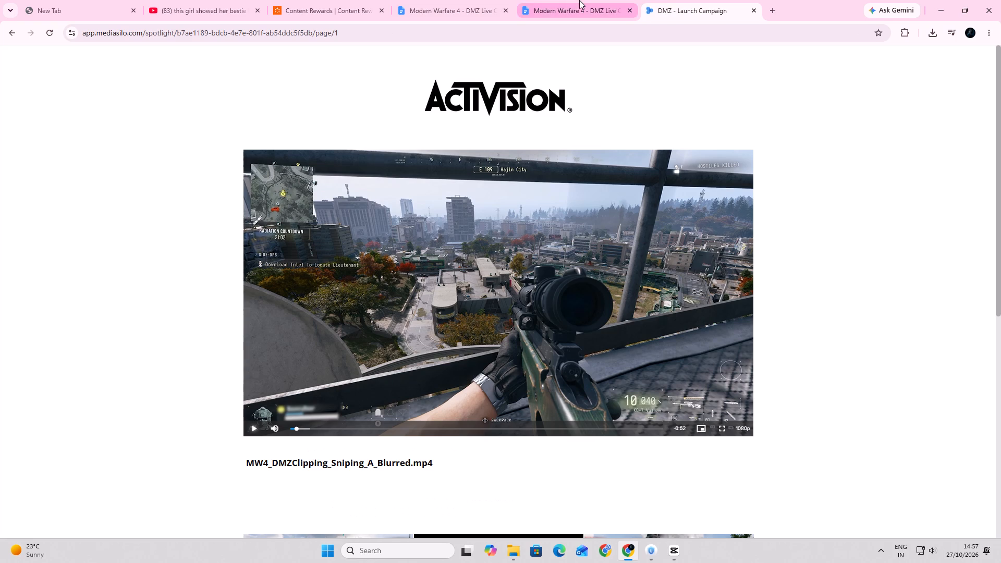
{"action": "left_click", "coordinate": [579, 0]}
{"action": "left_click", "coordinate": [465, 0]}
{"action": "scroll", "coordinate": [441, 160], "scroll_direction": "up", "scroll_amount": 18}
{"action": "scroll", "coordinate": [457, 242], "scroll_direction": "up", "scroll_amount": 17}
{"action": "left_click", "coordinate": [356, 0]}
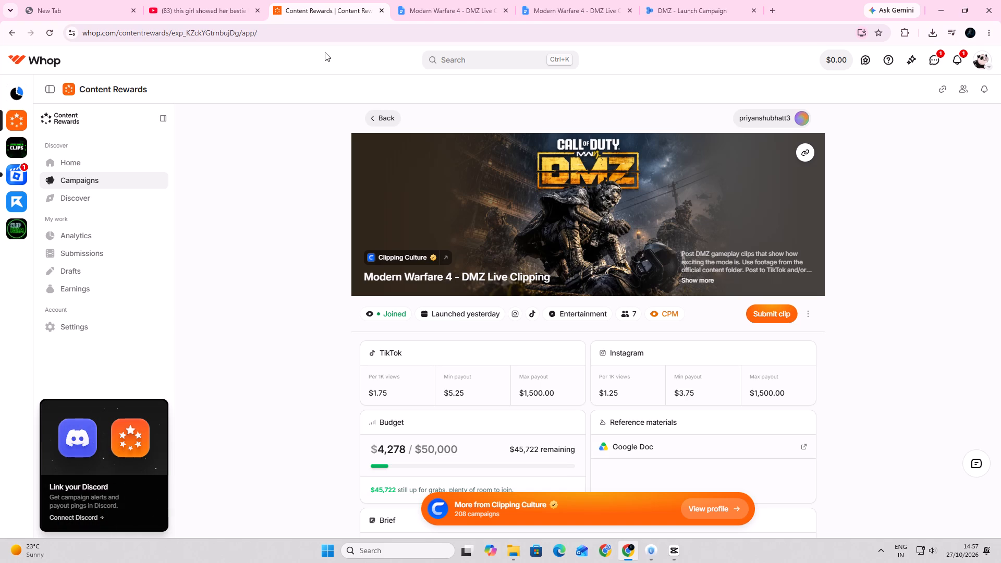
Preview the three first-row clips in Activision's DMZ footage folder, from MW4_DMZ_AirplaneExtract_Blurred.mp4 to MW4_DMZ_NormalExtract_Blurred.mp4.
{"action": "left_click", "coordinate": [764, 0]}
{"action": "left_click", "coordinate": [703, 0]}
{"action": "scroll", "coordinate": [442, 308], "scroll_direction": "down", "scroll_amount": 6}
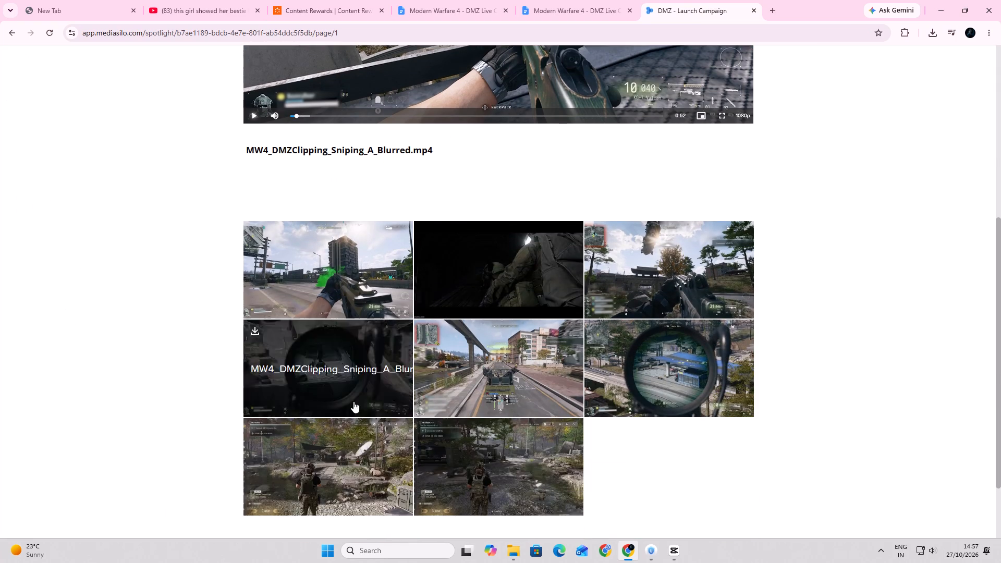
{"action": "left_click", "coordinate": [311, 286]}
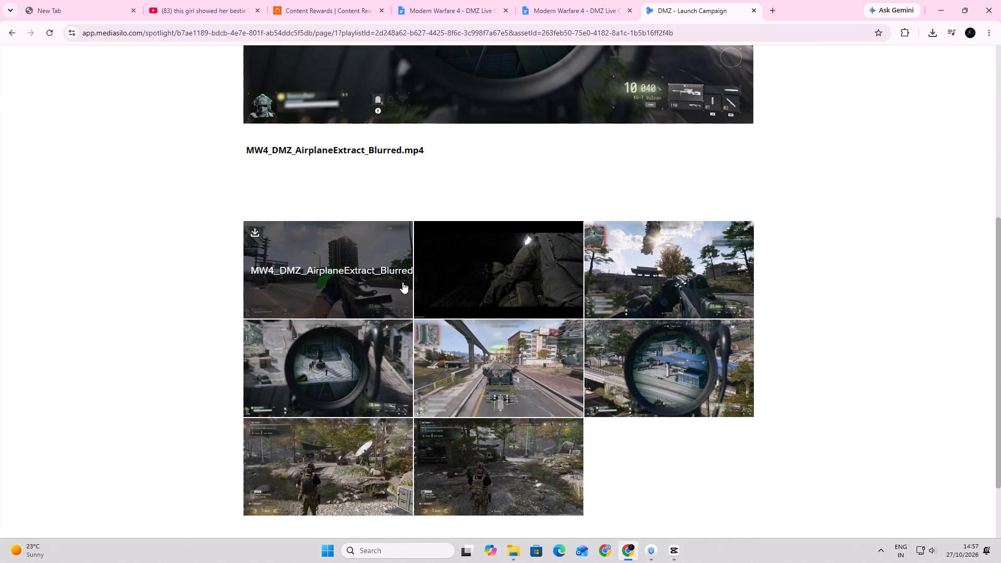
{"action": "left_click", "coordinate": [514, 274]}
{"action": "left_click", "coordinate": [666, 271]}
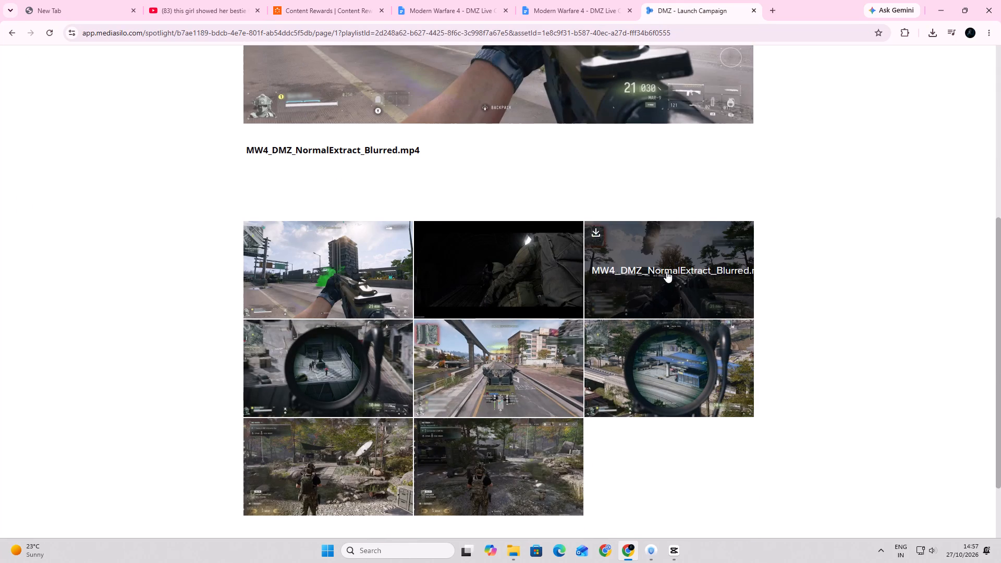
{"action": "scroll", "coordinate": [543, 276], "scroll_direction": "up", "scroll_amount": 8}
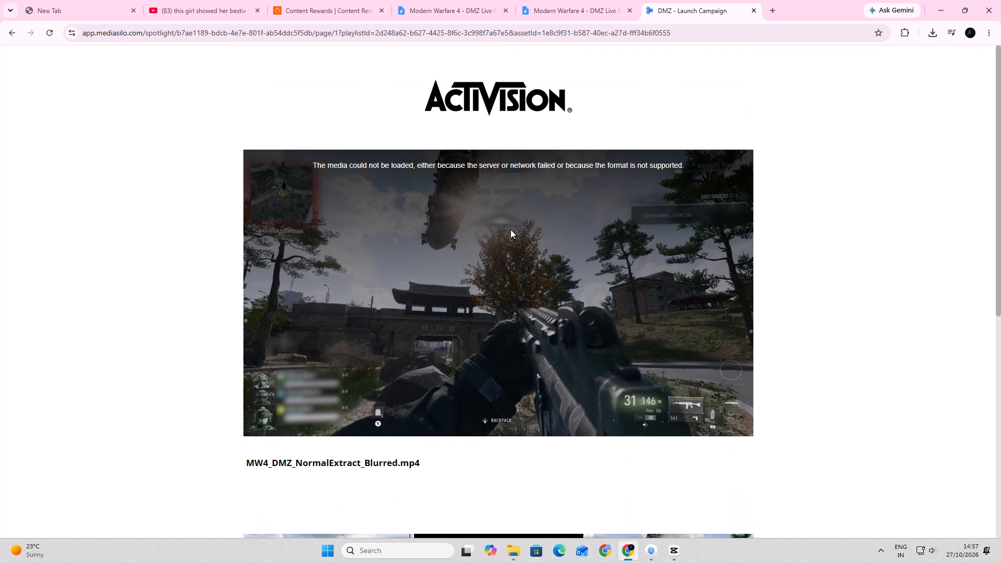
Open a new browser tab and enter a web search starting with "cod".
{"action": "left_click", "coordinate": [773, 9]}
{"action": "left_click", "coordinate": [611, 26]}
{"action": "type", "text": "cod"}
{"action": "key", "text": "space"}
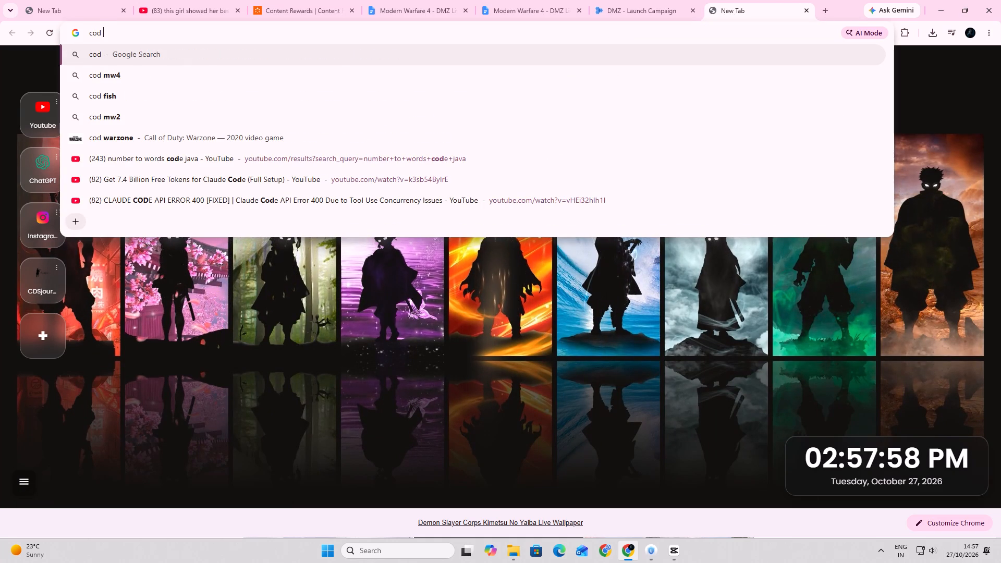
Search Google for "cod dmz" in a new tab and show the image results.
{"action": "type", "text": "dmz"}
{"action": "key", "text": "Return"}
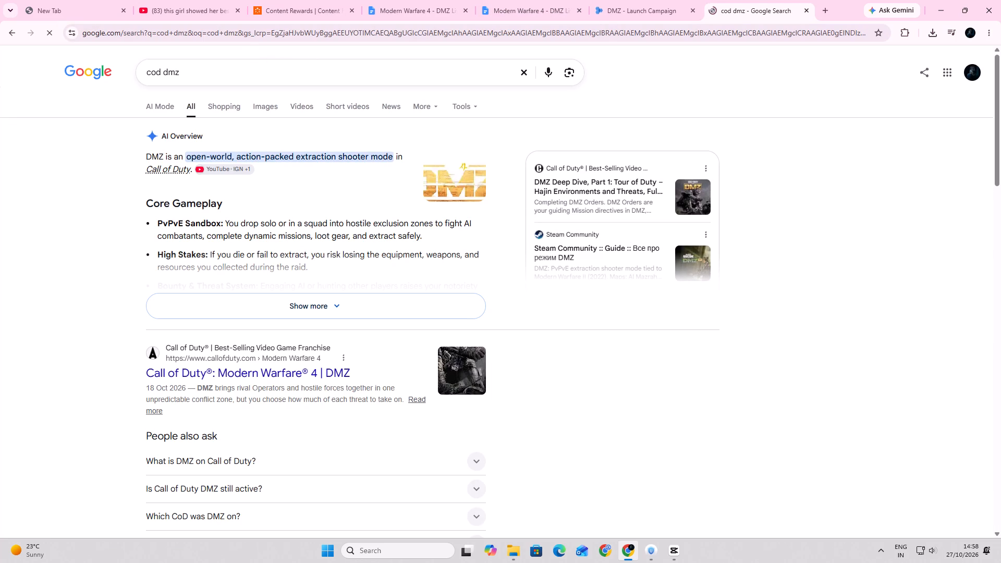
{"action": "left_click", "coordinate": [424, 176]}
{"action": "left_click", "coordinate": [478, 182]}
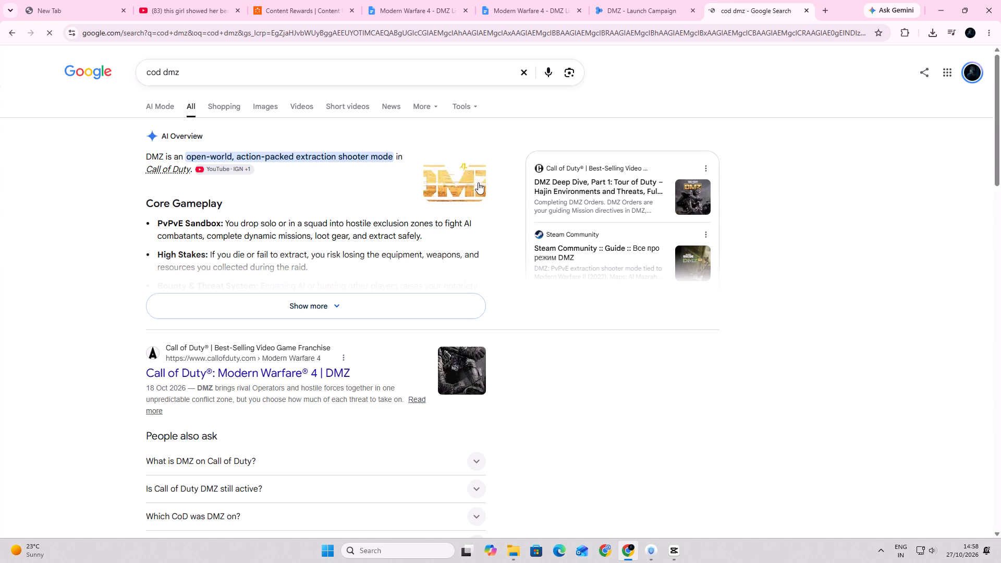
{"action": "left_click", "coordinate": [264, 109]}
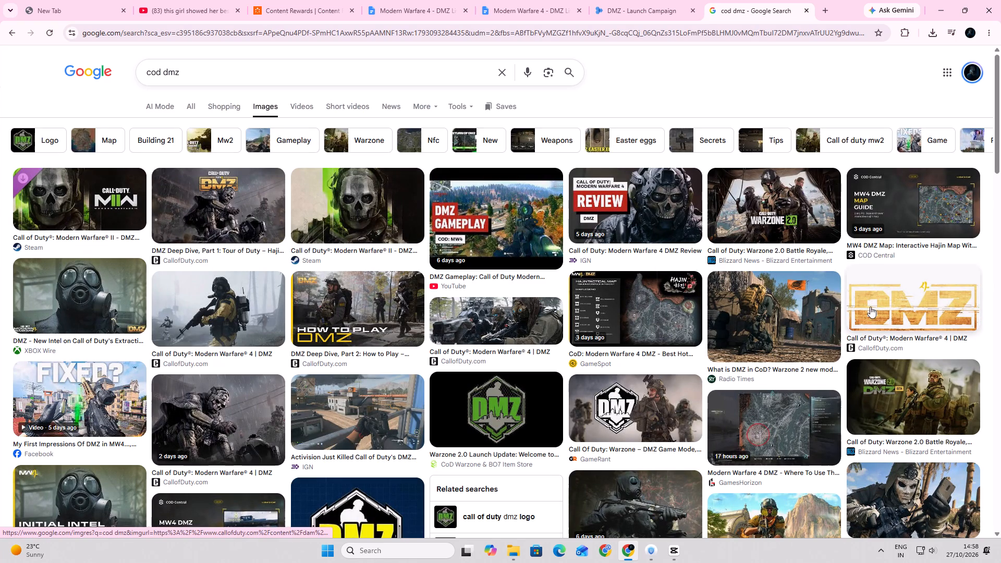
Open the related TikTok "funny moments xD" image and capture a screenshot of only its Call of Duty MW4 DMZ logo.
{"action": "left_click", "coordinate": [893, 302]}
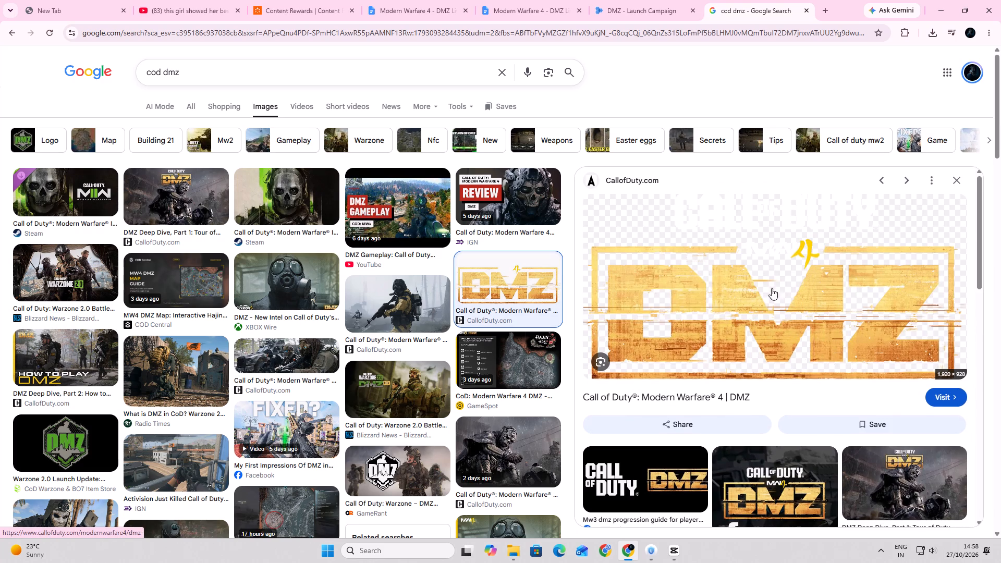
{"action": "scroll", "coordinate": [764, 285], "scroll_direction": "down", "scroll_amount": 2}
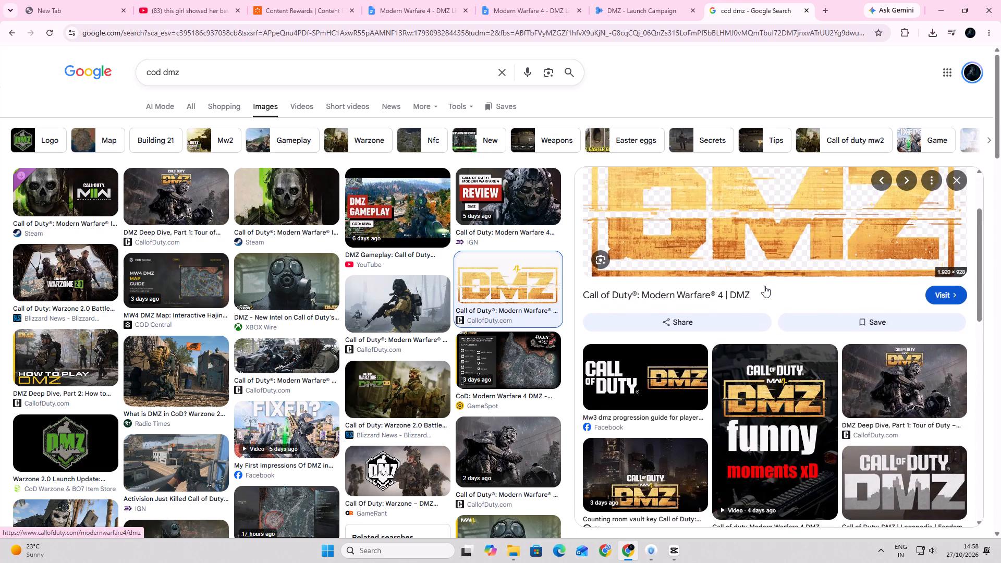
{"action": "left_click", "coordinate": [756, 389]}
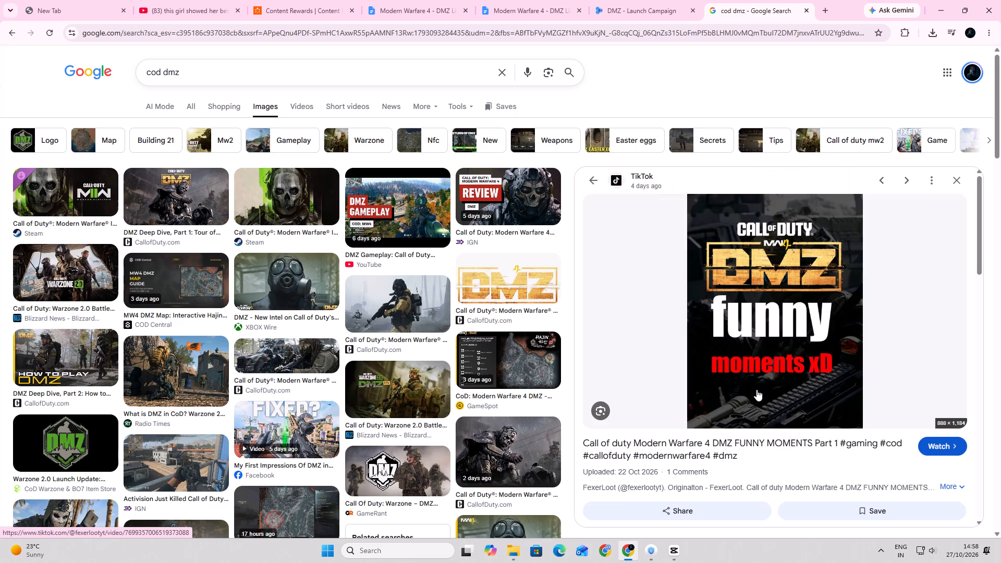
{"action": "key", "text": "shift+super+s"}
{"action": "left_click_drag", "start_coordinate": [698, 205], "coordinate": [705, 262]}
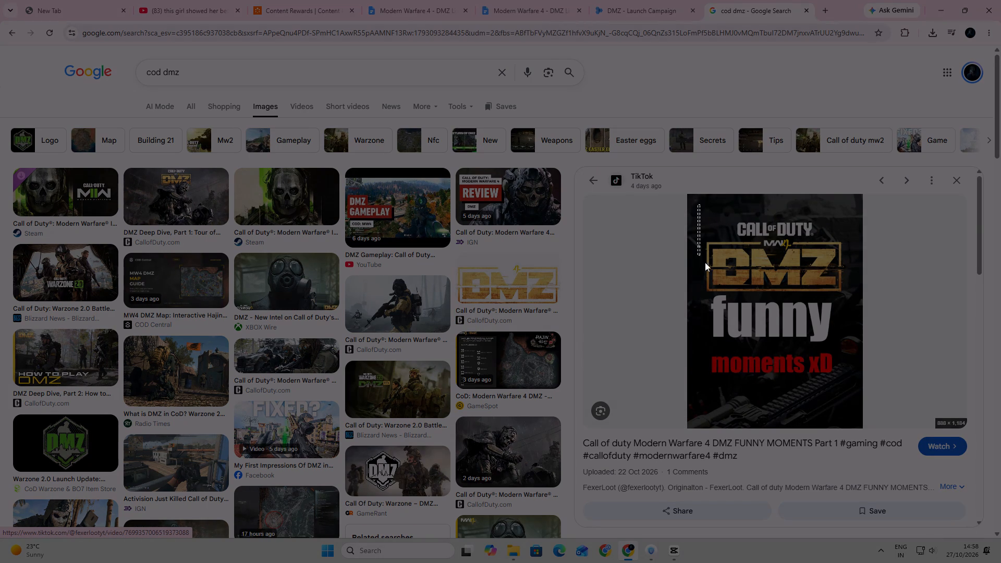
{"action": "left_click_drag", "start_coordinate": [705, 262], "coordinate": [852, 294]}
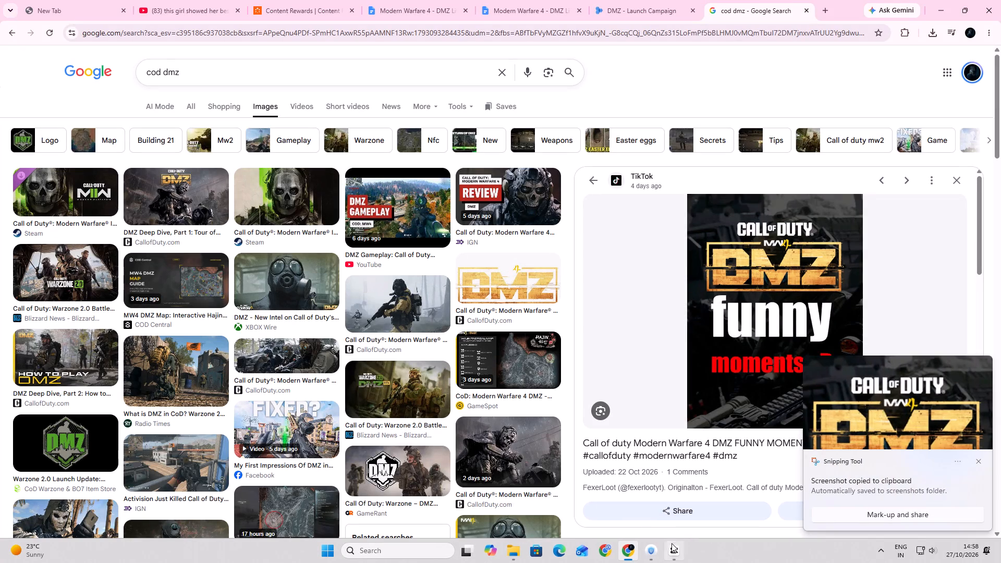
Switch to CapCut and import the new DMZ logo screenshot from the Screenshots folder in Pictures.
{"action": "left_click", "coordinate": [672, 546]}
{"action": "left_click", "coordinate": [82, 51]}
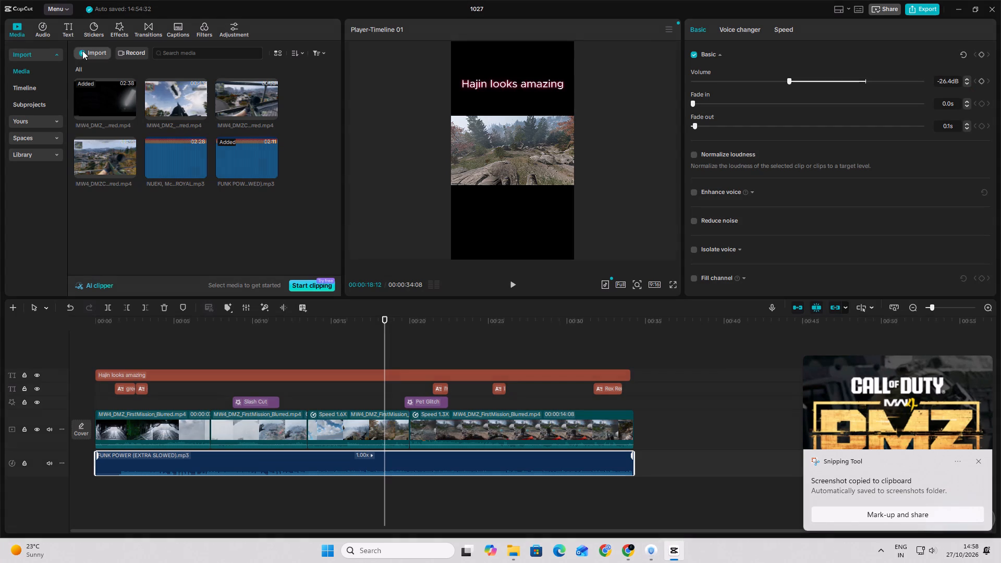
{"action": "left_click", "coordinate": [92, 70]}
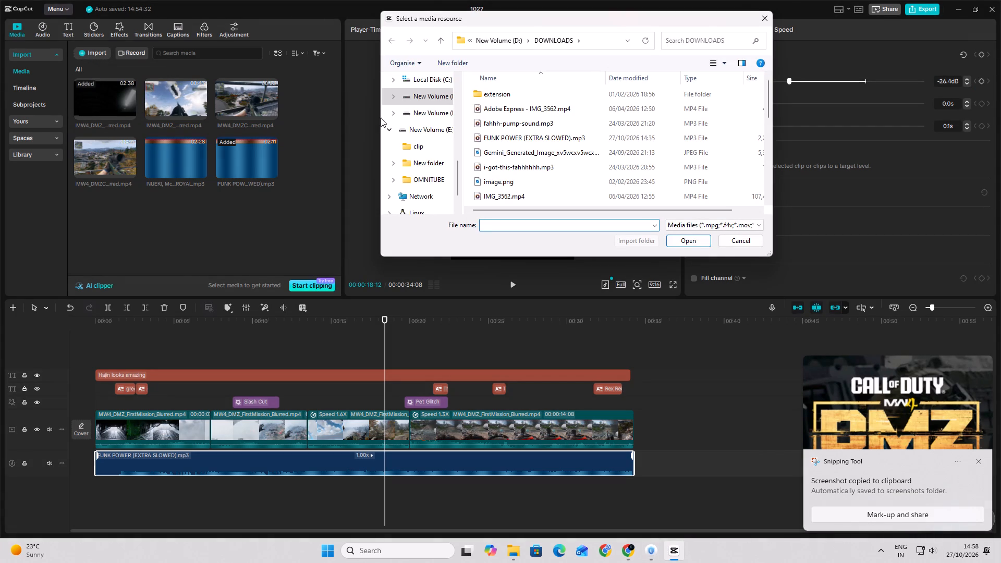
{"action": "scroll", "coordinate": [433, 170], "scroll_direction": "up", "scroll_amount": 7}
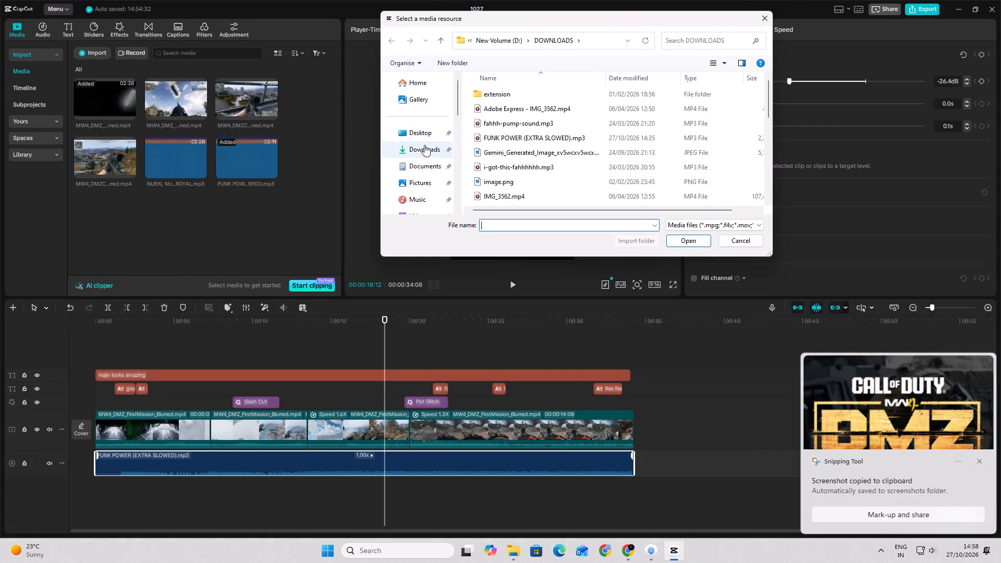
{"action": "scroll", "coordinate": [426, 182], "scroll_direction": "down", "scroll_amount": 1}
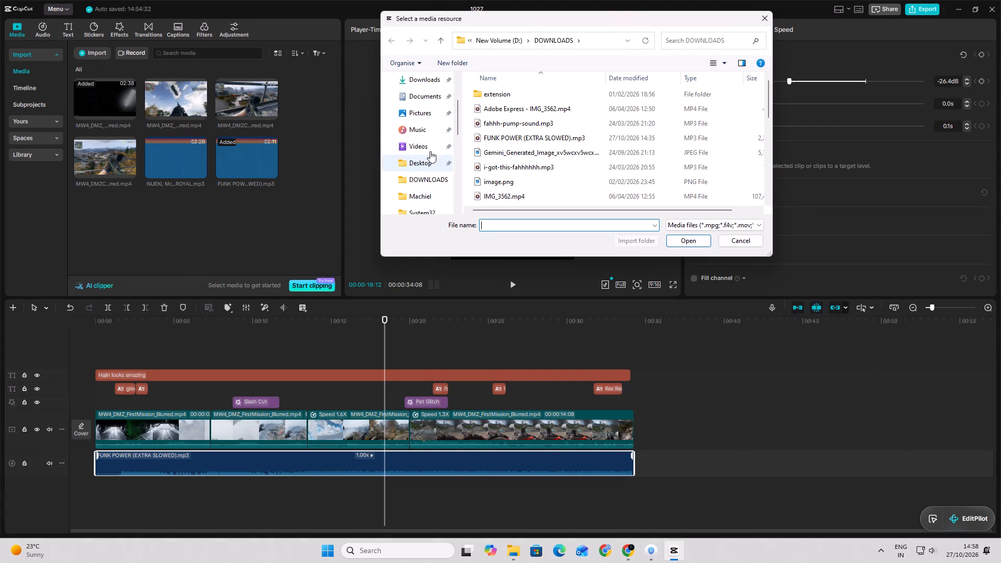
{"action": "left_click", "coordinate": [428, 115]}
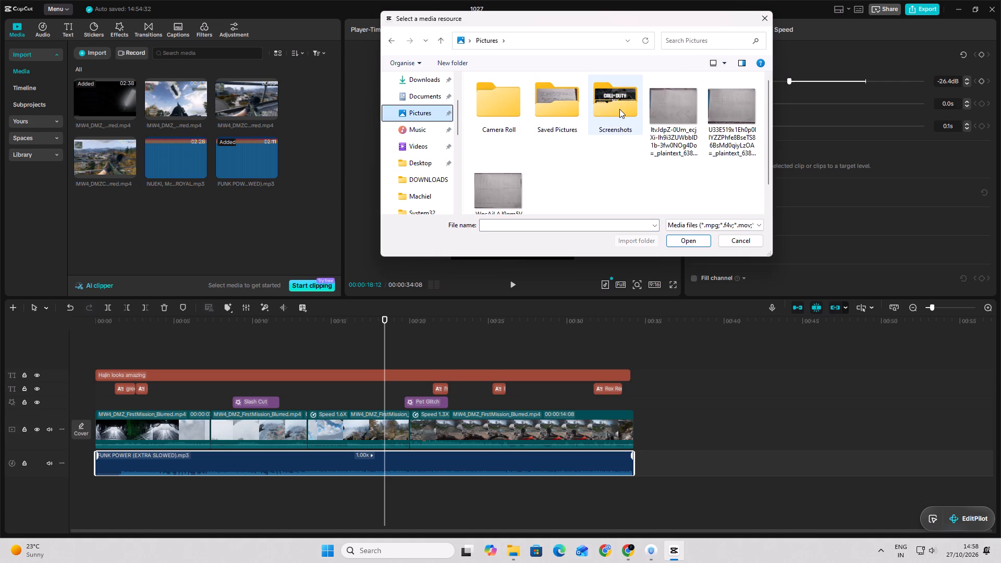
{"action": "double_click", "coordinate": [619, 109]}
{"action": "scroll", "coordinate": [603, 142], "scroll_direction": "down", "scroll_amount": 16}
{"action": "scroll", "coordinate": [631, 170], "scroll_direction": "down", "scroll_amount": 7}
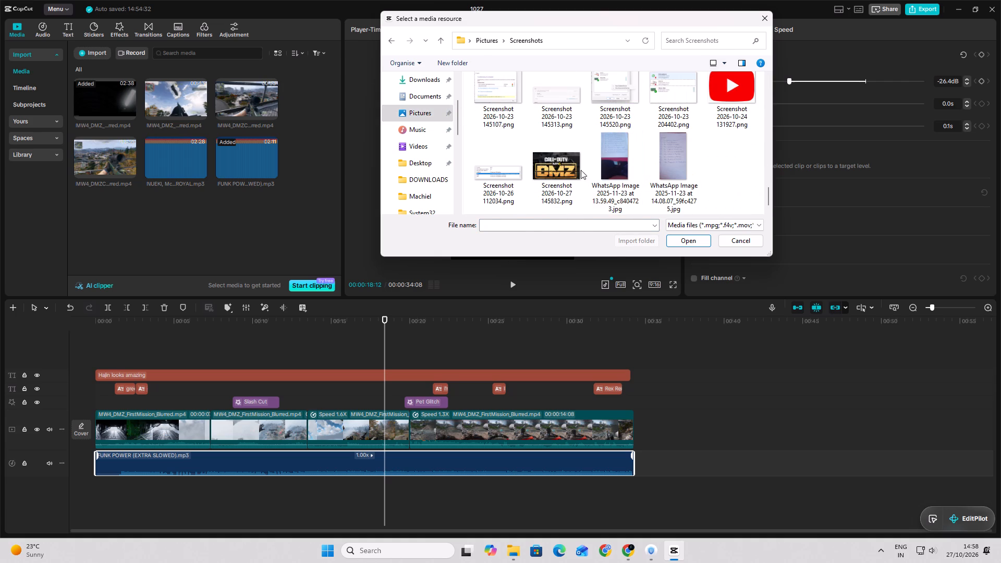
{"action": "left_click", "coordinate": [564, 170]}
{"action": "left_click", "coordinate": [680, 244]}
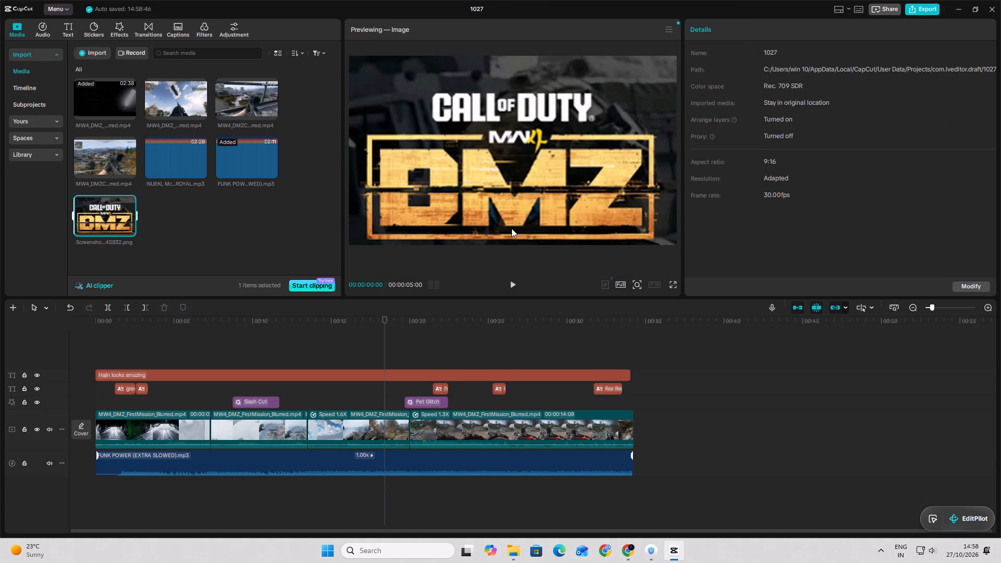
Place the DMZ logo image on a new track above the title from 00:00 and extend it to about 34 seconds.
{"action": "left_click_drag", "start_coordinate": [120, 206], "coordinate": [130, 366]}
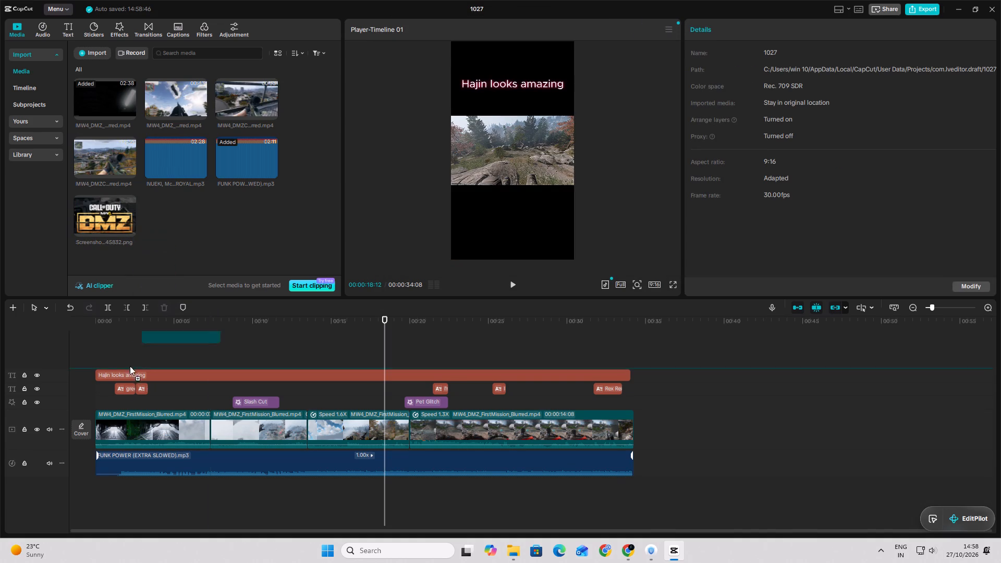
{"action": "left_click_drag", "start_coordinate": [130, 366], "coordinate": [96, 353]}
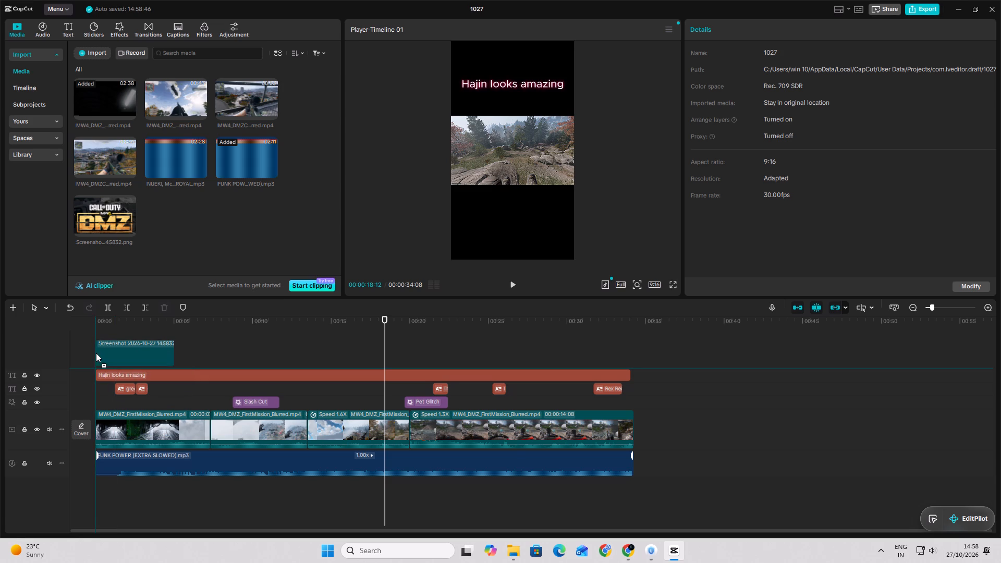
{"action": "left_click_drag", "start_coordinate": [96, 353], "coordinate": [96, 353]}
{"action": "left_click_drag", "start_coordinate": [174, 368], "coordinate": [400, 364]}
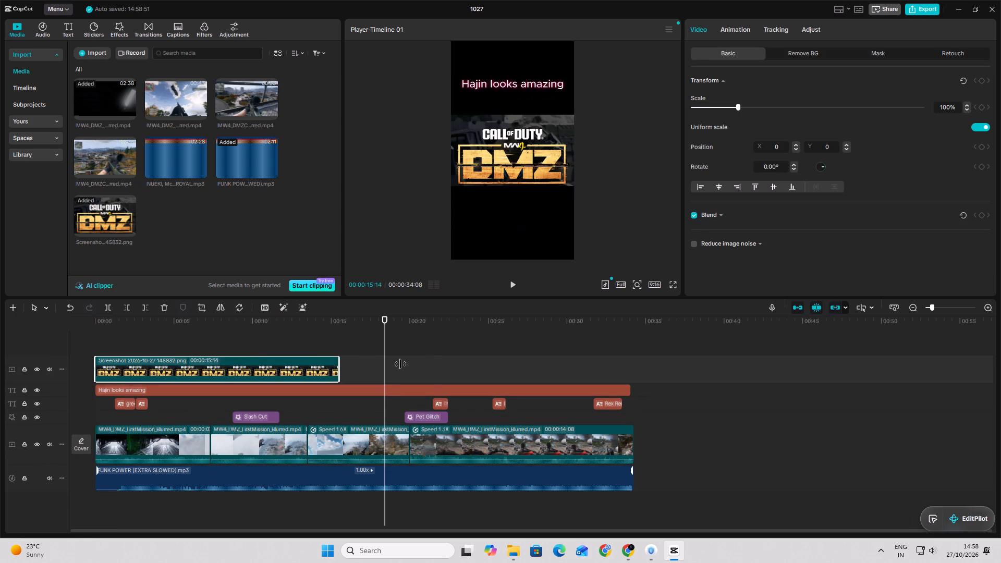
{"action": "left_click_drag", "start_coordinate": [400, 364], "coordinate": [629, 371]}
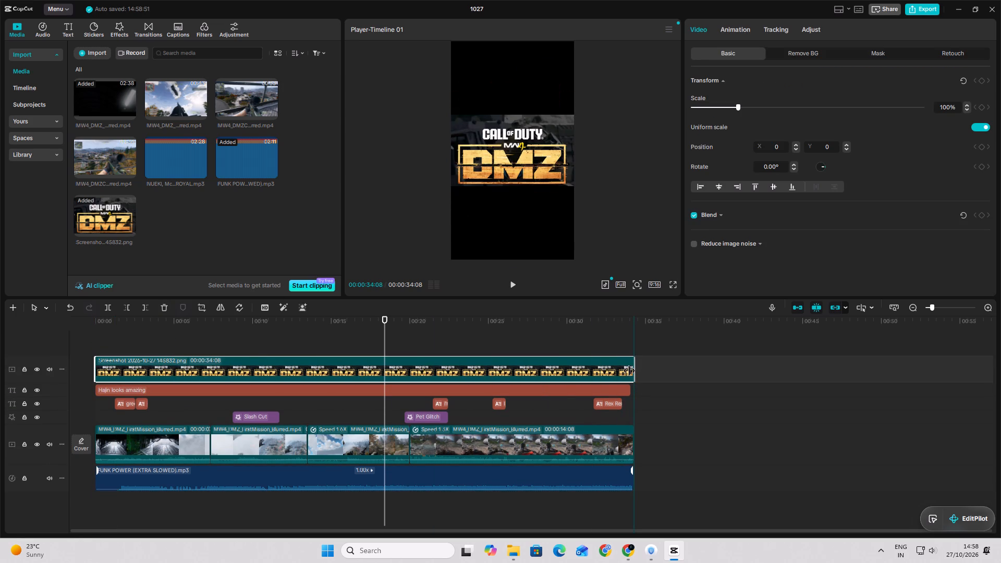
{"action": "left_click_drag", "start_coordinate": [629, 371], "coordinate": [627, 370]}
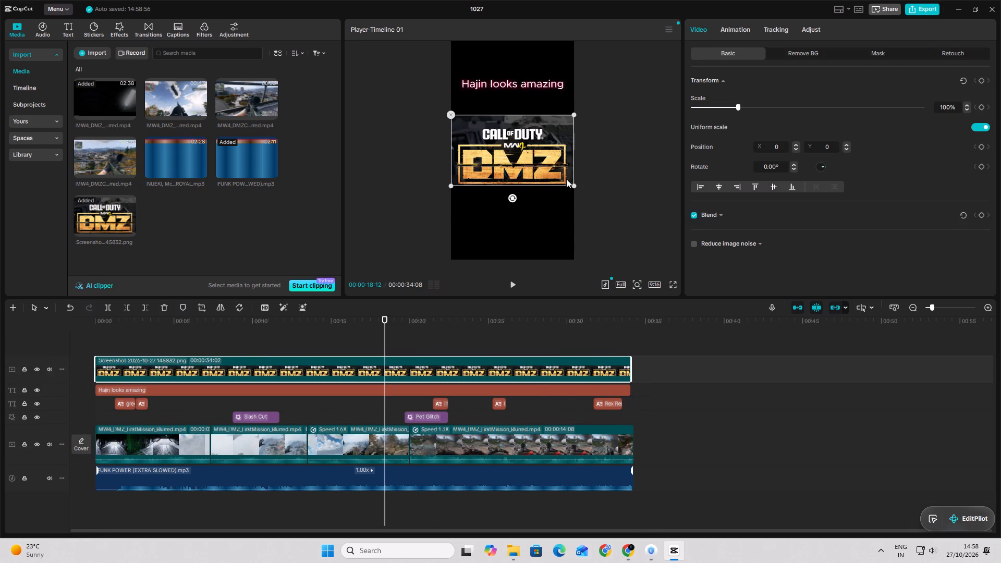
Scale the DMZ logo overlay down to 48% in the preview.
{"action": "left_click_drag", "start_coordinate": [574, 186], "coordinate": [527, 156]}
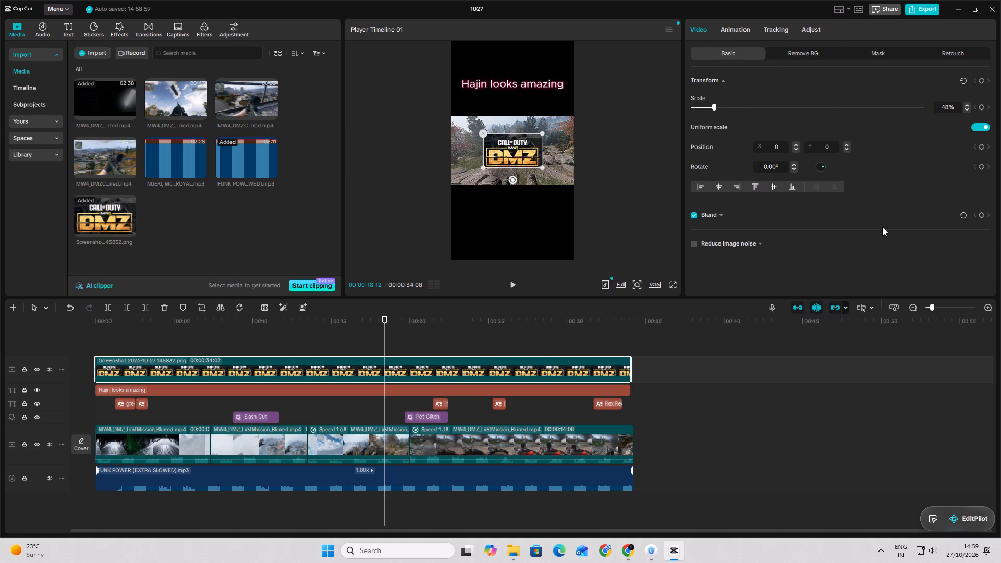
Lower the DMZ logo overlay's blend opacity to 44%.
{"action": "left_click", "coordinate": [719, 216]}
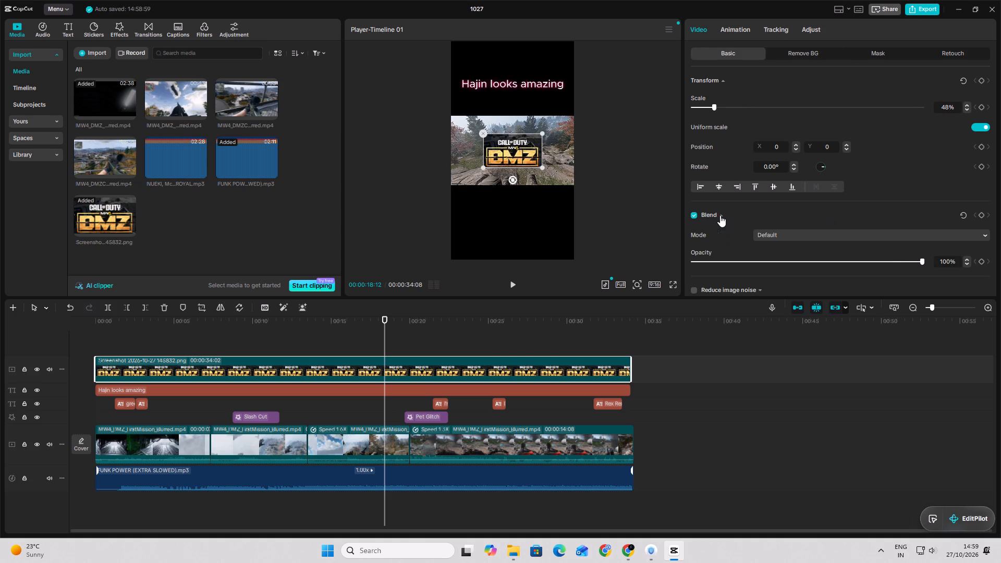
{"action": "left_click_drag", "start_coordinate": [919, 259], "coordinate": [893, 262]}
{"action": "left_click_drag", "start_coordinate": [893, 262], "coordinate": [863, 263]}
{"action": "left_click_drag", "start_coordinate": [863, 263], "coordinate": [810, 265]}
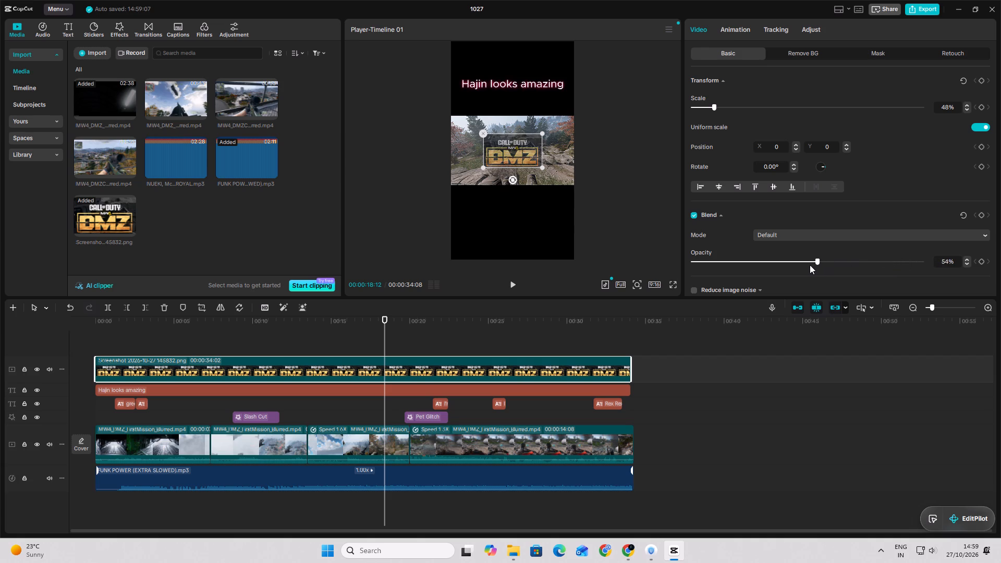
{"action": "left_click_drag", "start_coordinate": [810, 265], "coordinate": [778, 266]}
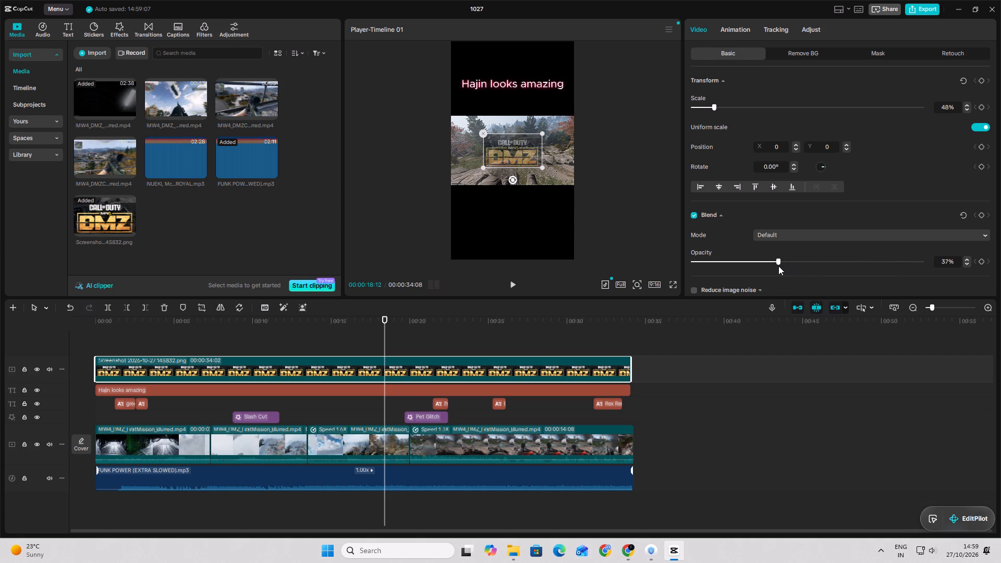
{"action": "left_click_drag", "start_coordinate": [778, 266], "coordinate": [793, 265]}
Move the DMZ logo overlay just below the gameplay footage, horizontally centred, at about X 0, Y -903.
{"action": "left_click_drag", "start_coordinate": [522, 149], "coordinate": [516, 124]}
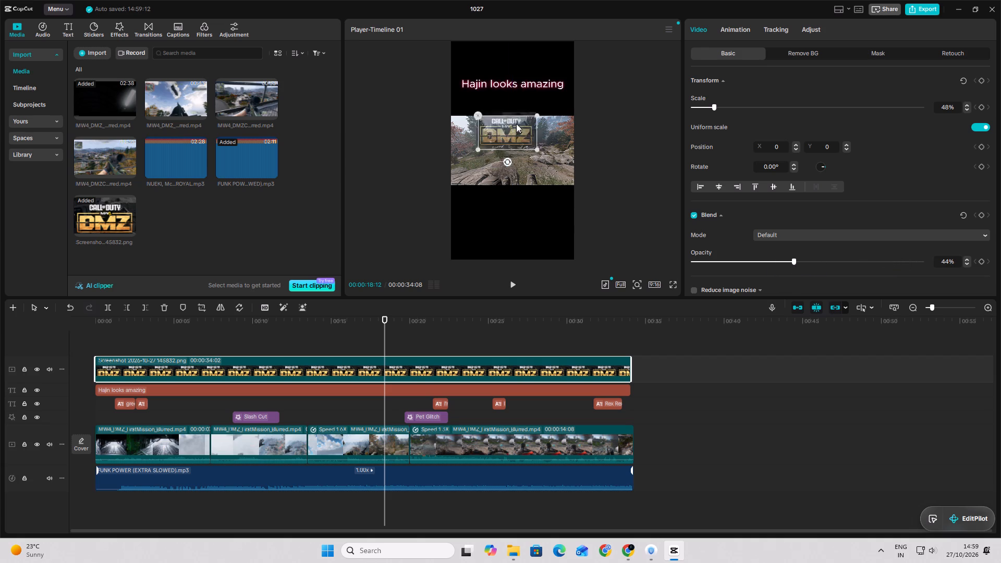
{"action": "left_click_drag", "start_coordinate": [516, 124], "coordinate": [520, 104]}
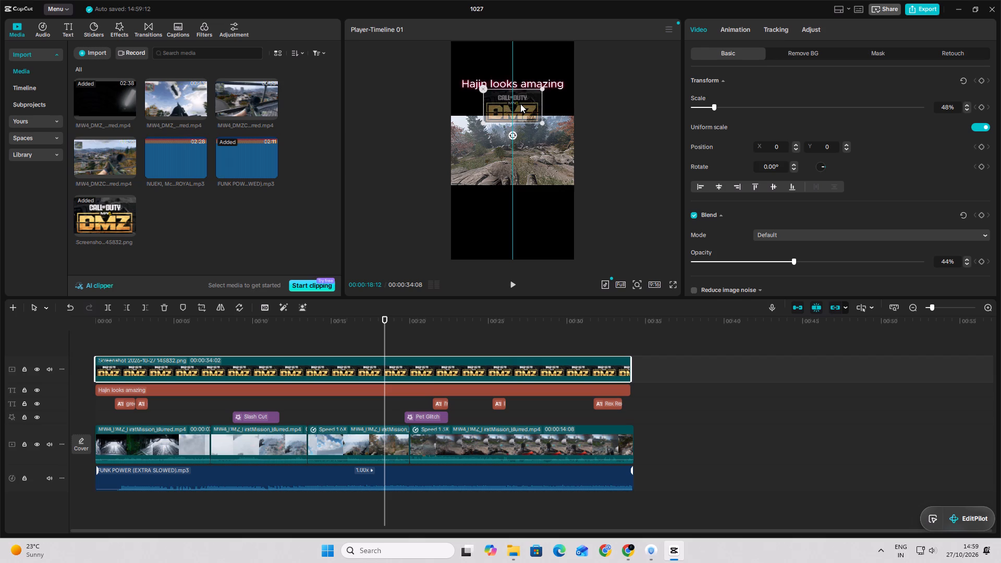
{"action": "left_click_drag", "start_coordinate": [520, 104], "coordinate": [531, 200]}
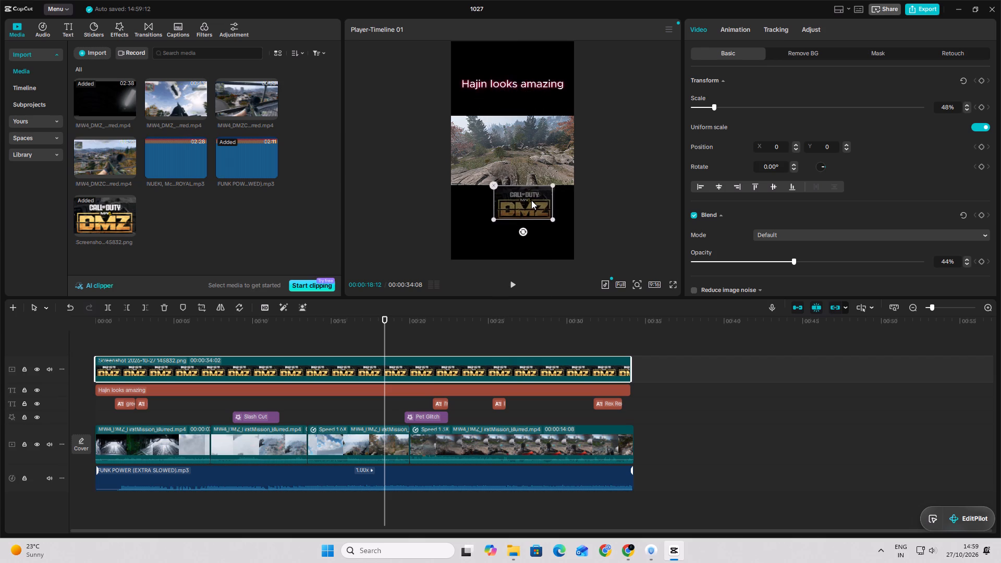
{"action": "left_click_drag", "start_coordinate": [531, 200], "coordinate": [523, 200]}
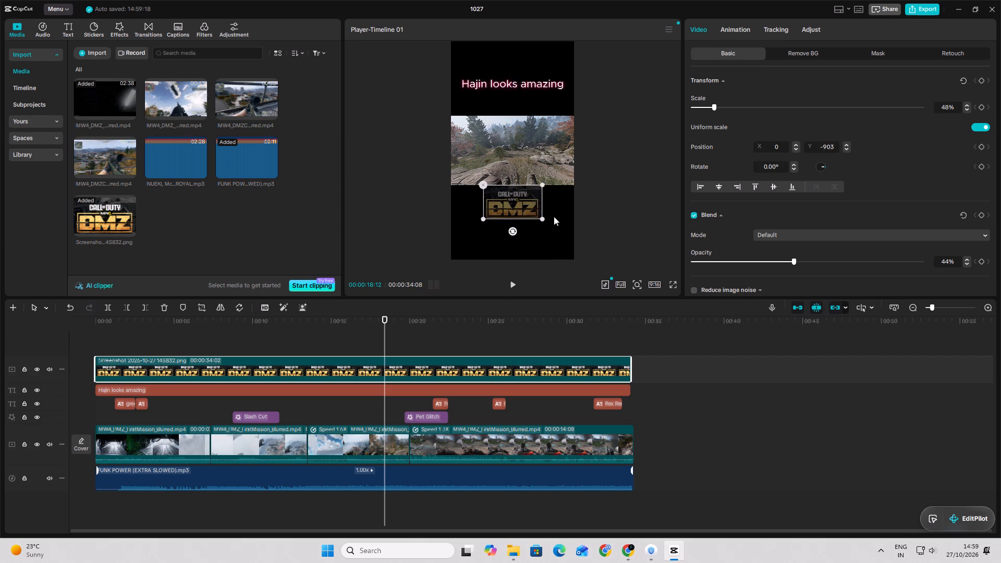
Scale the DMZ logo overlay beneath the gameplay footage down to 33%.
{"action": "left_click", "coordinate": [516, 206]}
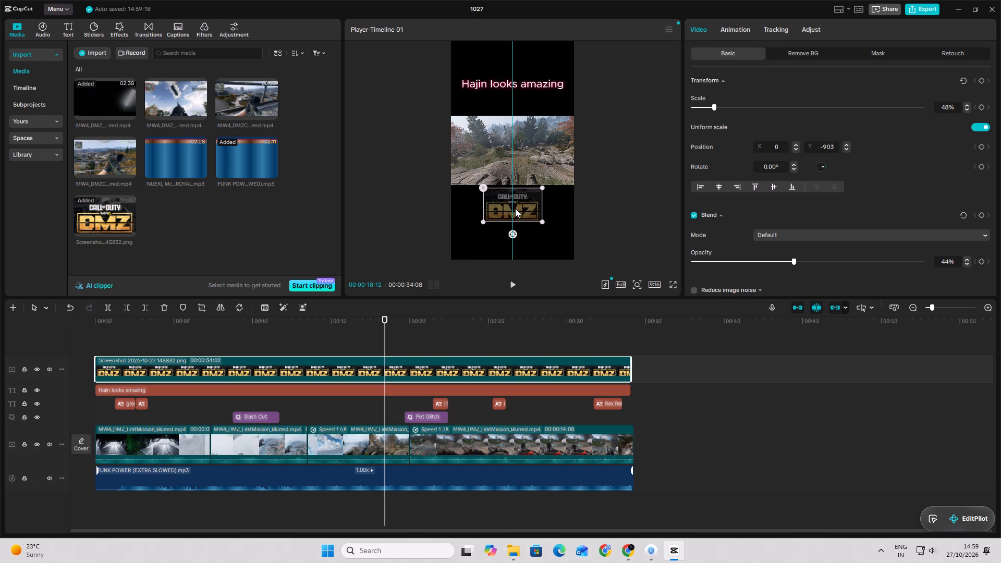
{"action": "left_click_drag", "start_coordinate": [539, 220], "coordinate": [526, 214]}
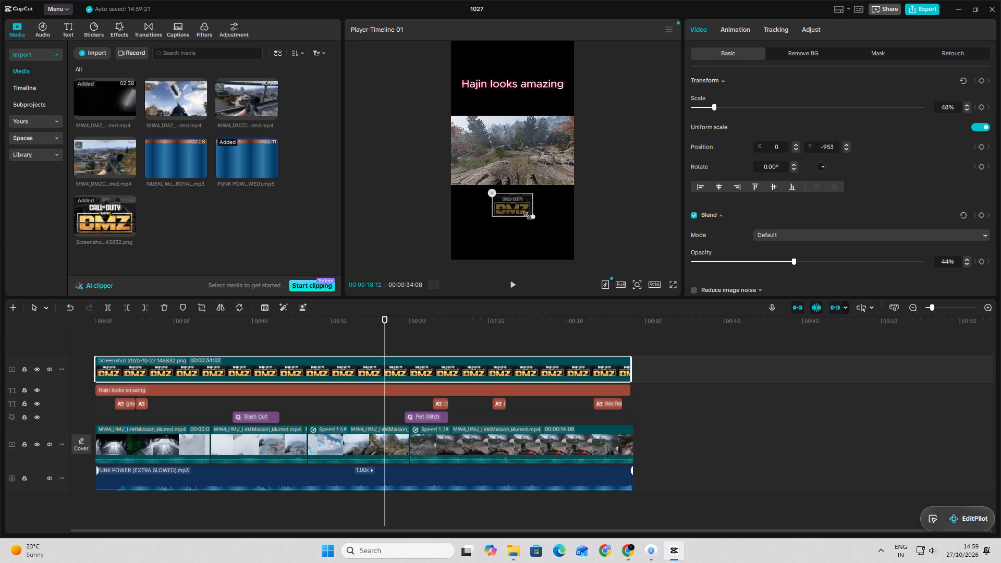
{"action": "left_click_drag", "start_coordinate": [526, 214], "coordinate": [526, 212]}
Move the smaller DMZ logo overlay up slightly so it sits just under the gameplay footage, horizontally centred.
{"action": "left_click_drag", "start_coordinate": [521, 205], "coordinate": [521, 199]}
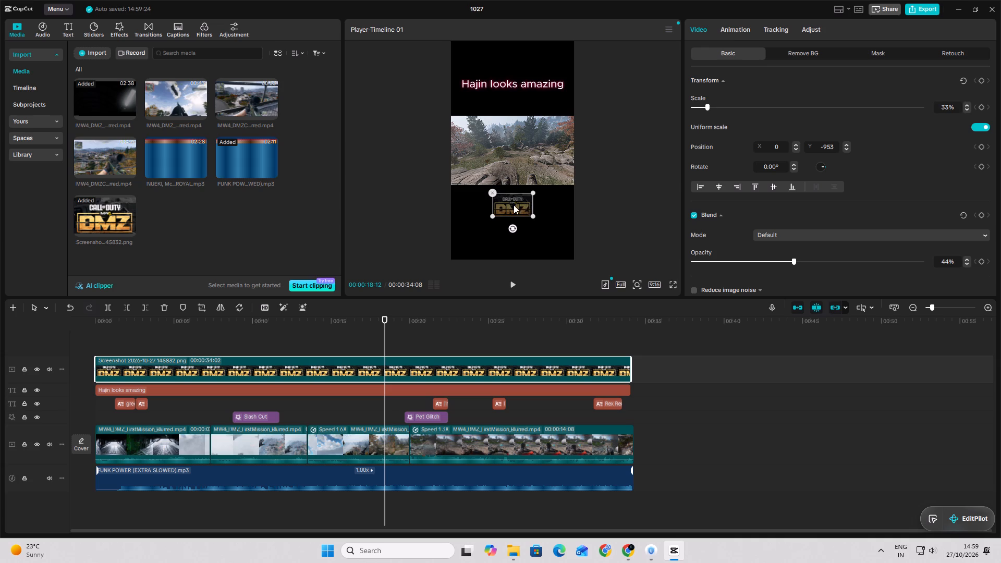
{"action": "left_click", "coordinate": [513, 205]}
{"action": "left_click", "coordinate": [559, 210]}
{"action": "left_click_drag", "start_coordinate": [511, 200], "coordinate": [510, 200]}
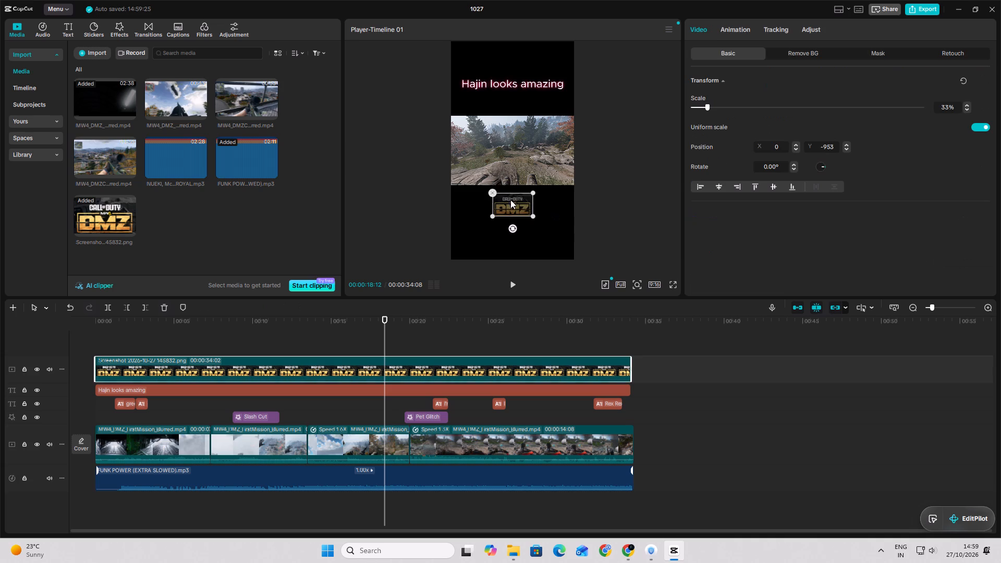
{"action": "left_click_drag", "start_coordinate": [510, 200], "coordinate": [509, 192]}
{"action": "left_click", "coordinate": [652, 184]}
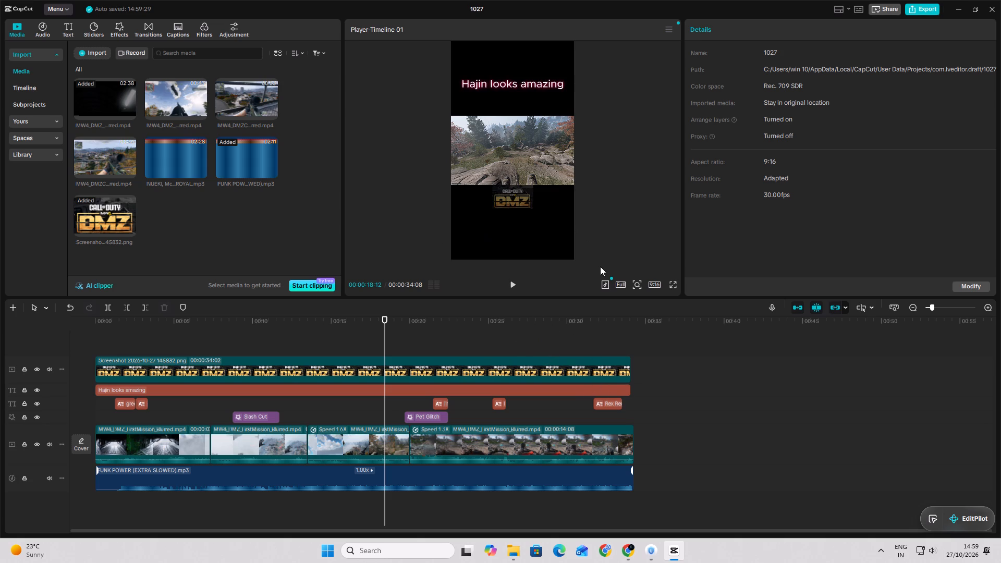
Play the timeline from about 00:18 to 00:22 to check the logo placement with the Pet Glitch effect and caption.
{"action": "left_click", "coordinate": [514, 290]}
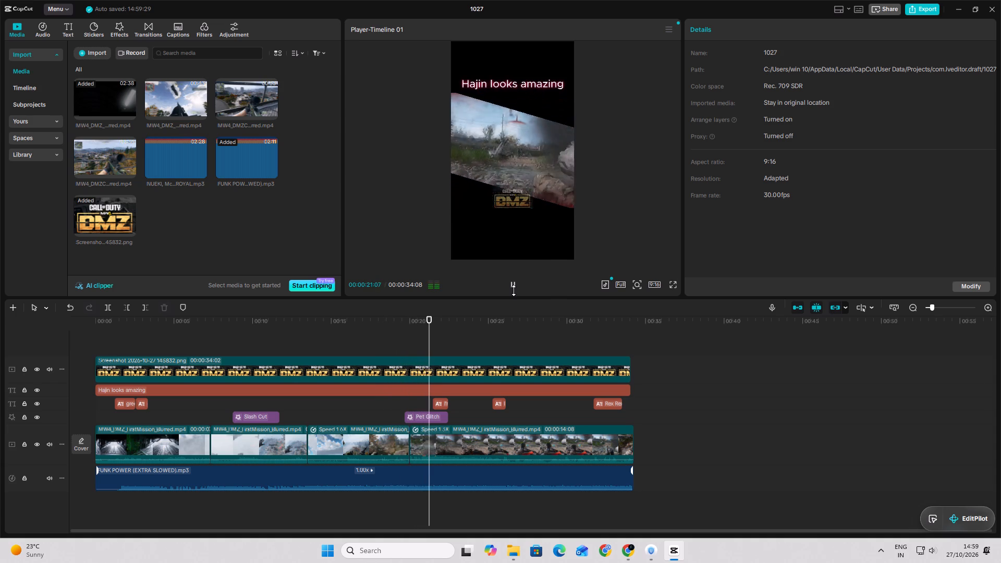
{"action": "left_click", "coordinate": [517, 279]}
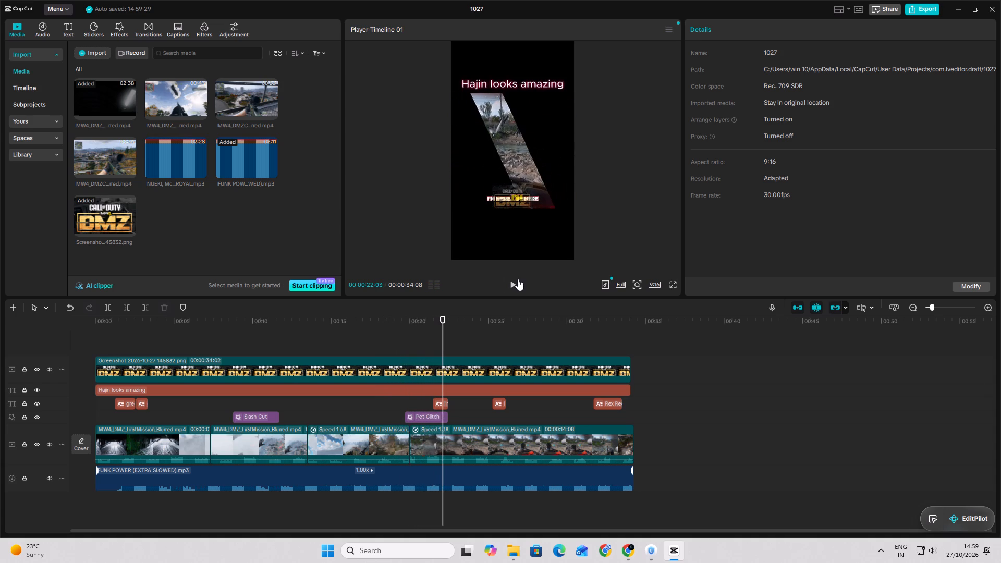
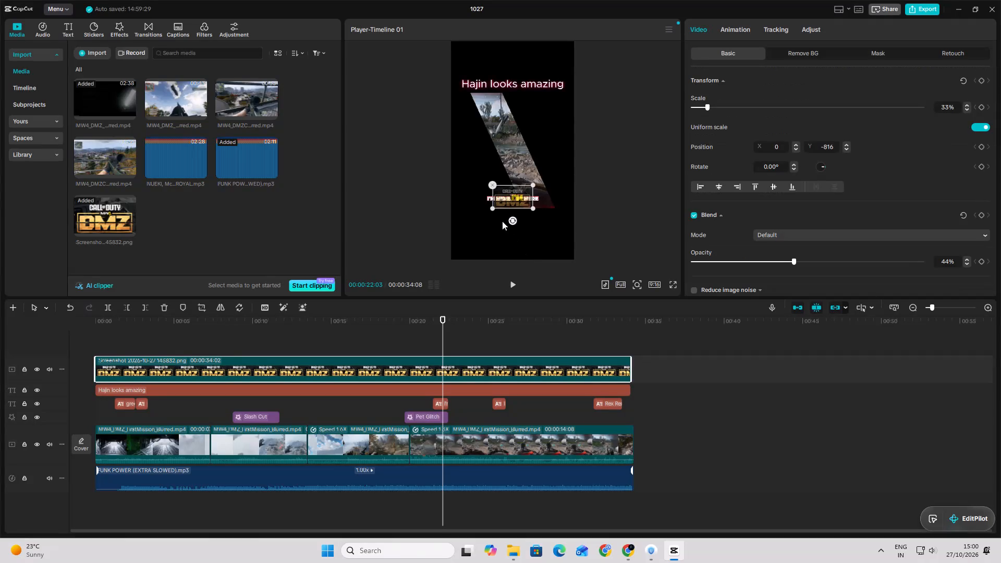
Move the DMZ logo straight down into the black area below the gameplay footage, to about Y -1256, and preview it.
{"action": "left_click", "coordinate": [509, 292]}
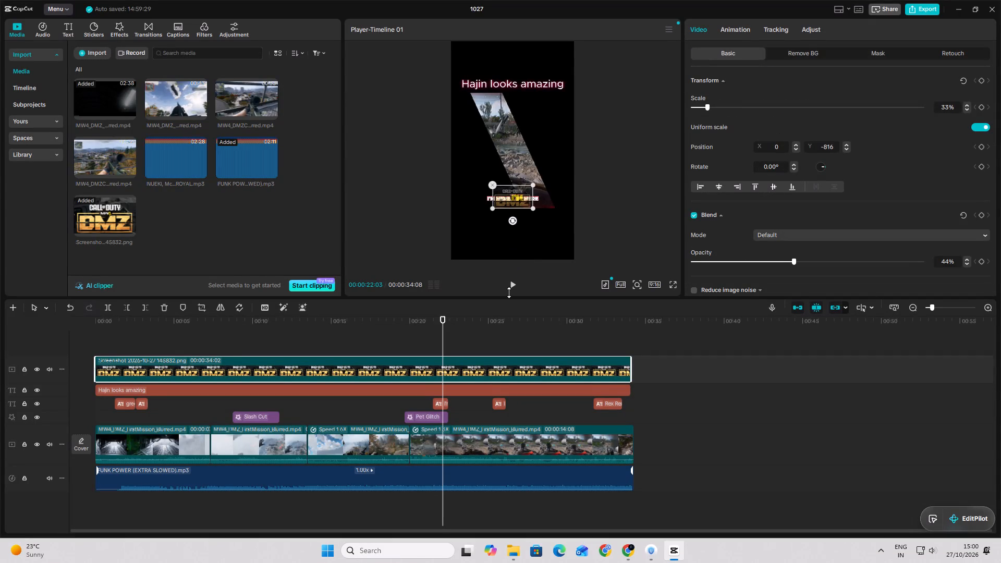
{"action": "left_click", "coordinate": [511, 289]}
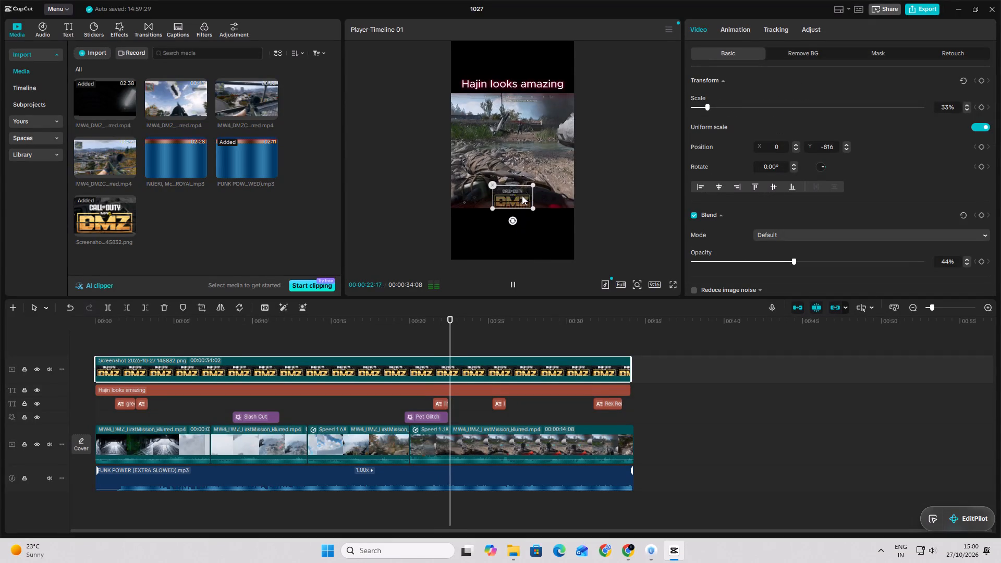
{"action": "left_click_drag", "start_coordinate": [521, 194], "coordinate": [523, 219]}
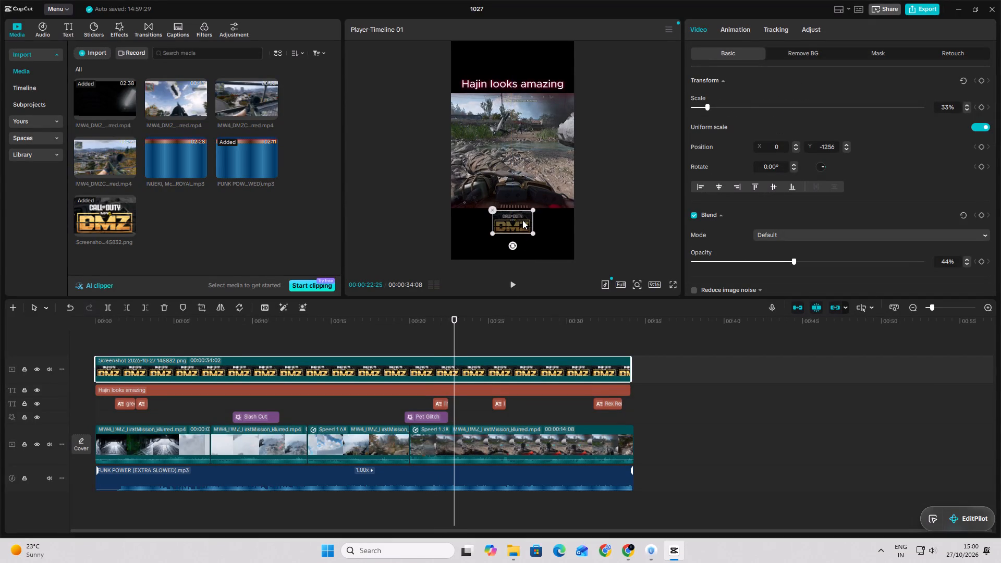
{"action": "left_click", "coordinate": [514, 283]}
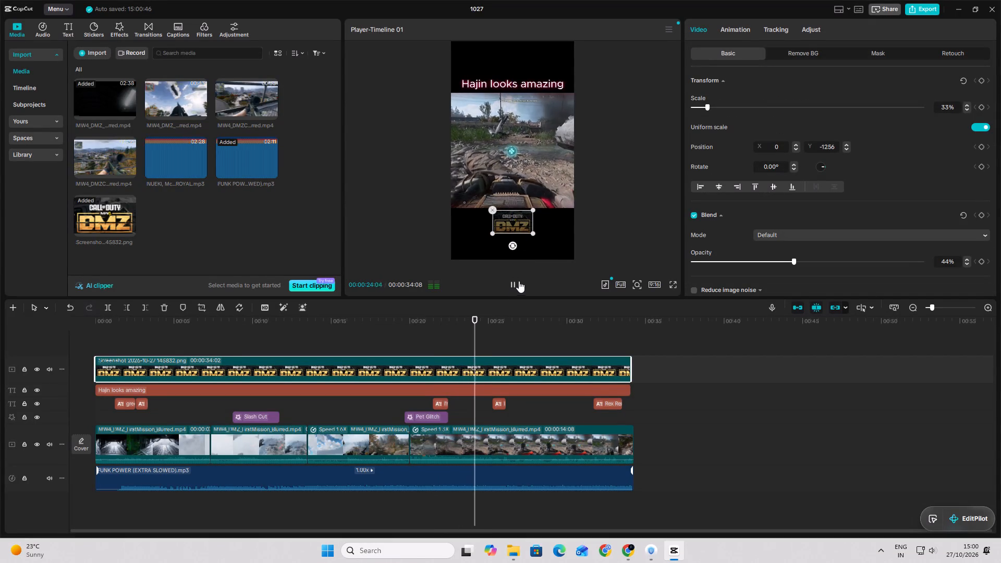
{"action": "left_click", "coordinate": [552, 267]}
{"action": "left_click", "coordinate": [557, 235]}
{"action": "left_click", "coordinate": [557, 235]}
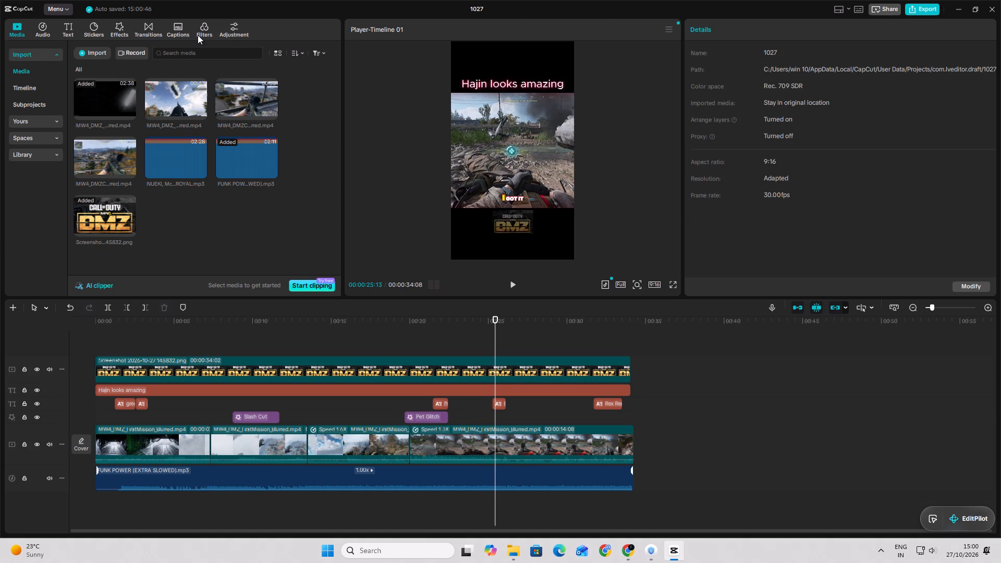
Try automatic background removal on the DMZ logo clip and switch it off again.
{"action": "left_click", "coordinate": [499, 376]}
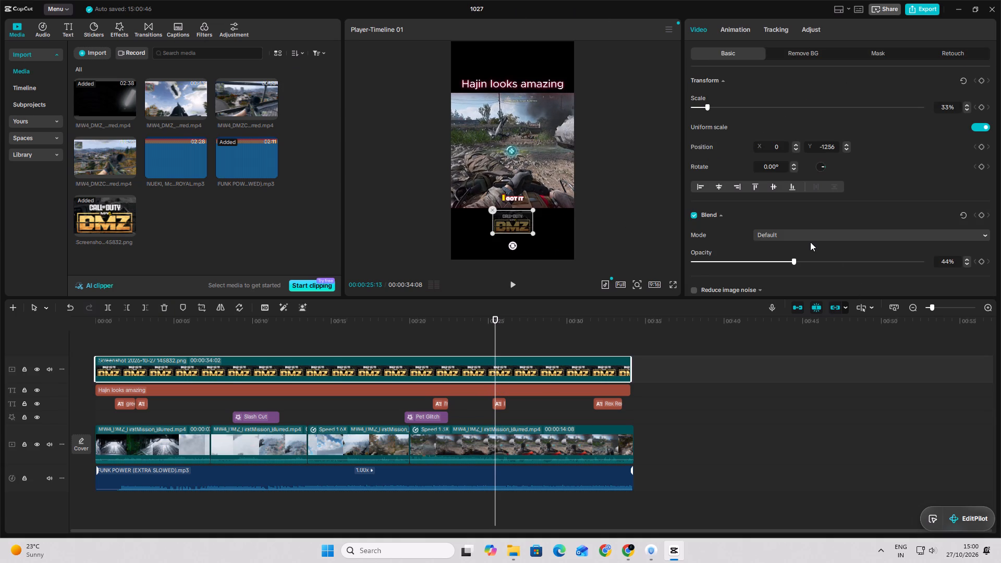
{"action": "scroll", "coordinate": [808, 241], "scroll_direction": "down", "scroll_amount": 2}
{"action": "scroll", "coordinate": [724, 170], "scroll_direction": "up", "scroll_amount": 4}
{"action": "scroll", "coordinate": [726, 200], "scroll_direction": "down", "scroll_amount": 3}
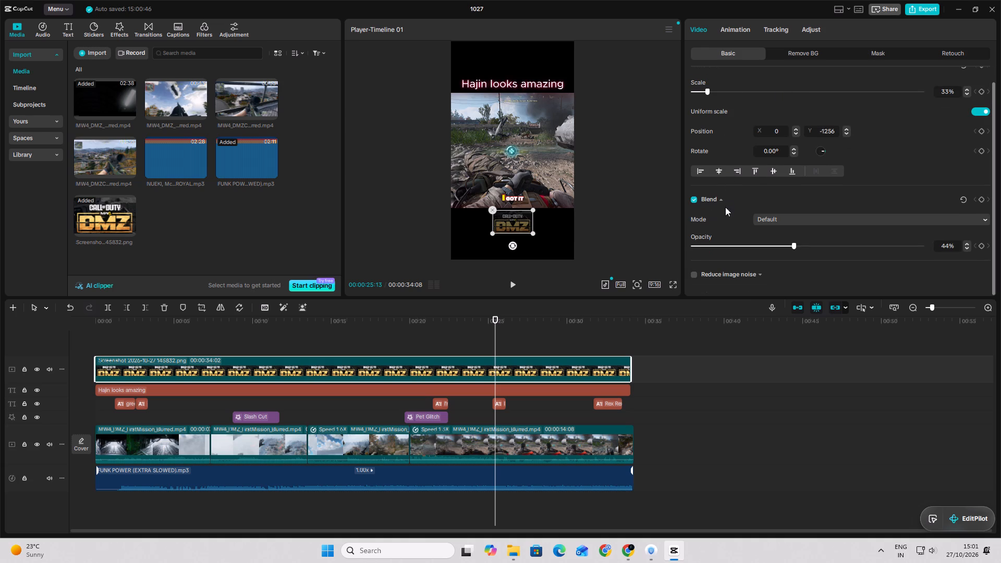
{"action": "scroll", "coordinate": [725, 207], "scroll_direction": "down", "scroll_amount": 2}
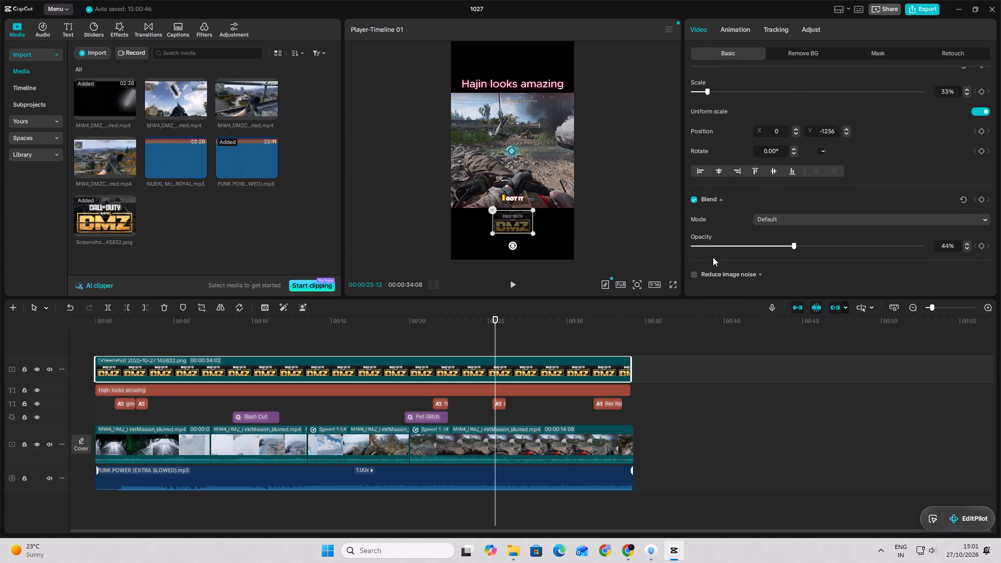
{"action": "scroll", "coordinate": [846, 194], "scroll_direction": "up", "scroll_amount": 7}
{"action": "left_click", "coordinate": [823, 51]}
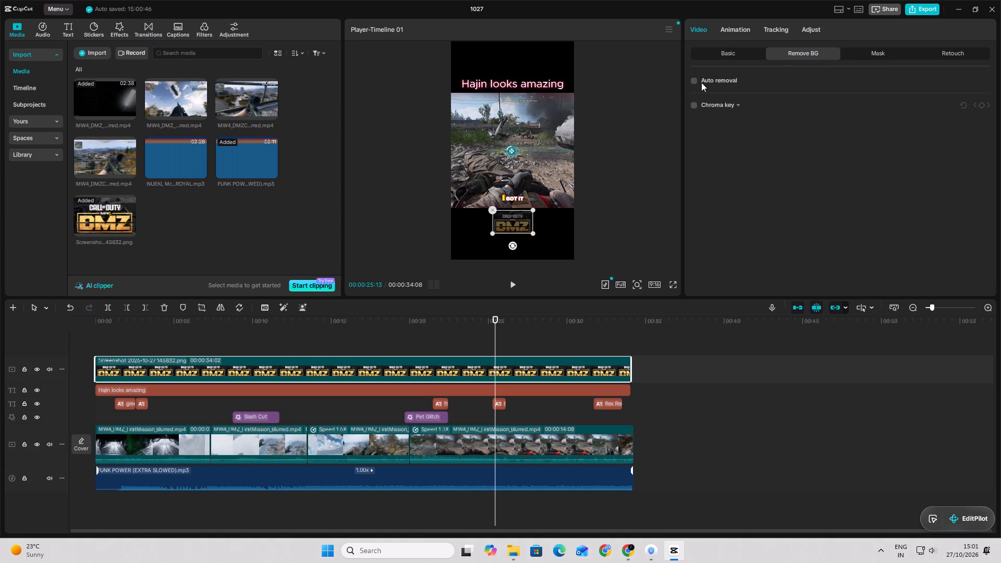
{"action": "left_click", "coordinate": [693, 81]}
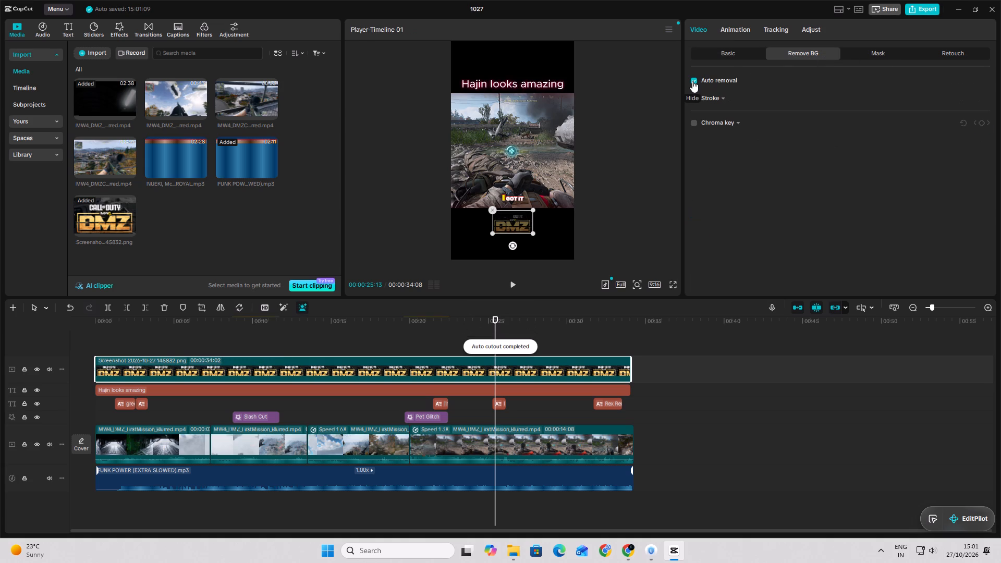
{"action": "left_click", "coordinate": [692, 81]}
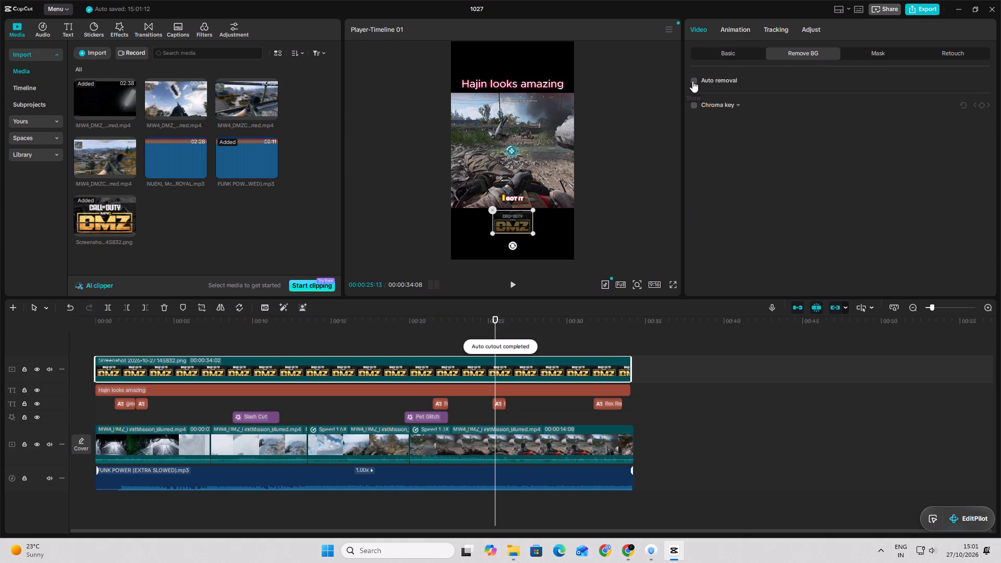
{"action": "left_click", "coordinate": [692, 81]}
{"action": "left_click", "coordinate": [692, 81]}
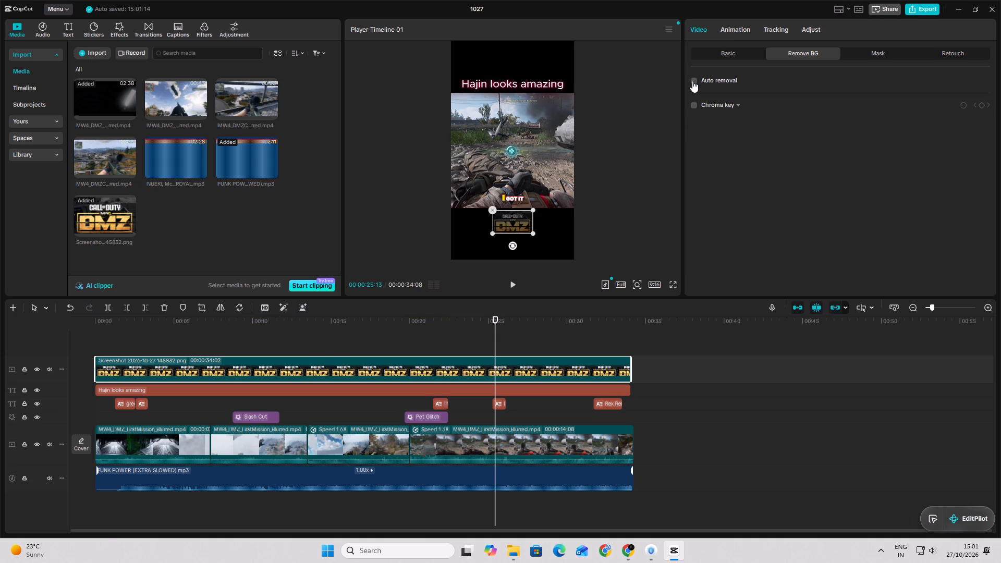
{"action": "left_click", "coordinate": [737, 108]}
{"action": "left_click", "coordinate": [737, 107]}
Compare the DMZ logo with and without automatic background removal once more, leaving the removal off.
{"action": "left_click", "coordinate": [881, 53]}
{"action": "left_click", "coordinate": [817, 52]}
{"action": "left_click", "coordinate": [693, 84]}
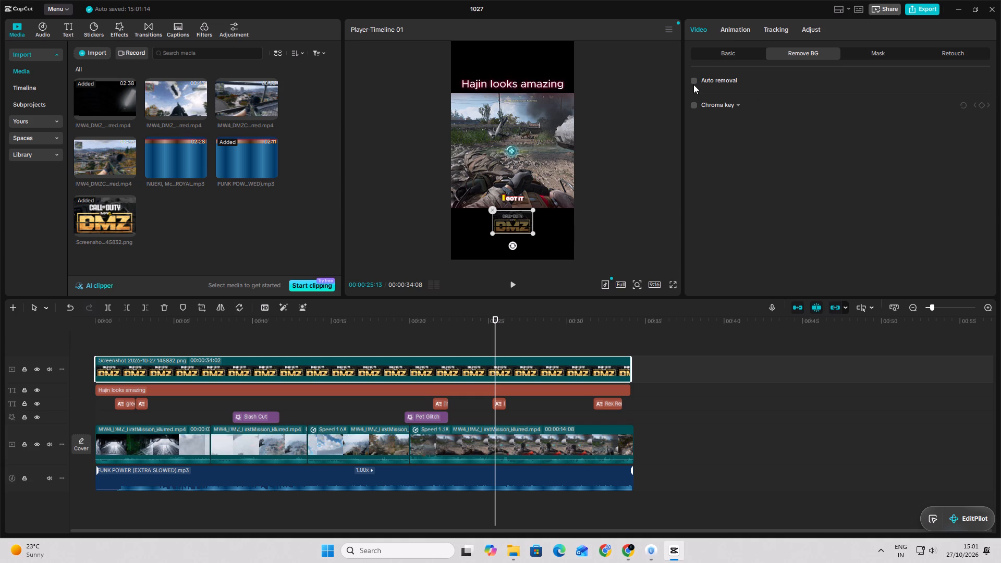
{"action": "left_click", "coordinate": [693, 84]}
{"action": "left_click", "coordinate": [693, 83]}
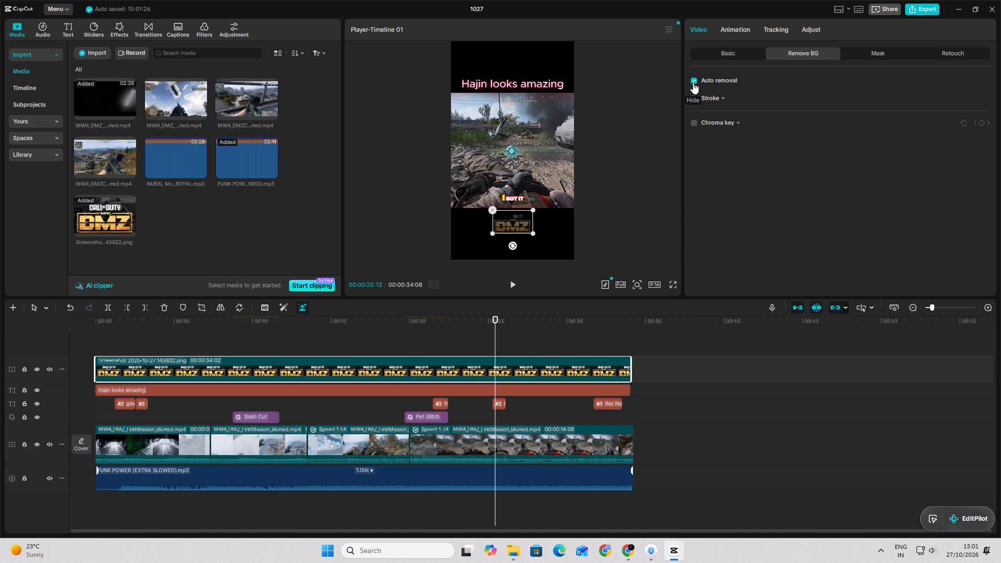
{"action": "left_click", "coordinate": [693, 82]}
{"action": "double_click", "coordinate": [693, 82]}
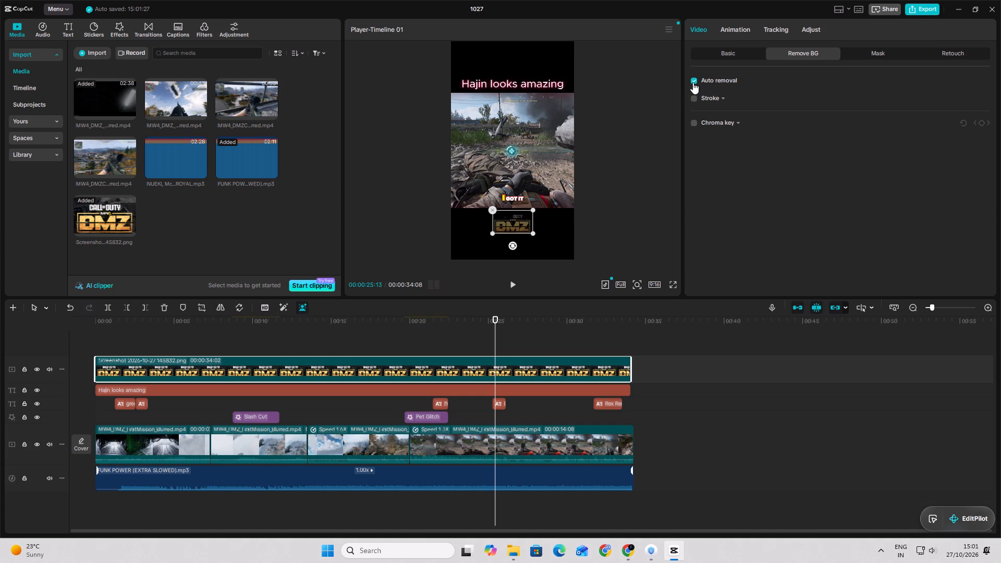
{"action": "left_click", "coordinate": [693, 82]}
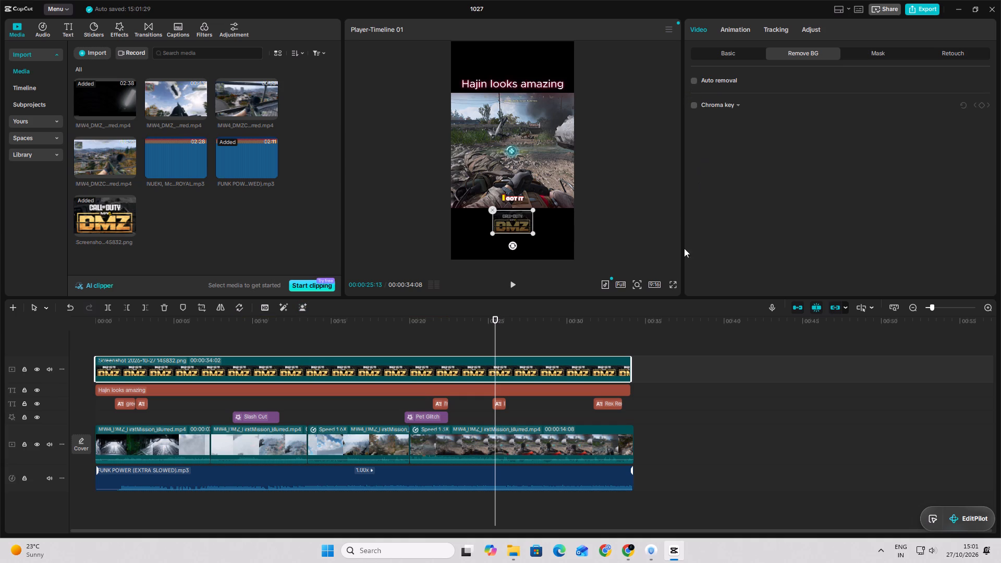
Shrink the DMZ logo slightly and place it directly beneath the lower edge of the gameplay footage.
{"action": "left_click", "coordinate": [512, 282]}
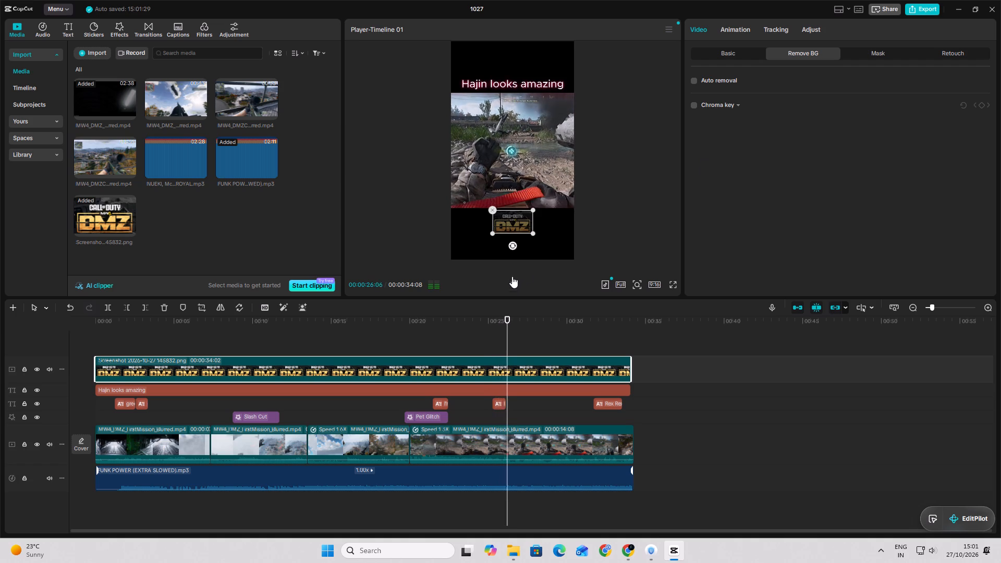
{"action": "left_click_drag", "start_coordinate": [531, 232], "coordinate": [526, 228]}
{"action": "left_click_drag", "start_coordinate": [514, 224], "coordinate": [513, 219]}
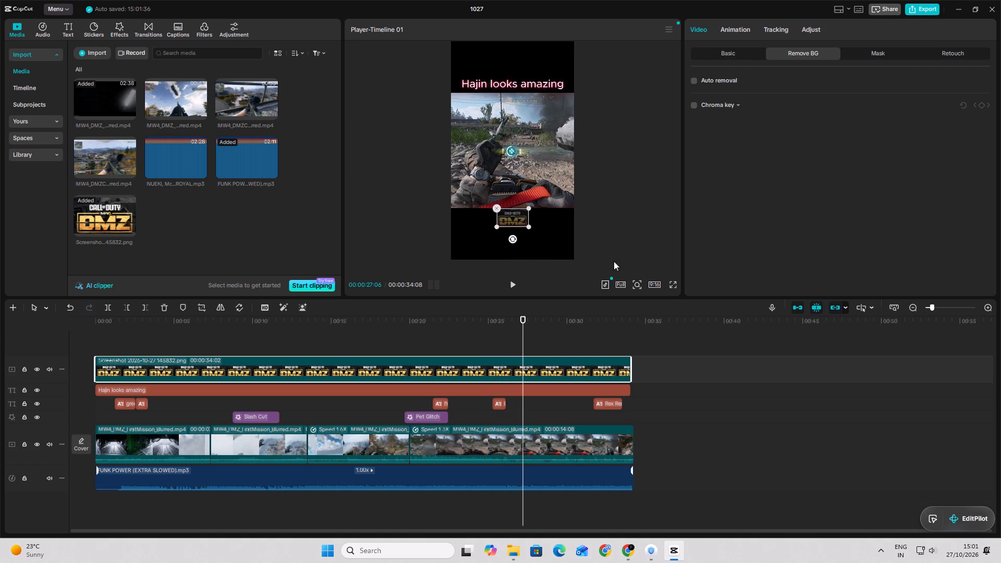
Play the edit in full-screen preview to check the captions and logo, including a replay from the start.
{"action": "left_click", "coordinate": [674, 286]}
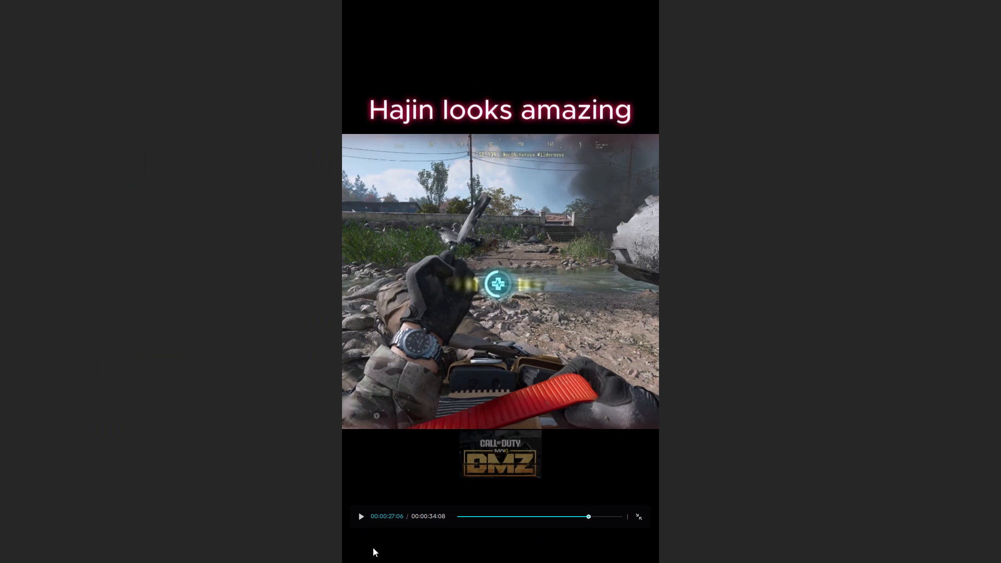
{"action": "left_click", "coordinate": [362, 516]}
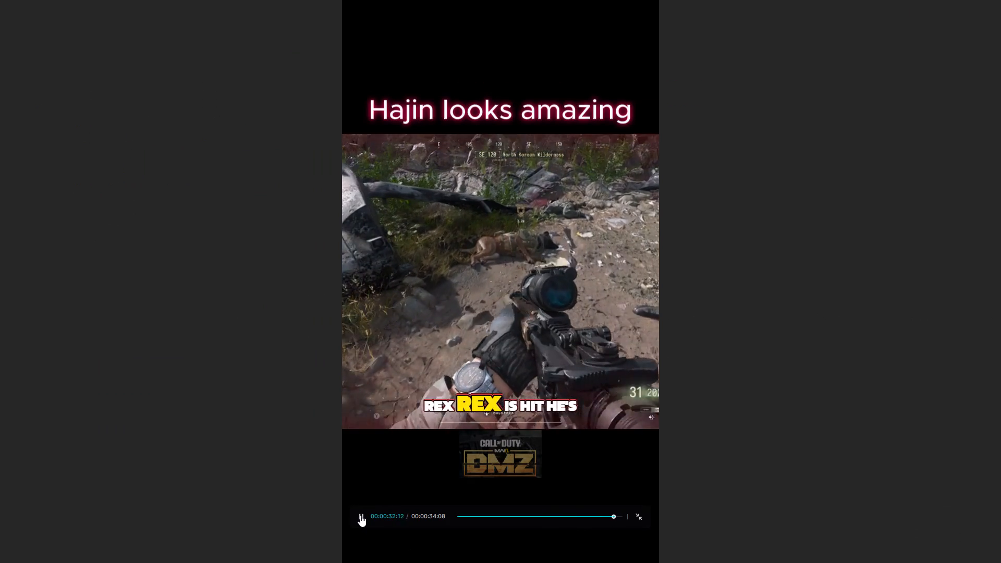
{"action": "left_click", "coordinate": [360, 515]}
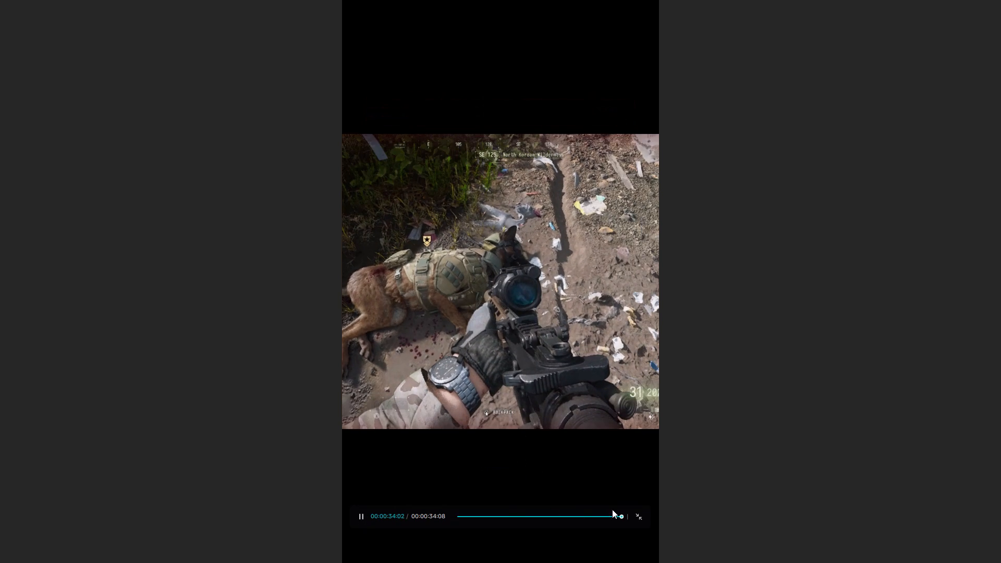
{"action": "left_click", "coordinate": [366, 516]}
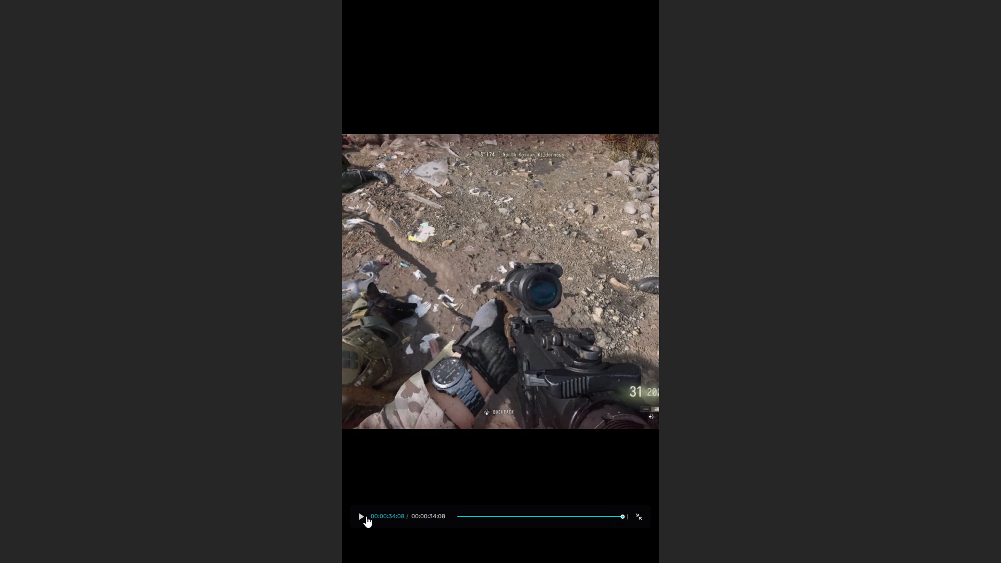
{"action": "left_click", "coordinate": [366, 516]}
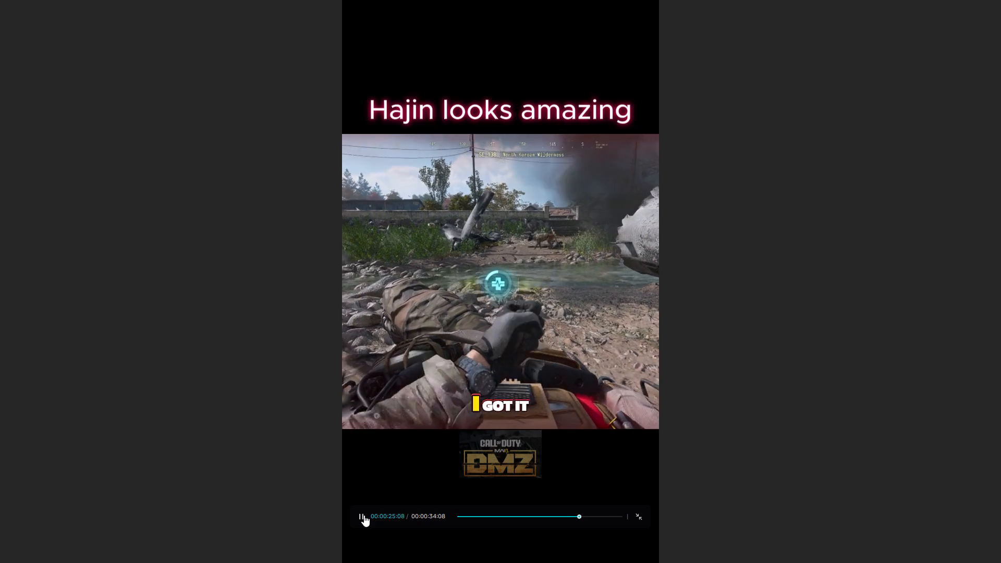
{"action": "left_click", "coordinate": [364, 515]}
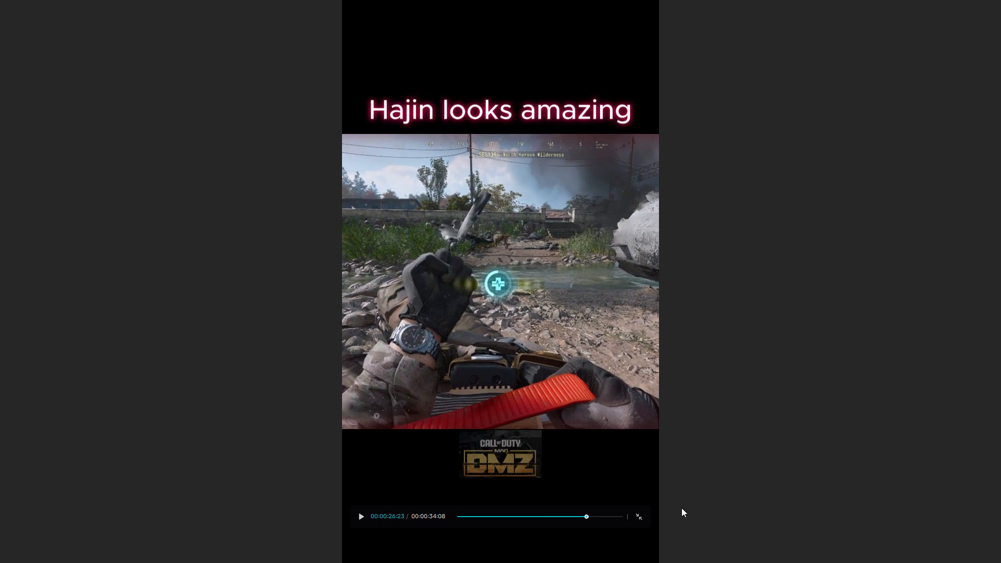
{"action": "left_click", "coordinate": [642, 515]}
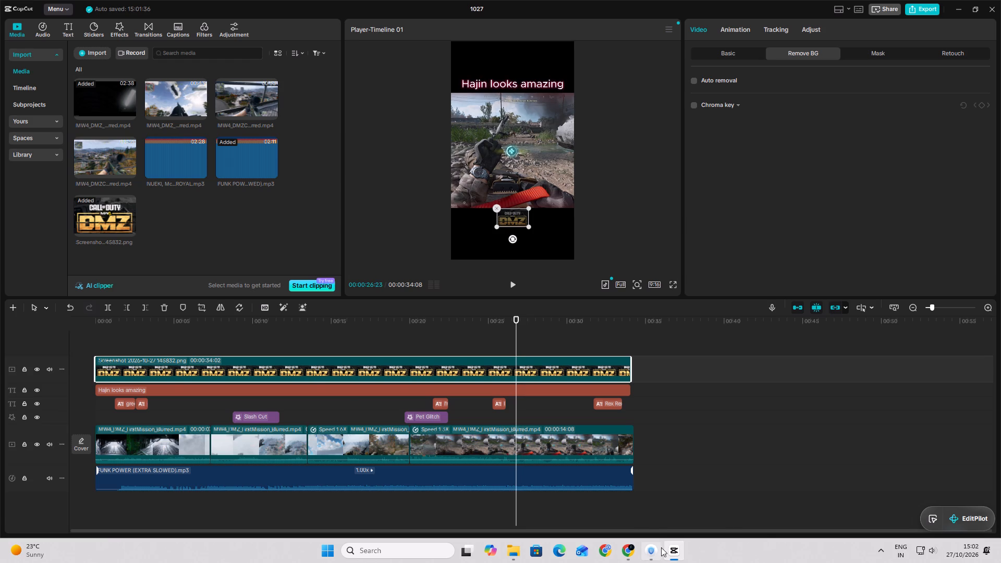
Switch to the browser, search Google Images for the Instagram logo, and open the StickPNG transparent icon with the gradient outline.
{"action": "left_click", "coordinate": [630, 552]}
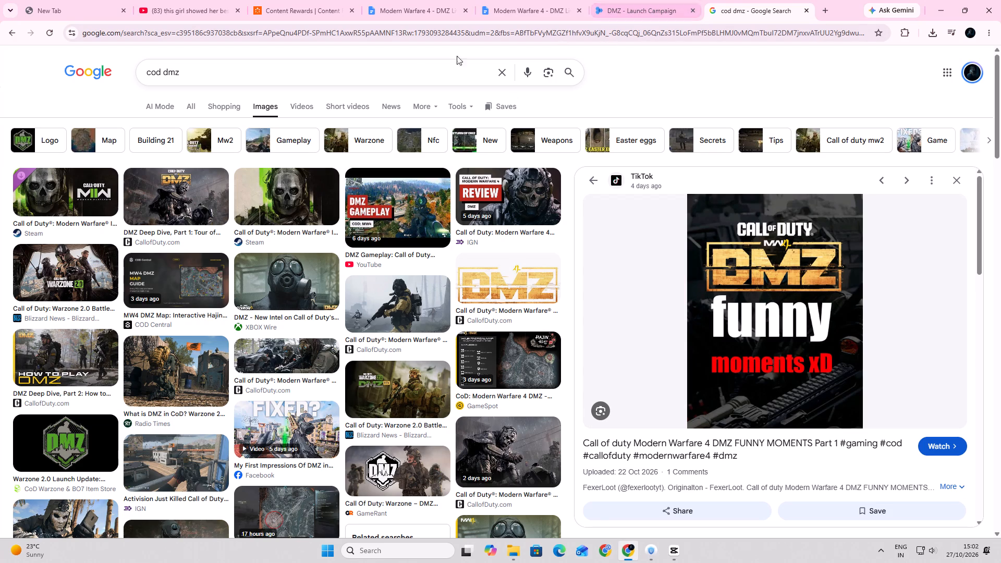
{"action": "left_click", "coordinate": [503, 70]}
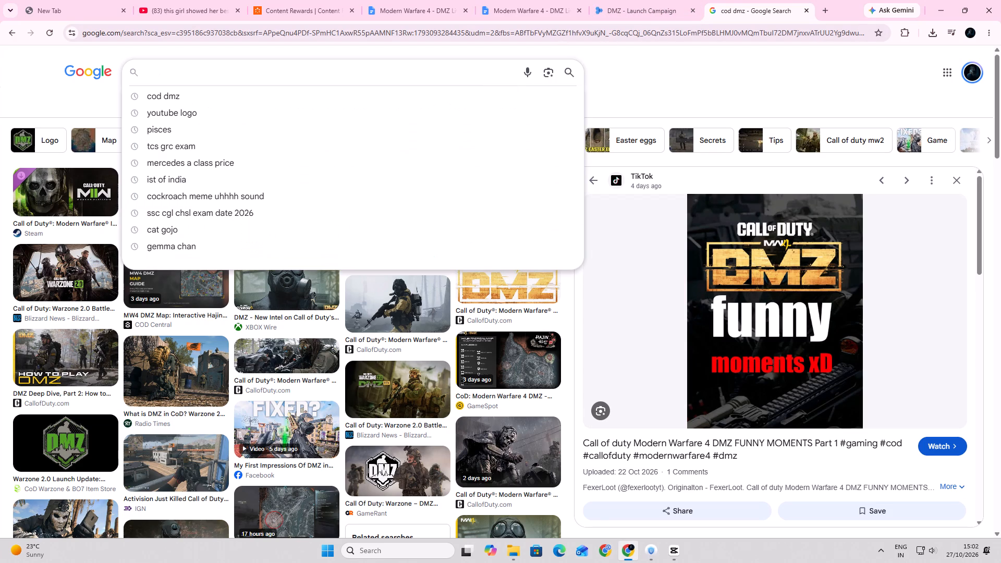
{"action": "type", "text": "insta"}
{"action": "left_click", "coordinate": [187, 98]}
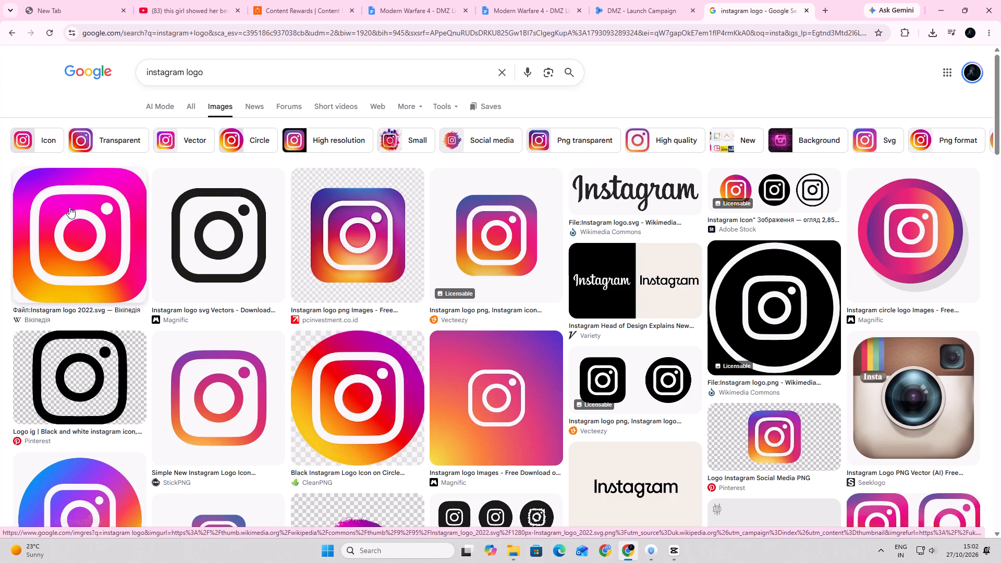
{"action": "scroll", "coordinate": [257, 270], "scroll_direction": "down", "scroll_amount": 2}
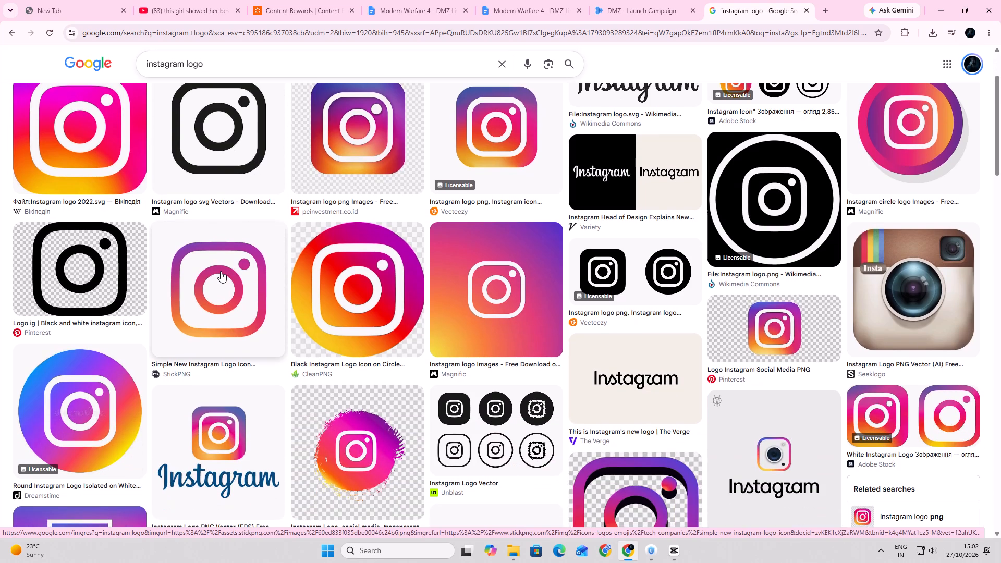
{"action": "left_click", "coordinate": [221, 271]}
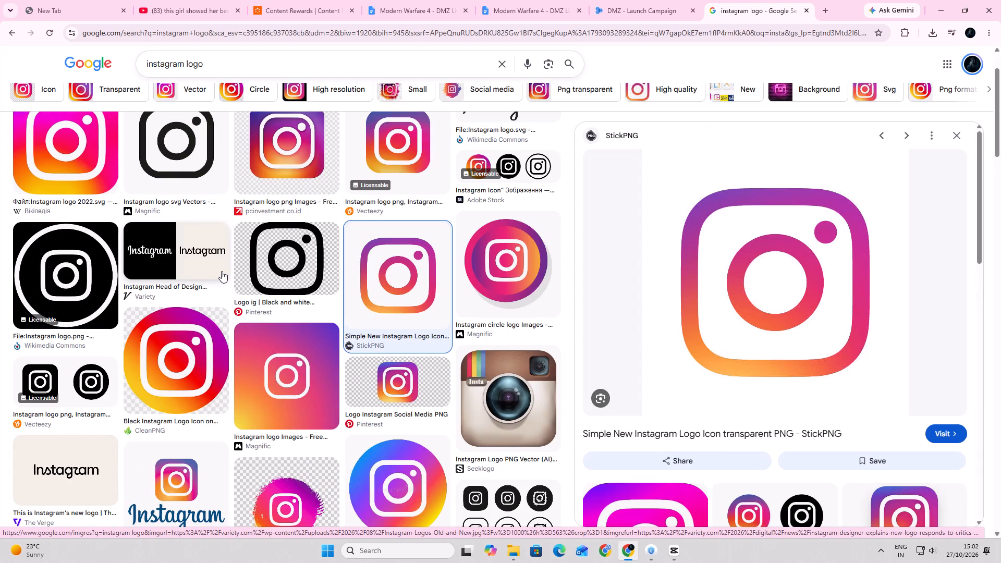
Capture a screenshot of just the enlarged Instagram icon, with a small white margin around it.
{"action": "key", "text": "shift+super+s"}
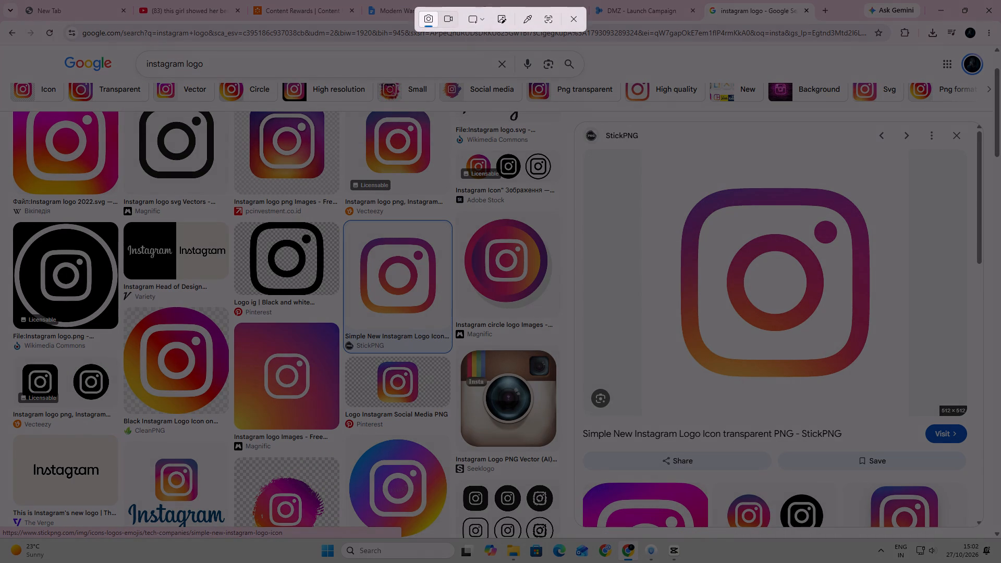
{"action": "left_click_drag", "start_coordinate": [660, 175], "coordinate": [882, 393]}
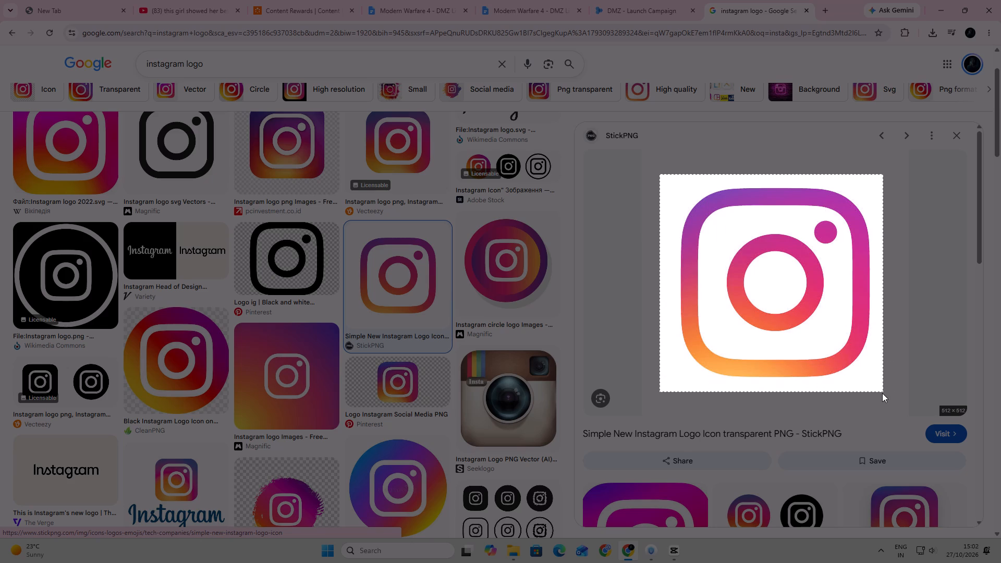
{"action": "left_click_drag", "start_coordinate": [882, 393], "coordinate": [881, 393]}
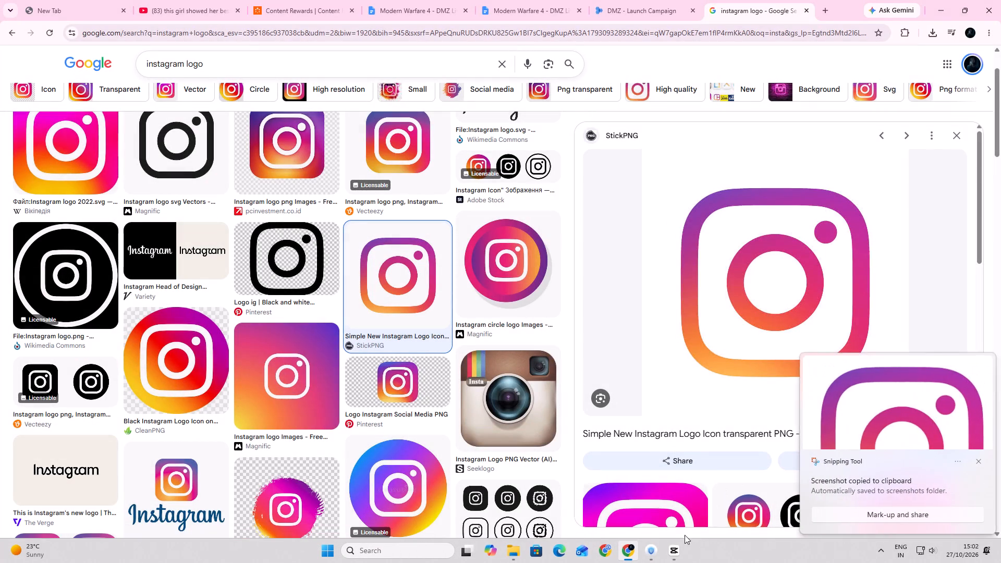
Switch to CapCut and import Screenshot 2026-10-27 150251.png, the Instagram icon, from the Screenshots folder.
{"action": "left_click", "coordinate": [676, 554]}
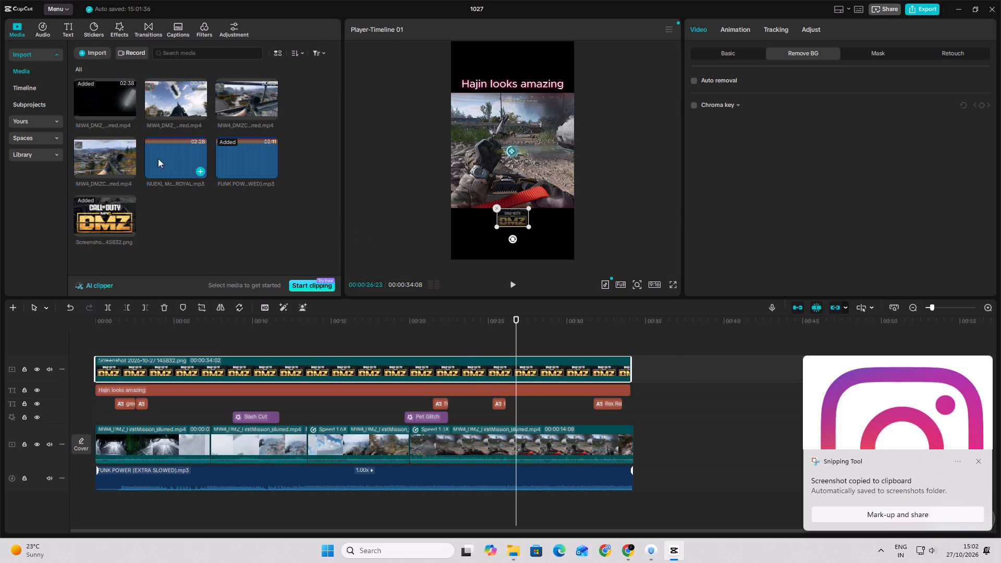
{"action": "left_click", "coordinate": [82, 54]}
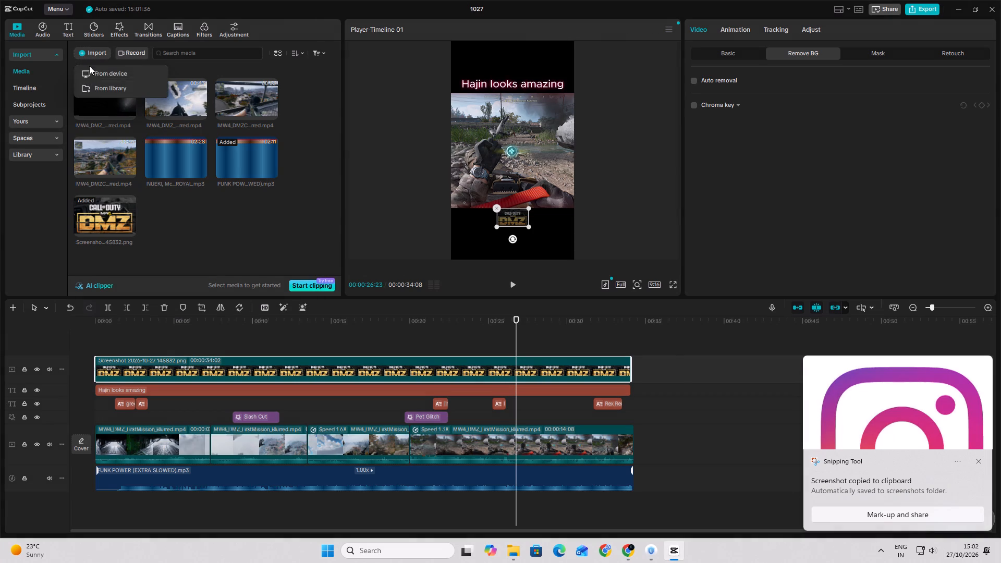
{"action": "left_click", "coordinate": [90, 67]}
{"action": "scroll", "coordinate": [622, 145], "scroll_direction": "down", "scroll_amount": 17}
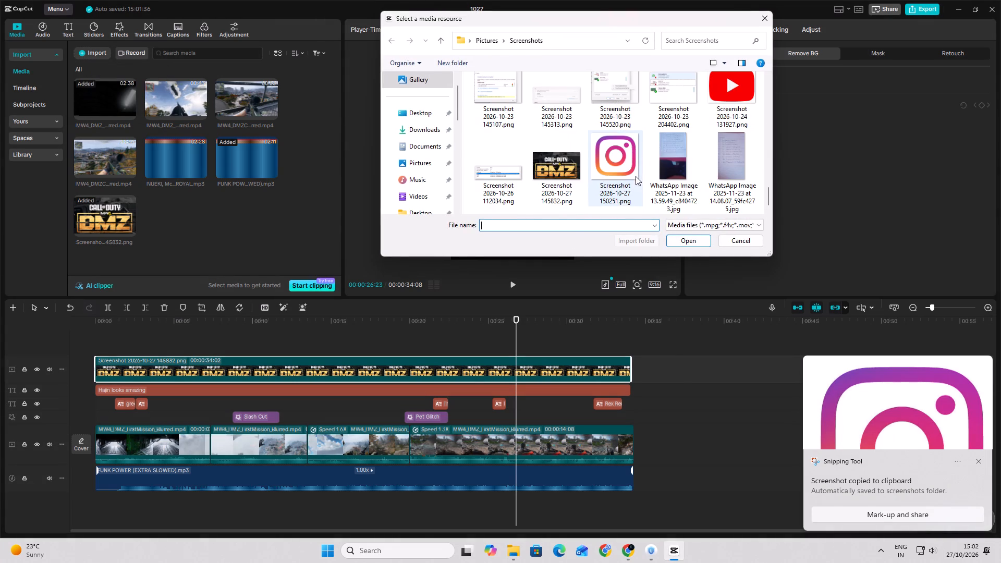
{"action": "left_click", "coordinate": [597, 175]}
{"action": "left_click", "coordinate": [677, 243]}
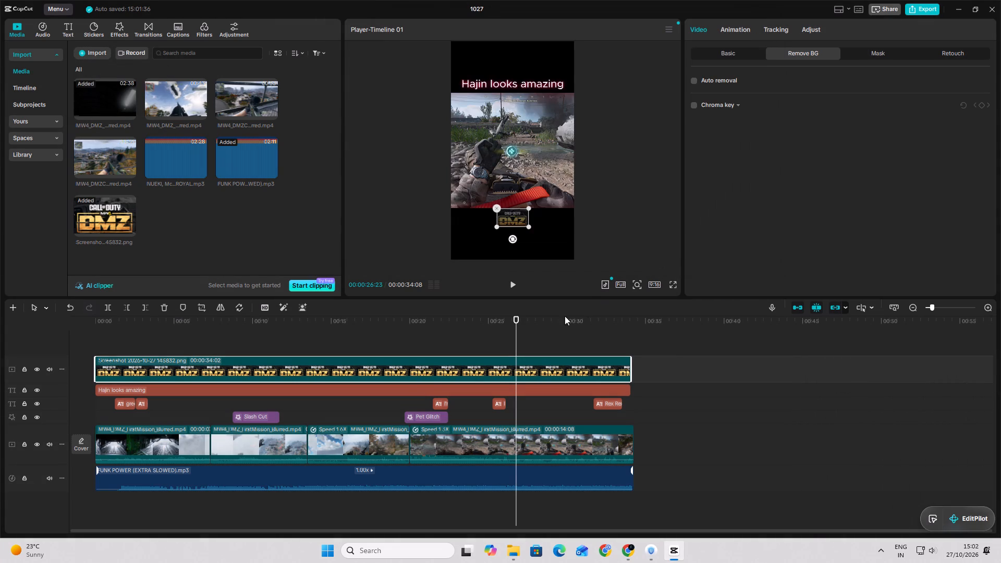
Add the imported Instagram icon at the very start of the timeline, on a new track above the DMZ logo.
{"action": "scroll", "coordinate": [367, 325], "scroll_direction": "down", "scroll_amount": 7}
{"action": "scroll", "coordinate": [362, 332], "scroll_direction": "up", "scroll_amount": 7}
{"action": "left_click_drag", "start_coordinate": [198, 203], "coordinate": [185, 288]}
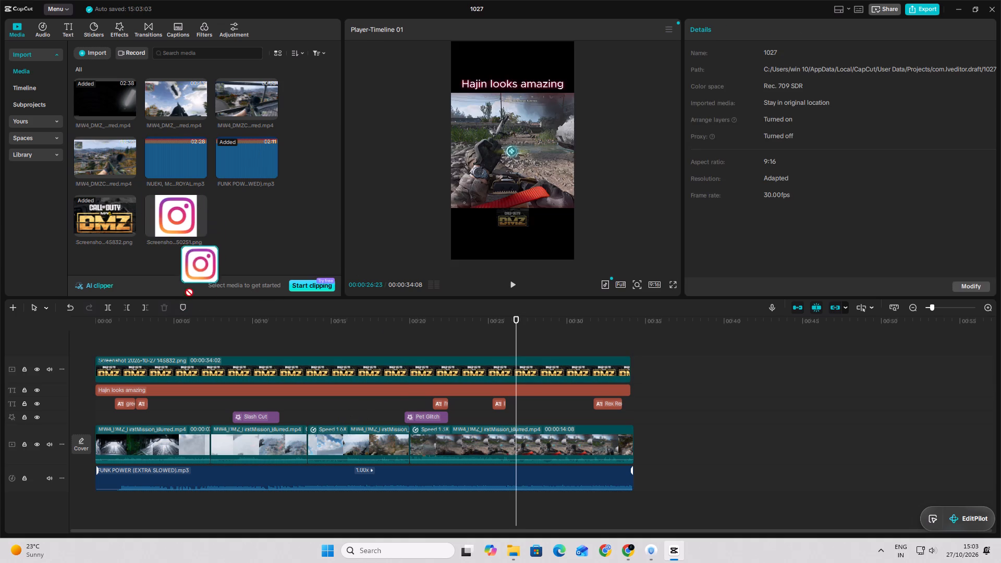
{"action": "left_click_drag", "start_coordinate": [185, 288], "coordinate": [95, 338]}
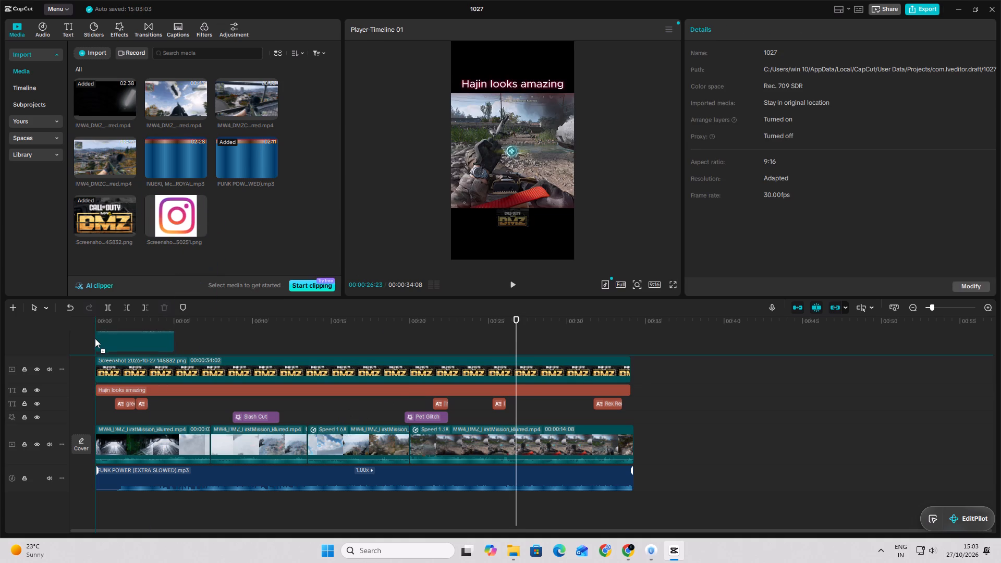
{"action": "left_click_drag", "start_coordinate": [95, 338], "coordinate": [95, 341]}
Shrink the Instagram icon to a small badge and place it in the black area below the gameplay footage, left of centre.
{"action": "left_click_drag", "start_coordinate": [517, 352], "coordinate": [142, 343]}
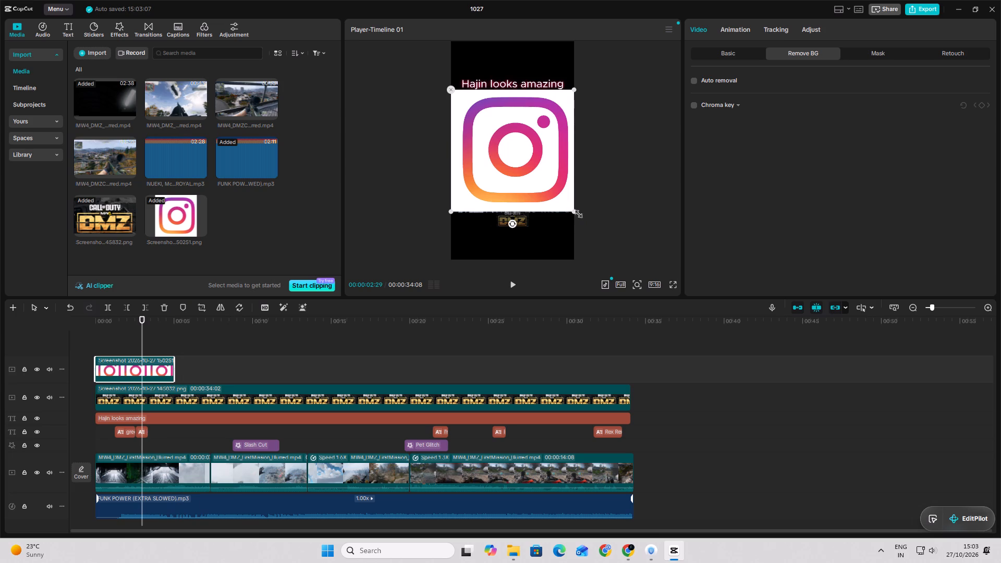
{"action": "left_click_drag", "start_coordinate": [570, 210], "coordinate": [519, 149]}
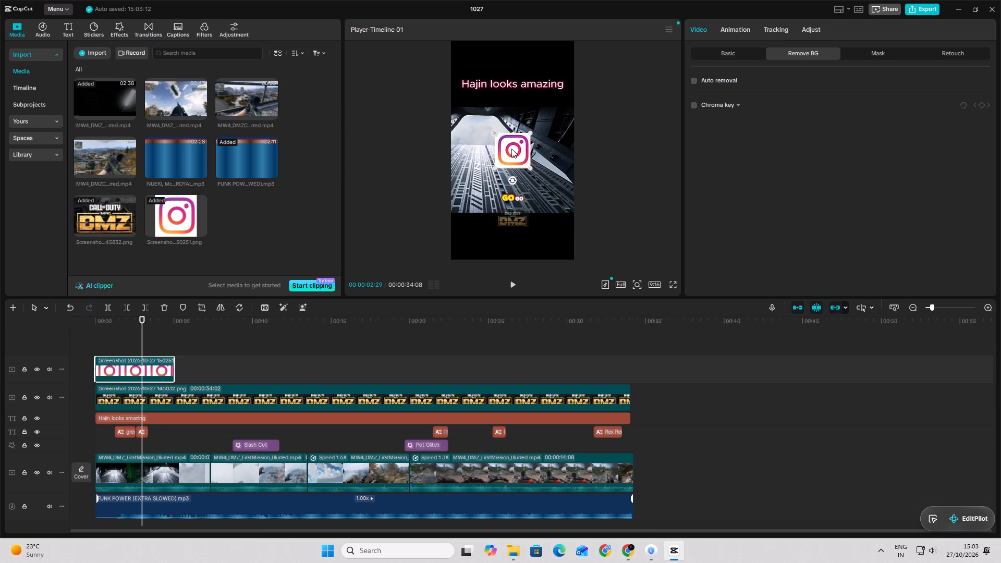
{"action": "left_click_drag", "start_coordinate": [506, 148], "coordinate": [476, 233]}
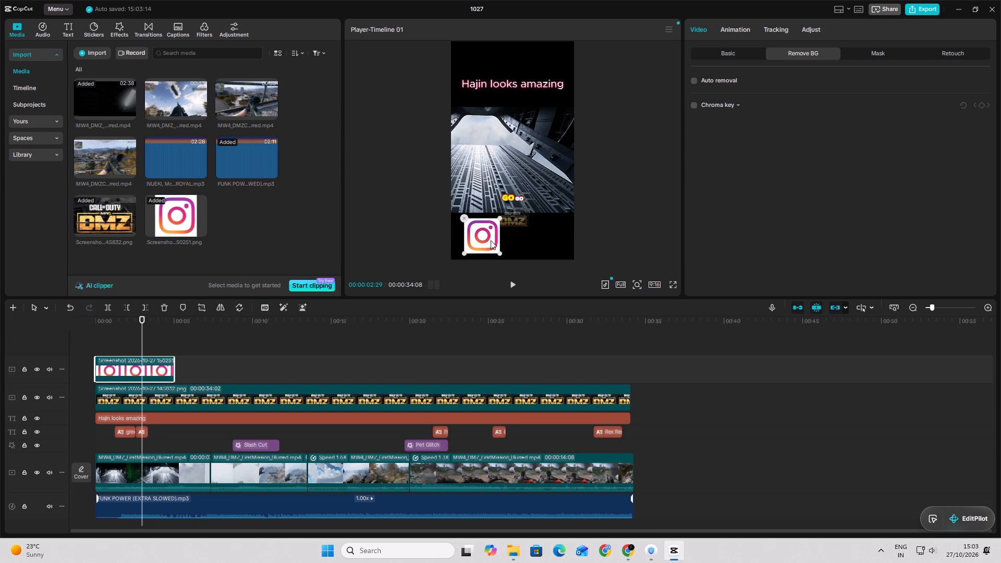
{"action": "left_click_drag", "start_coordinate": [497, 252], "coordinate": [486, 239]}
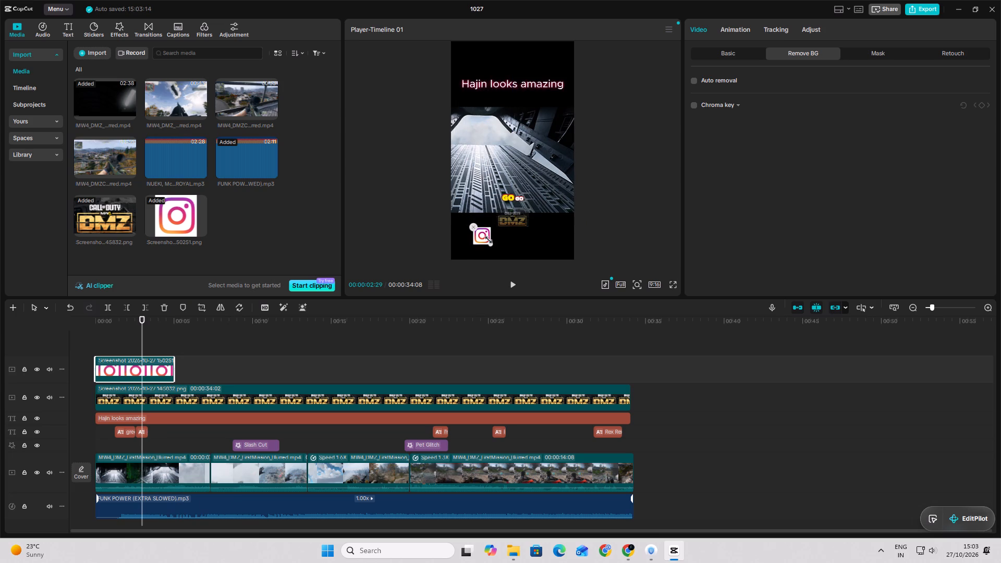
{"action": "left_click_drag", "start_coordinate": [486, 239], "coordinate": [488, 238]}
{"action": "left_click", "coordinate": [485, 236]}
Move the DMZ logo from below the footage to just above the "Hajin looks amazing" text, centred horizontally.
{"action": "left_click", "coordinate": [503, 214]}
{"action": "left_click_drag", "start_coordinate": [515, 215], "coordinate": [516, 64]}
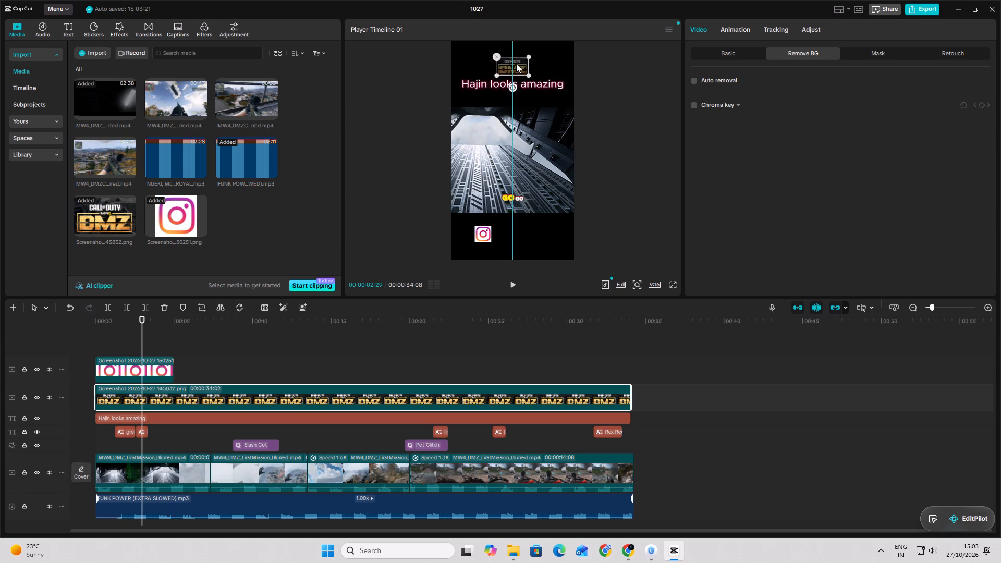
{"action": "left_click_drag", "start_coordinate": [516, 64], "coordinate": [514, 63]}
Move the Instagram icon slightly up, closer to the lower edge of the footage.
{"action": "left_click_drag", "start_coordinate": [482, 232], "coordinate": [480, 223]}
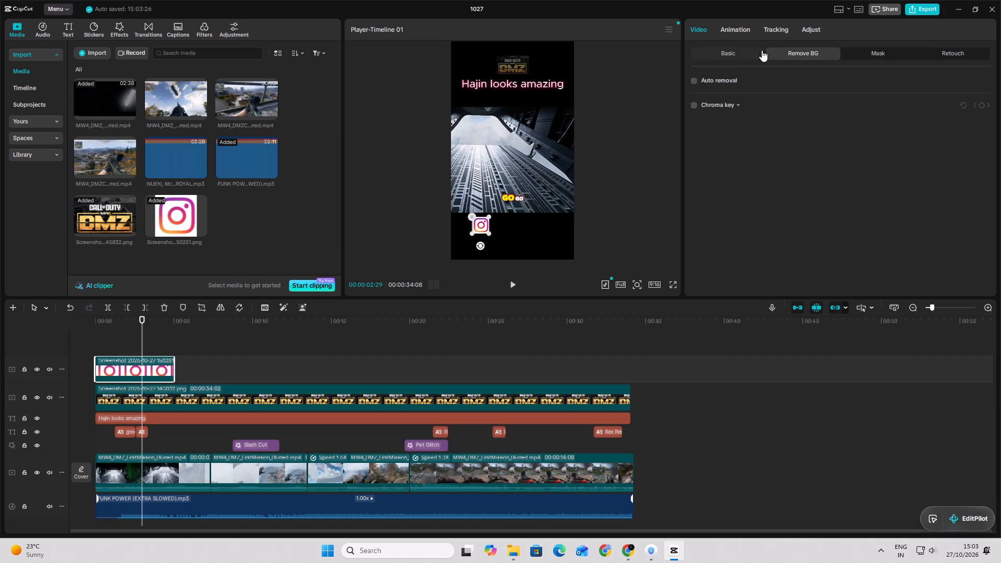
Apply automatic background removal to the Instagram icon clip.
{"action": "left_click", "coordinate": [738, 54]}
{"action": "left_click", "coordinate": [789, 52]}
{"action": "left_click", "coordinate": [698, 78]}
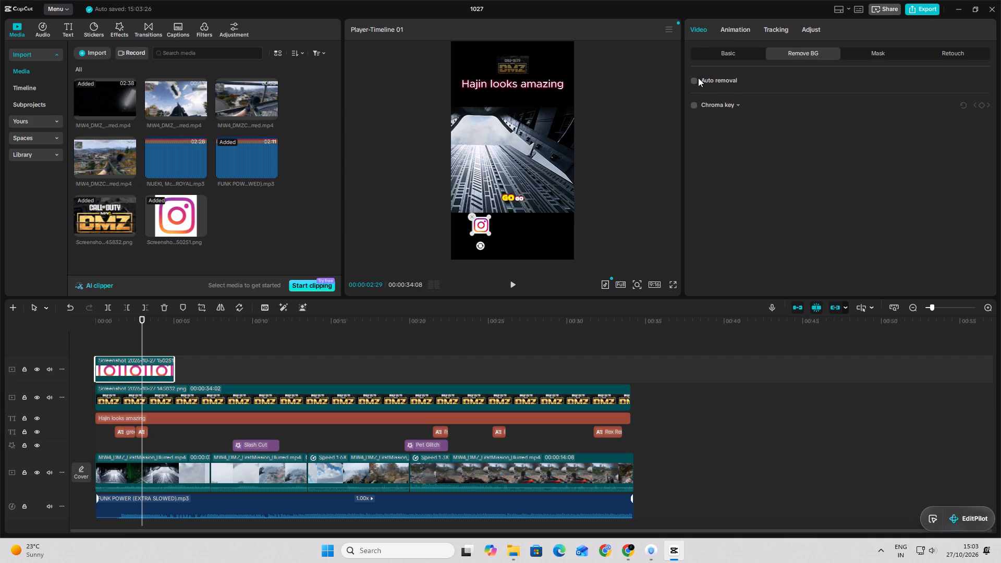
{"action": "left_click", "coordinate": [693, 80]}
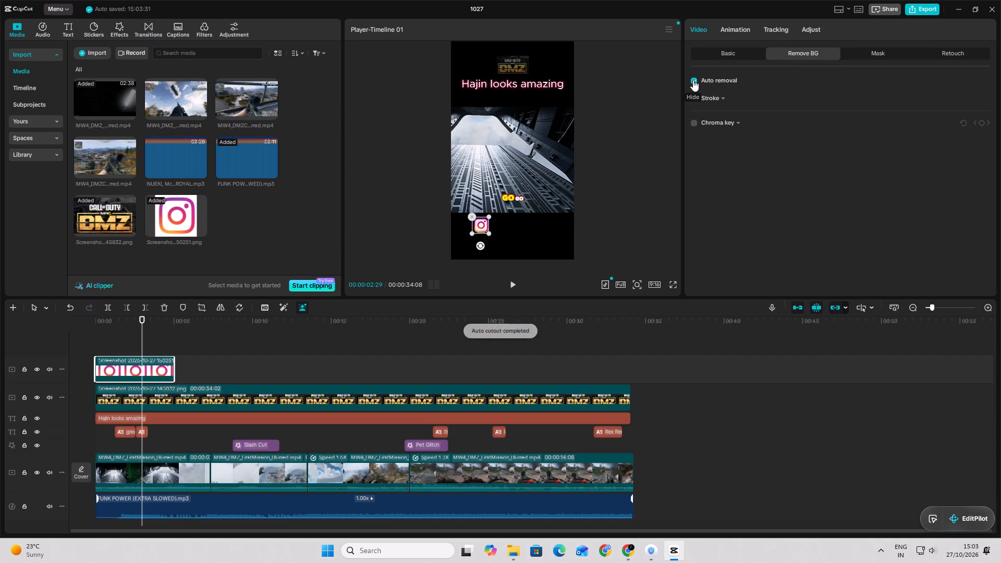
Nudge the Instagram icon slightly up and right, just beneath the footage's lower edge, and deselect it.
{"action": "left_click", "coordinate": [485, 224]}
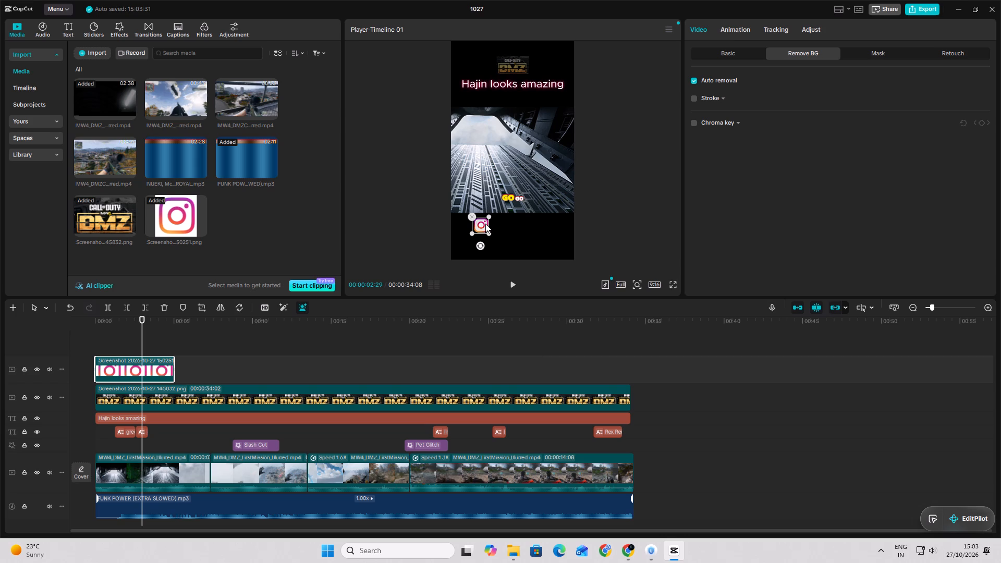
{"action": "left_click", "coordinate": [485, 224]}
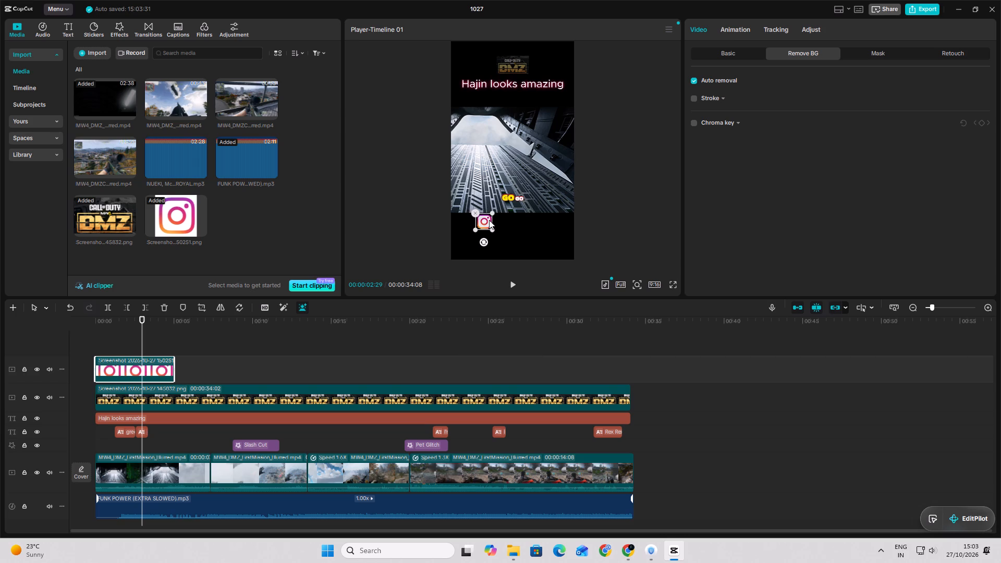
{"action": "left_click", "coordinate": [525, 229]}
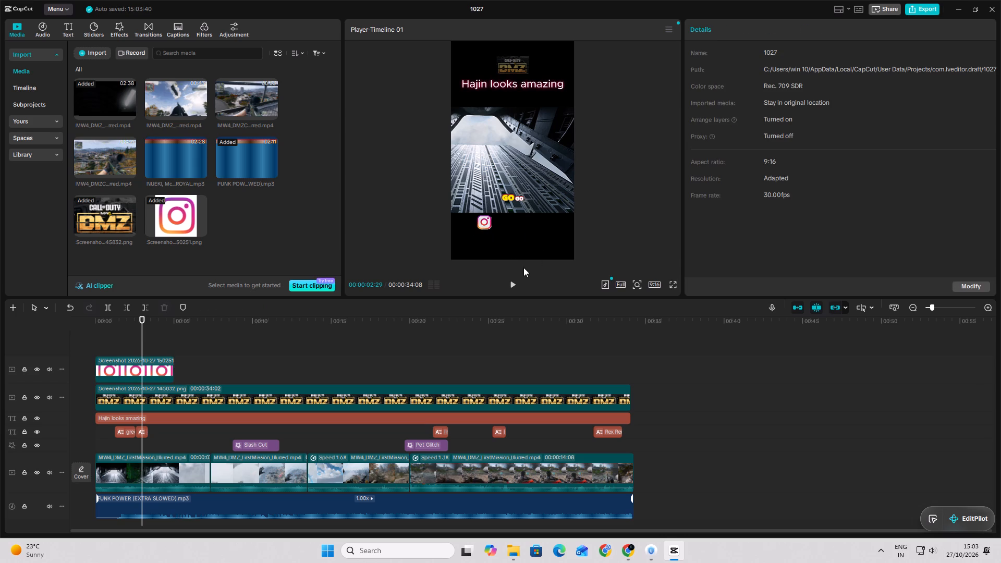
Play a short stretch of the edit and inspect the logo placement in full-screen preview.
{"action": "left_click", "coordinate": [512, 284]}
{"action": "left_click", "coordinate": [511, 284]}
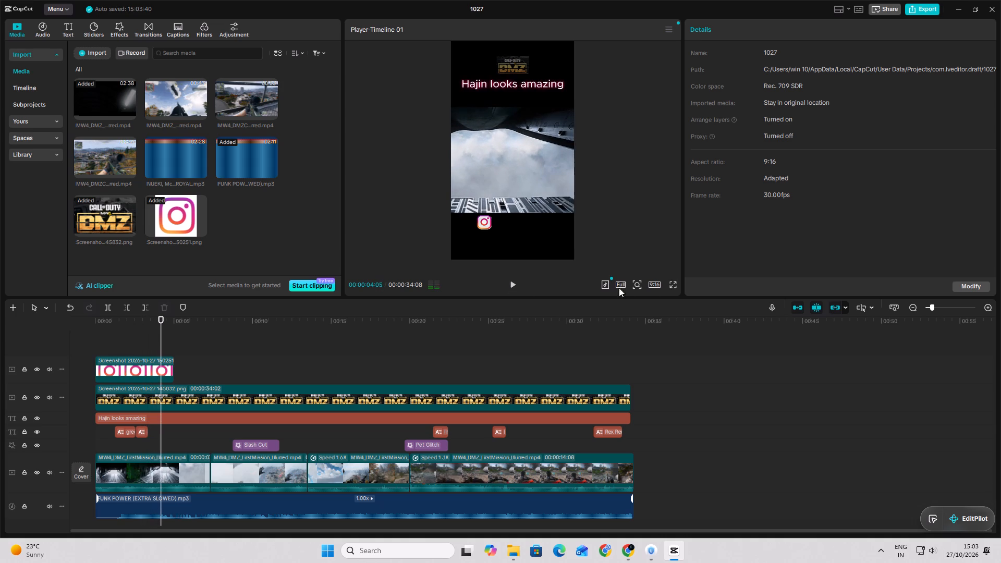
{"action": "left_click", "coordinate": [669, 283]}
{"action": "left_click", "coordinate": [675, 285]}
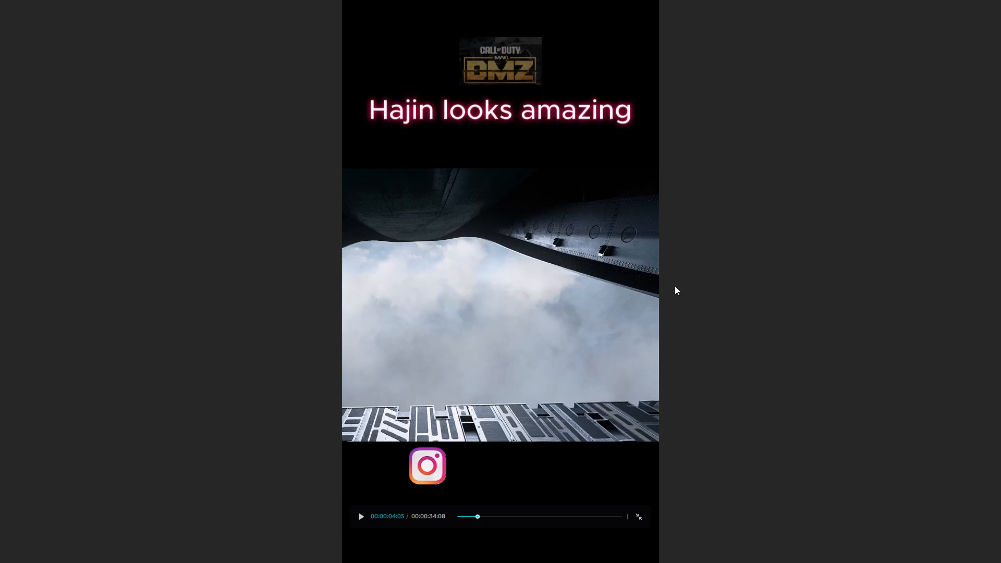
{"action": "left_click", "coordinate": [632, 521]}
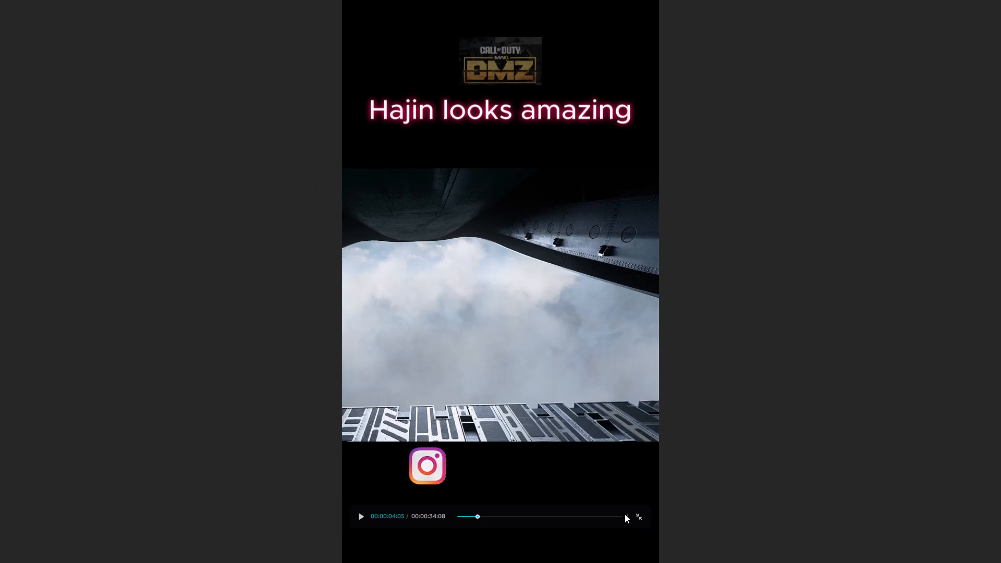
{"action": "left_click", "coordinate": [635, 515]}
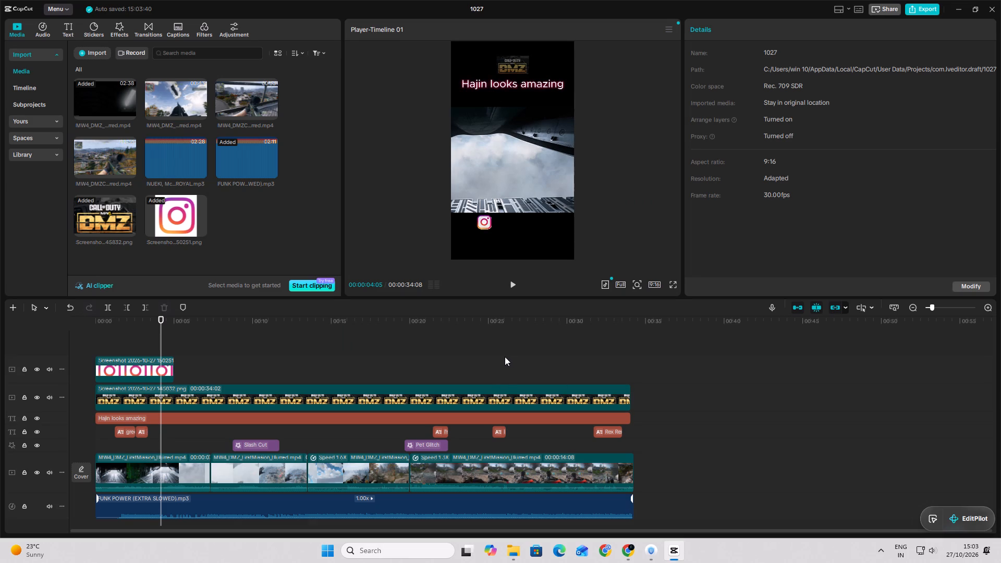
Extend the Instagram icon clip to 00:00:34:02 so it ends together with the DMZ logo clip.
{"action": "left_click", "coordinate": [174, 371]}
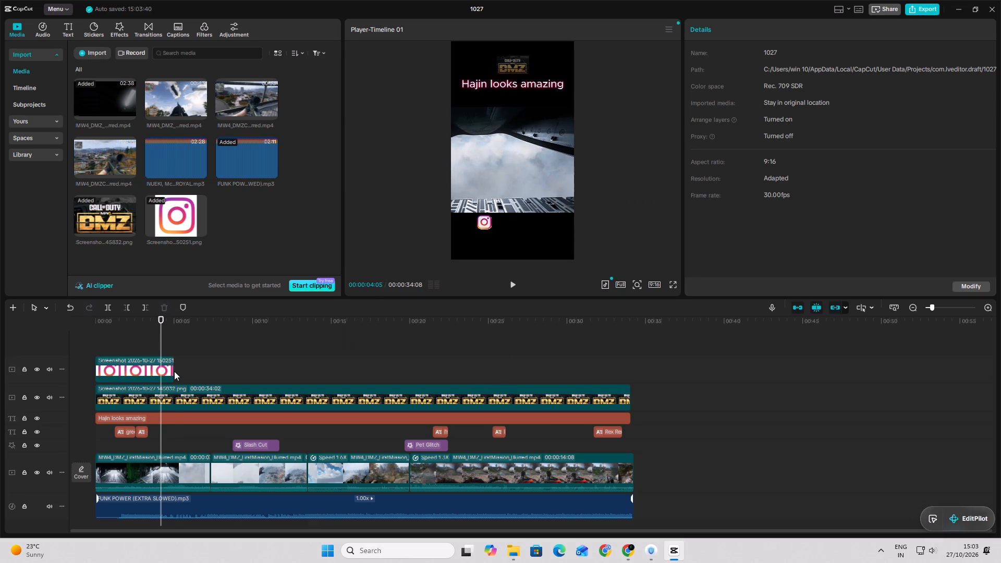
{"action": "left_click", "coordinate": [169, 369]}
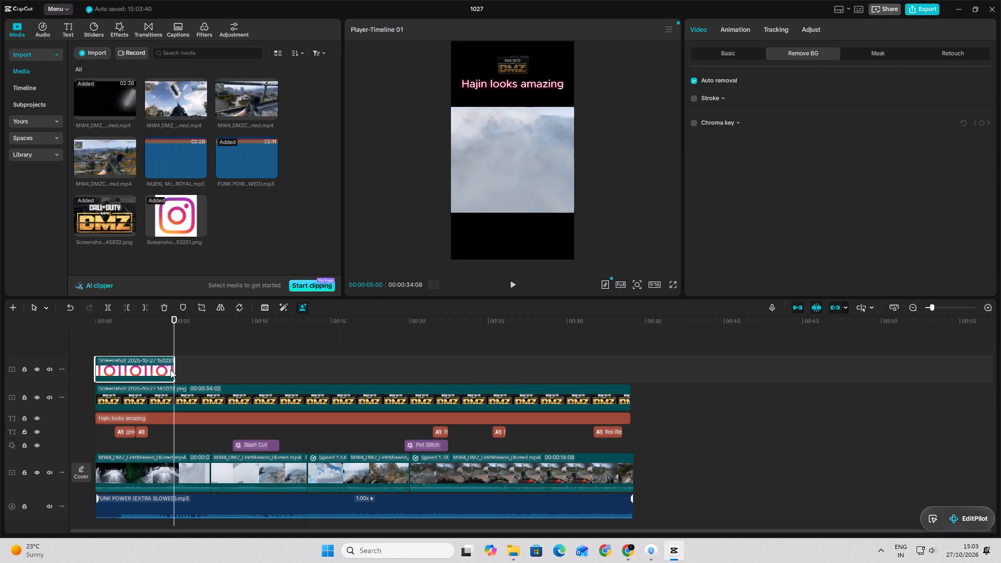
{"action": "left_click_drag", "start_coordinate": [174, 370], "coordinate": [628, 392]}
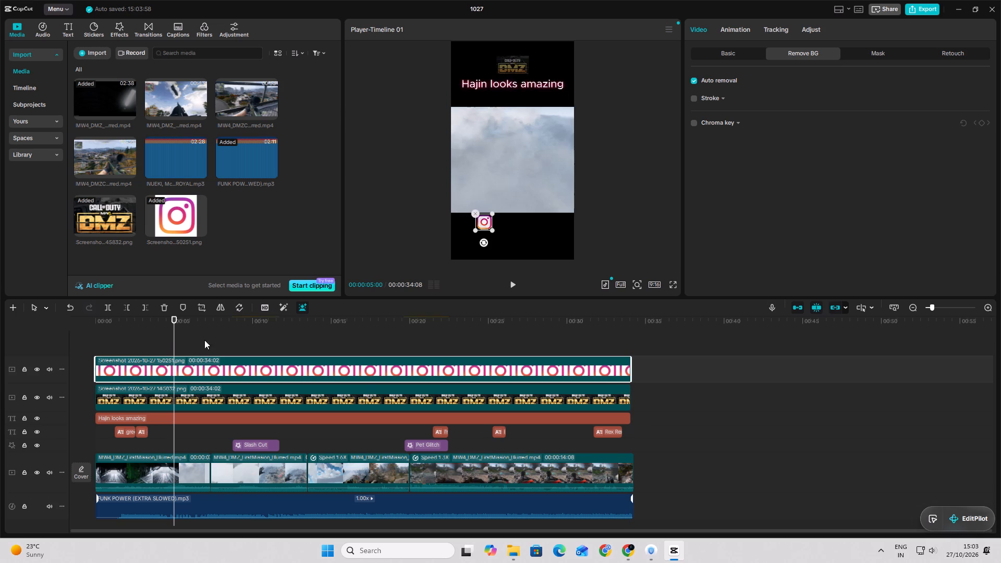
Play the first few seconds of the edit from the start to review the icon, and deselect the Instagram clip.
{"action": "left_click_drag", "start_coordinate": [175, 344], "coordinate": [77, 340]}
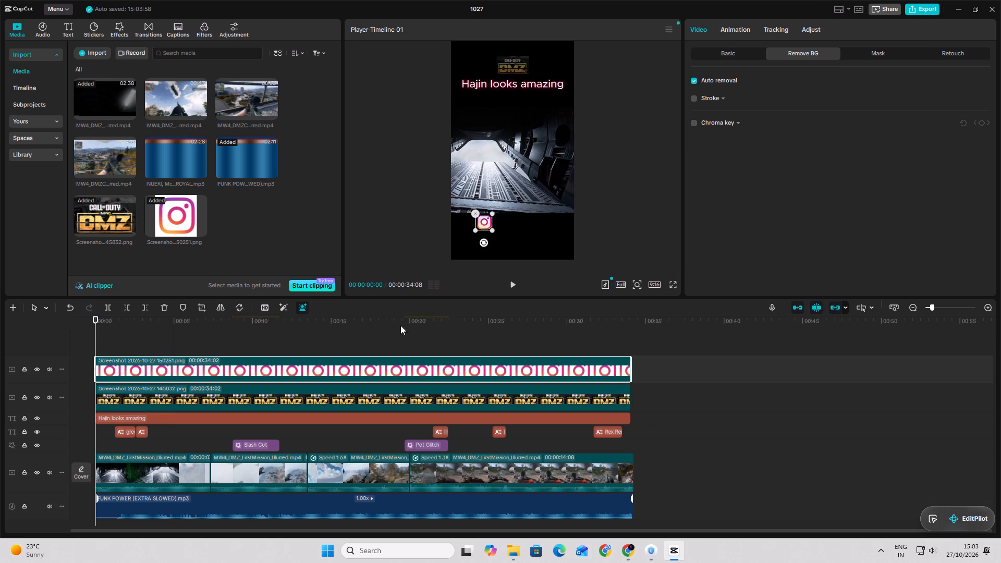
{"action": "left_click", "coordinate": [512, 291]}
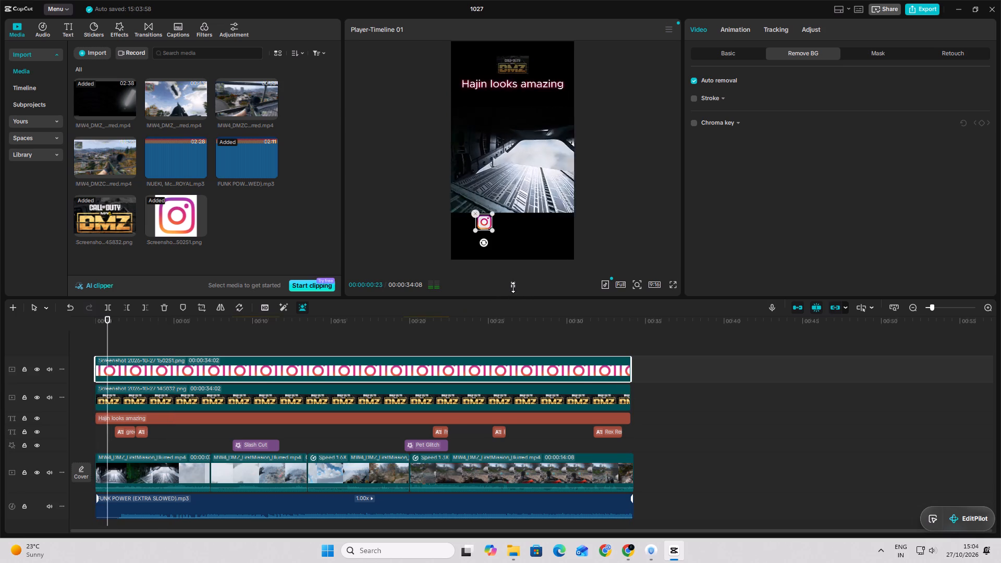
{"action": "left_click", "coordinate": [553, 305]}
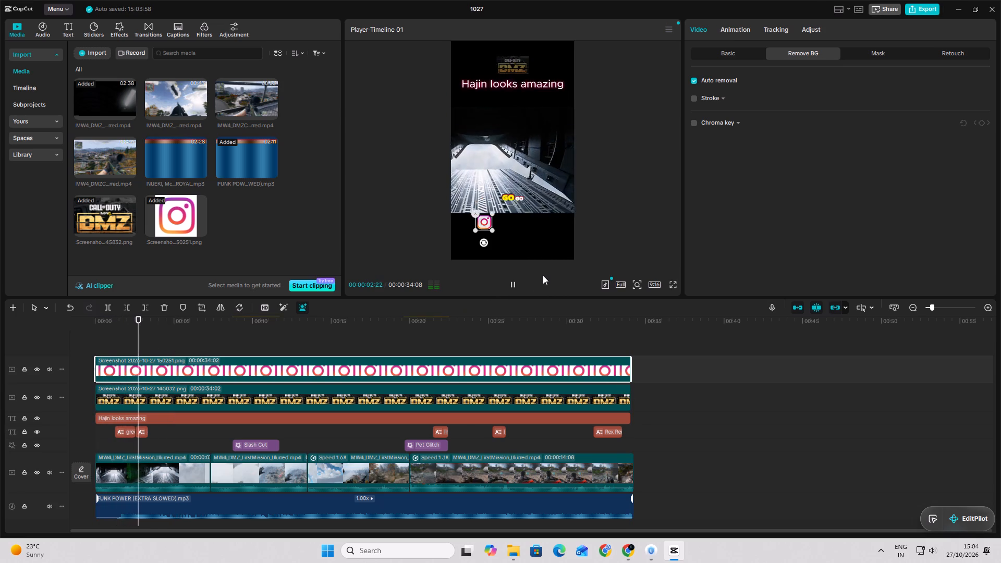
{"action": "left_click", "coordinate": [543, 275]}
{"action": "left_click", "coordinate": [513, 286]}
{"action": "left_click", "coordinate": [510, 232]}
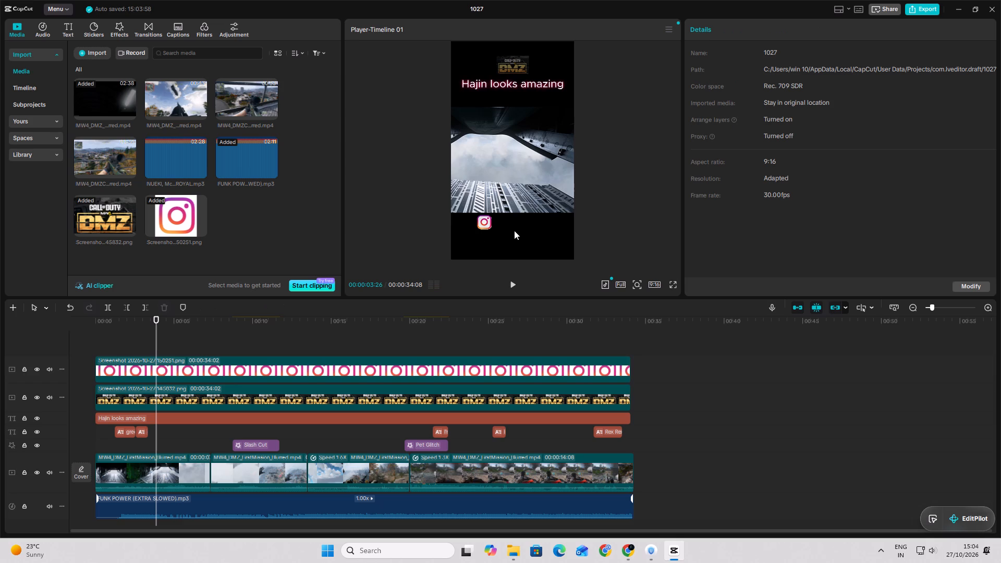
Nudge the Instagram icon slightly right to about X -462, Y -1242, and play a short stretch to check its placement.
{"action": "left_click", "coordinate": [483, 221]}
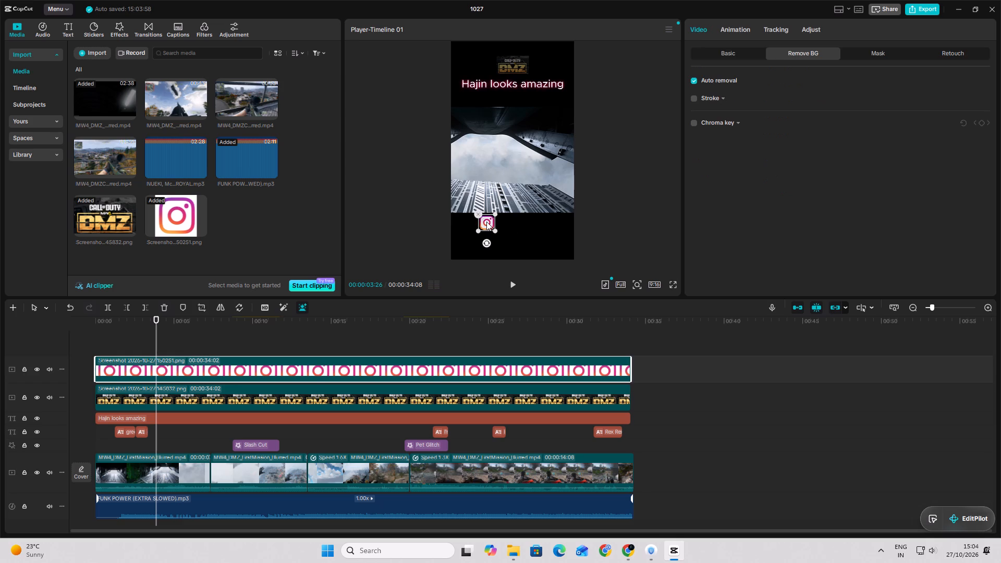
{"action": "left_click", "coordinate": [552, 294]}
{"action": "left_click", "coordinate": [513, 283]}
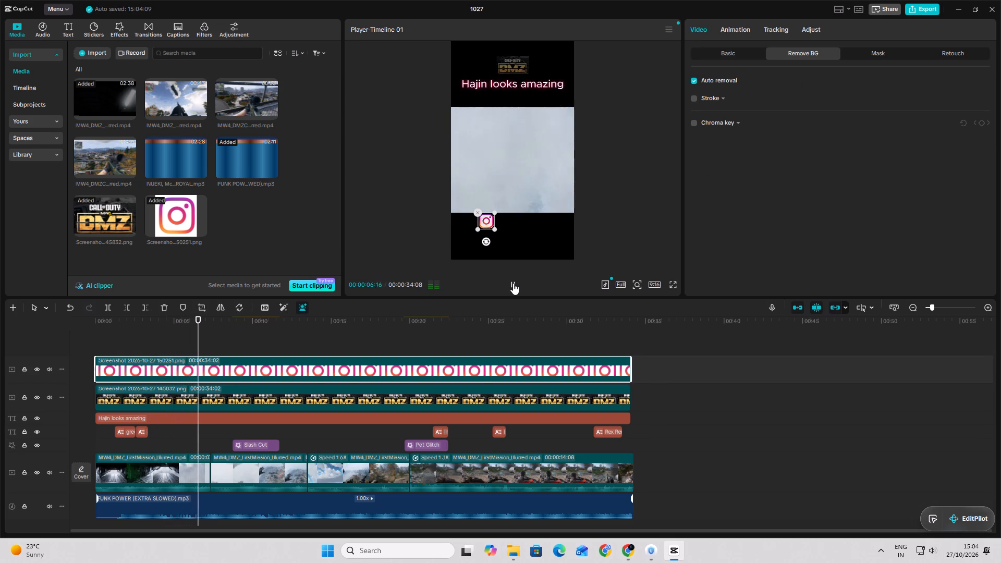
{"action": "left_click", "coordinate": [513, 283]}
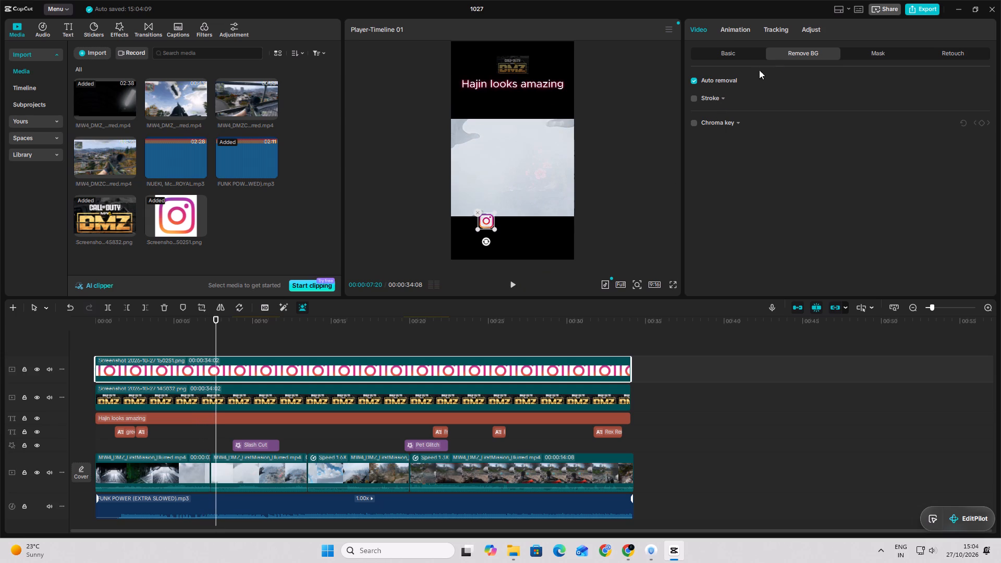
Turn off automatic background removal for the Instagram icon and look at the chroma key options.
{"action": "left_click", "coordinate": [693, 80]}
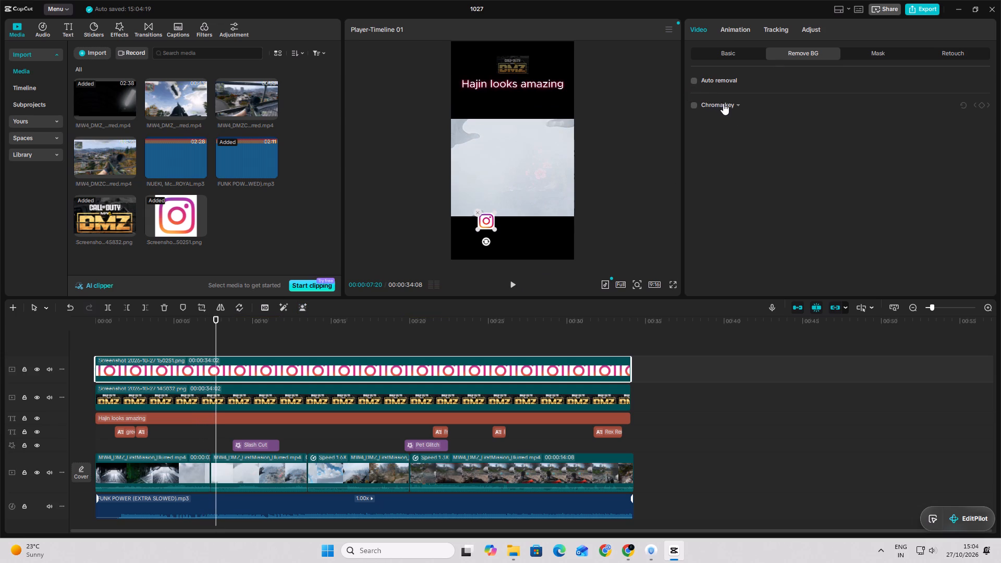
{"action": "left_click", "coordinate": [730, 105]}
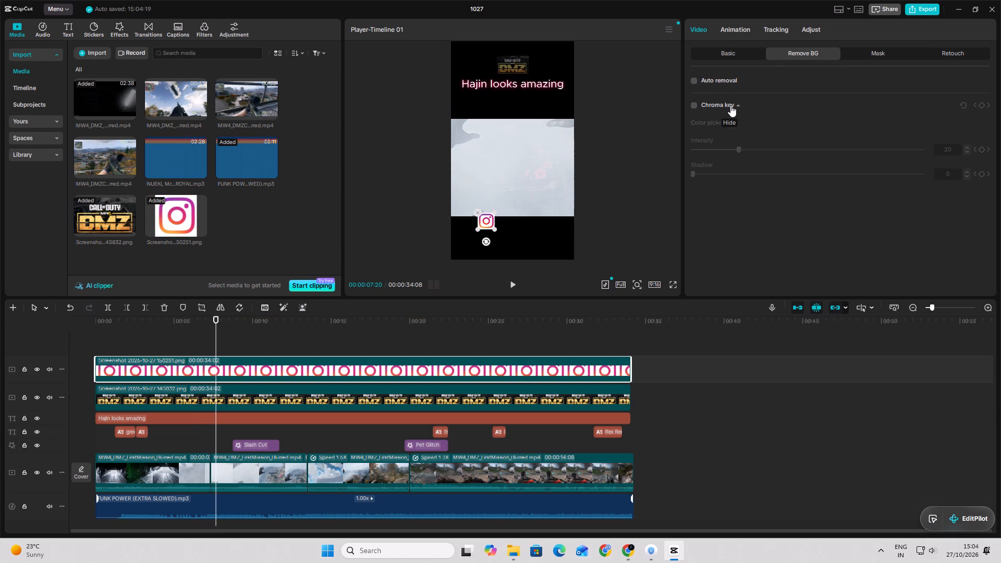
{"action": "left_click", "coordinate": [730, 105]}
Set the Instagram icon's opacity to 60%.
{"action": "left_click", "coordinate": [736, 50]}
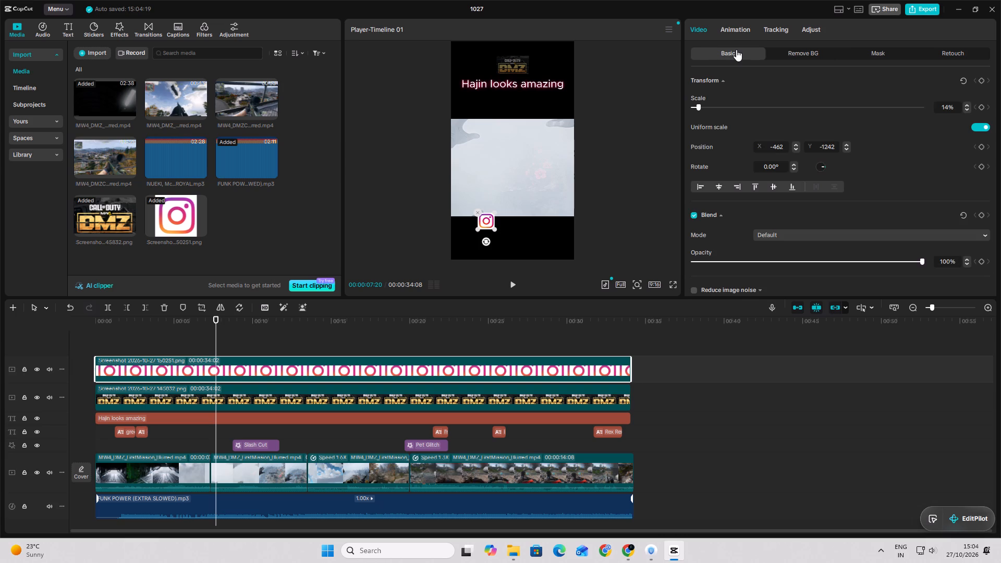
{"action": "scroll", "coordinate": [715, 217], "scroll_direction": "down", "scroll_amount": 3}
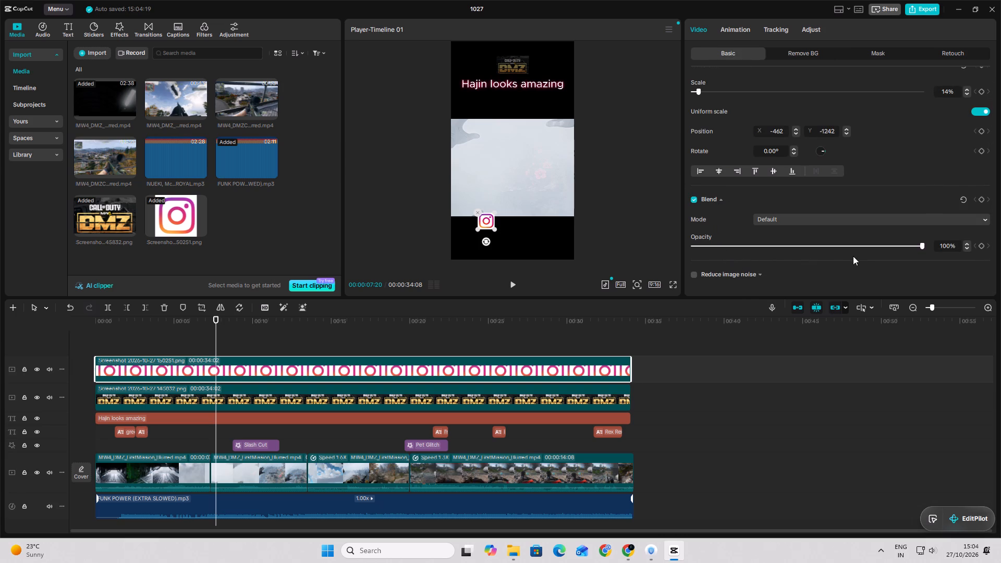
{"action": "left_click_drag", "start_coordinate": [923, 241], "coordinate": [883, 249]}
{"action": "left_click_drag", "start_coordinate": [883, 249], "coordinate": [831, 253]}
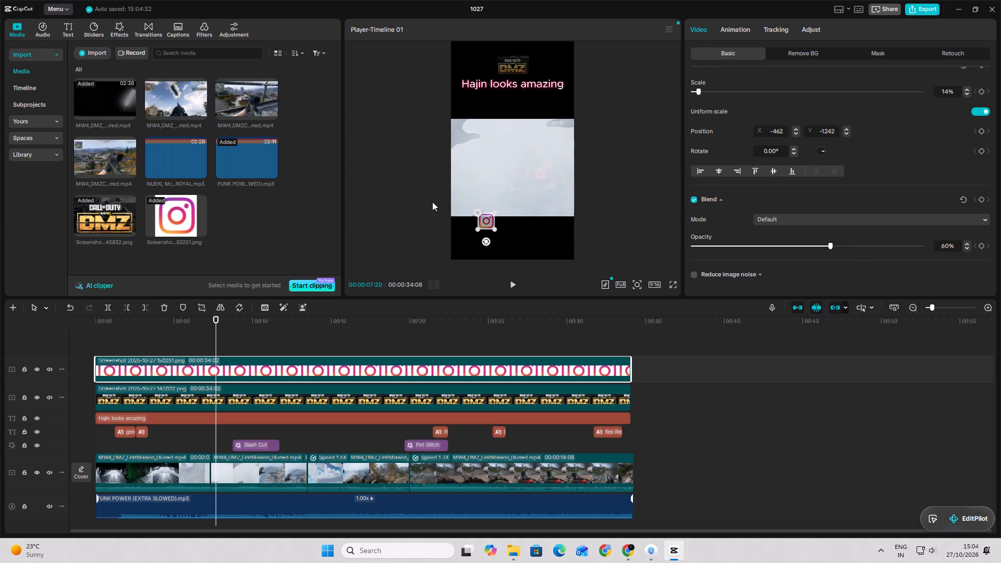
Move the Instagram icon slightly down and left to about X -485, Y -1306, below the footage.
{"action": "left_click", "coordinate": [481, 221]}
{"action": "left_click", "coordinate": [485, 220]}
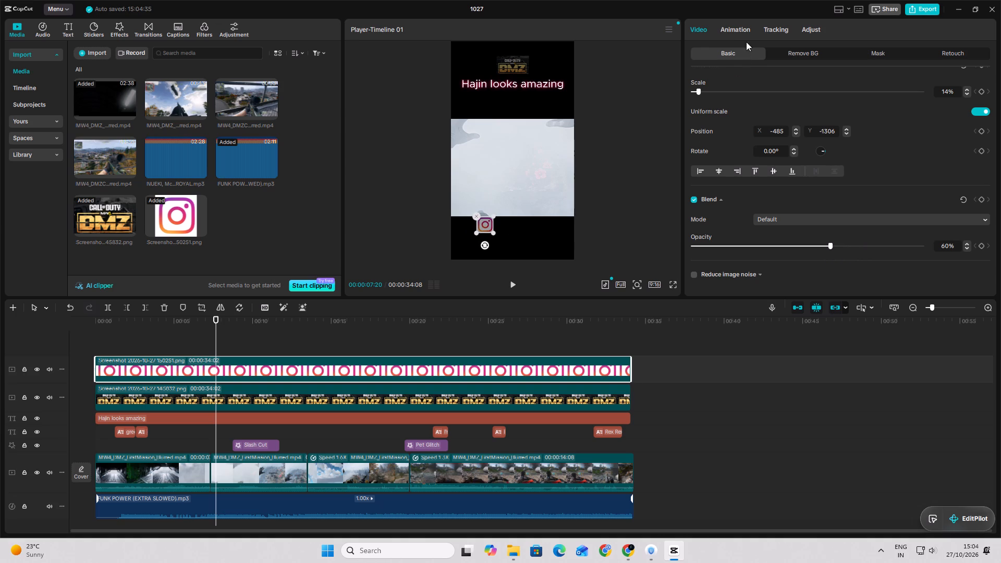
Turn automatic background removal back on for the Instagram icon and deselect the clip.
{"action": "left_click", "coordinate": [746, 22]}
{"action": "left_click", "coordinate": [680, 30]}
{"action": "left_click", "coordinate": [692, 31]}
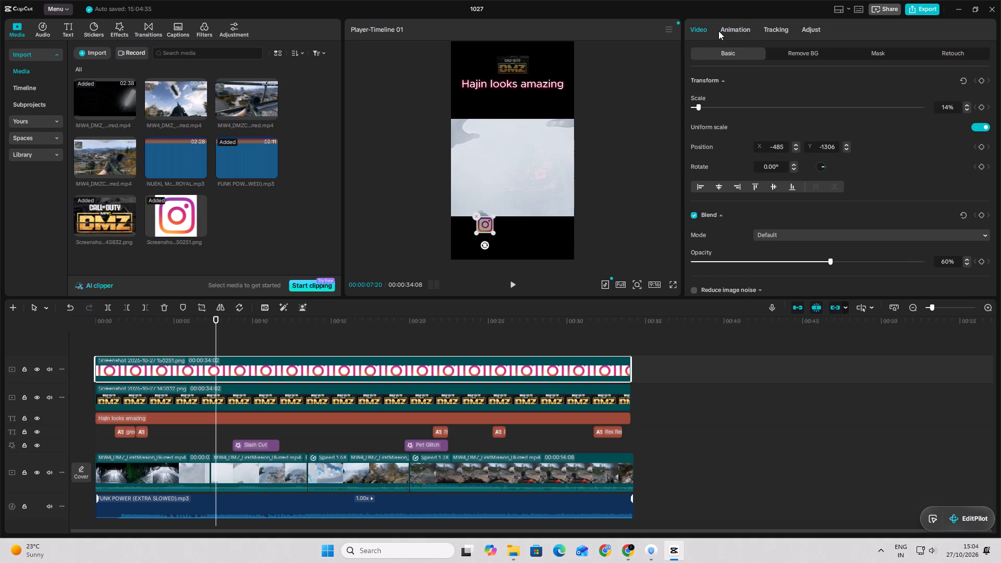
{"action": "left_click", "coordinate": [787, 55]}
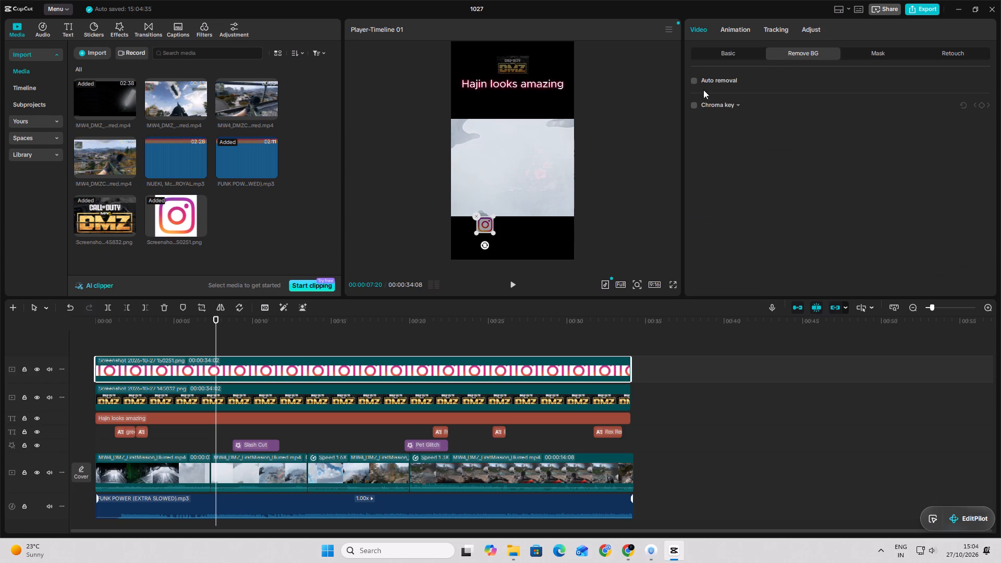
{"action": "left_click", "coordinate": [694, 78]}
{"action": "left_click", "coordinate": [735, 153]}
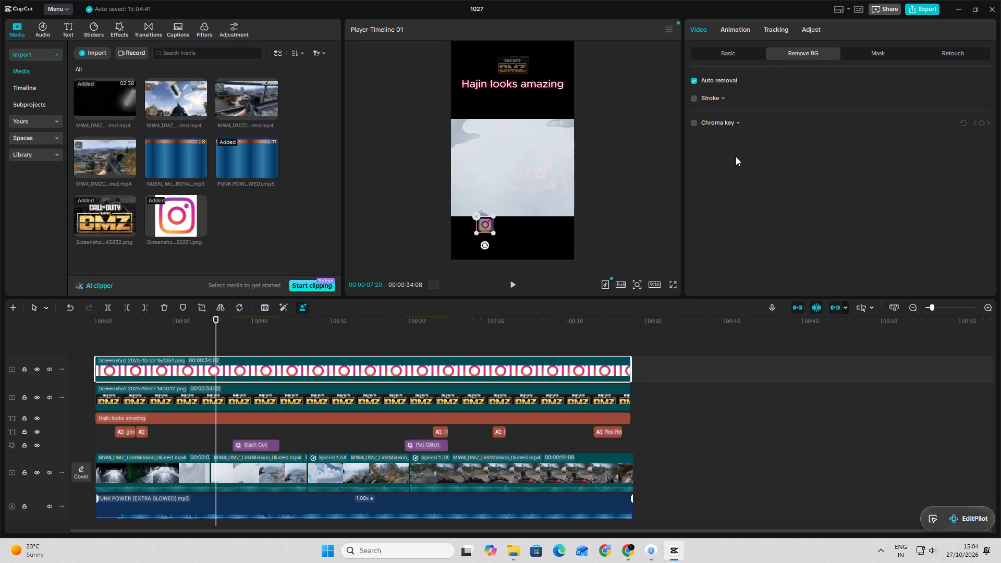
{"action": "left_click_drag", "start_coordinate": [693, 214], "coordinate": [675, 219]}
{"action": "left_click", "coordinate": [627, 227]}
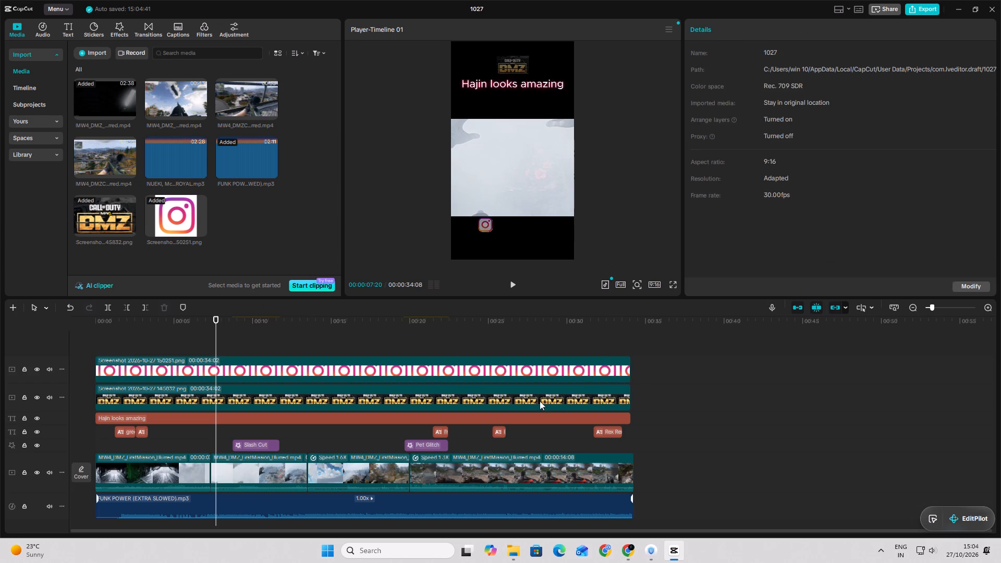
Choose the Default text preset for a new text layer and try to reposition its preview over the footage.
{"action": "left_click", "coordinate": [63, 28]}
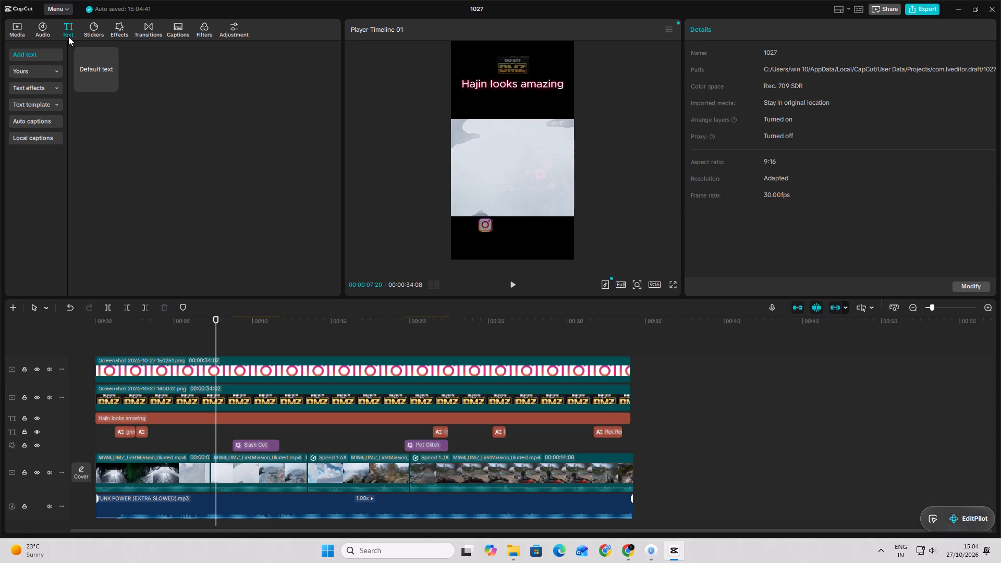
{"action": "left_click", "coordinate": [85, 56]}
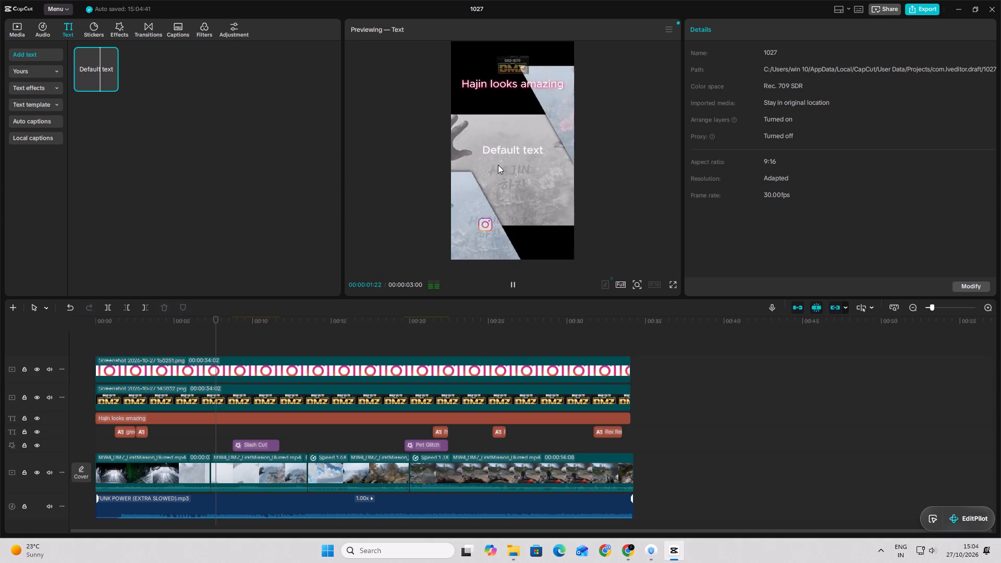
{"action": "left_click_drag", "start_coordinate": [522, 150], "coordinate": [520, 168]}
{"action": "left_click", "coordinate": [510, 152]}
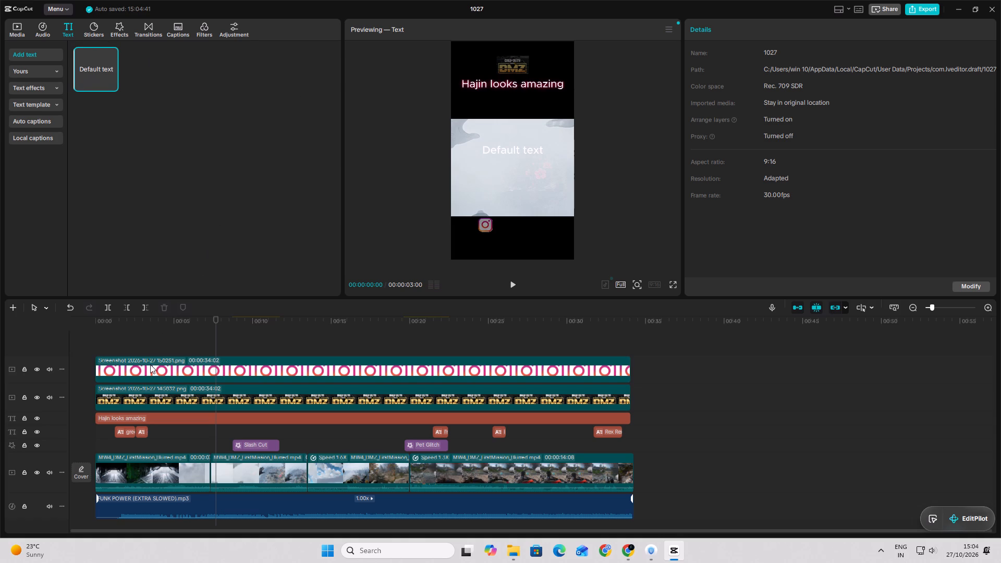
Add a default text clip to the timeline.
{"action": "scroll", "coordinate": [154, 380], "scroll_direction": "up", "scroll_amount": 5}
{"action": "scroll", "coordinate": [159, 460], "scroll_direction": "down", "scroll_amount": 7}
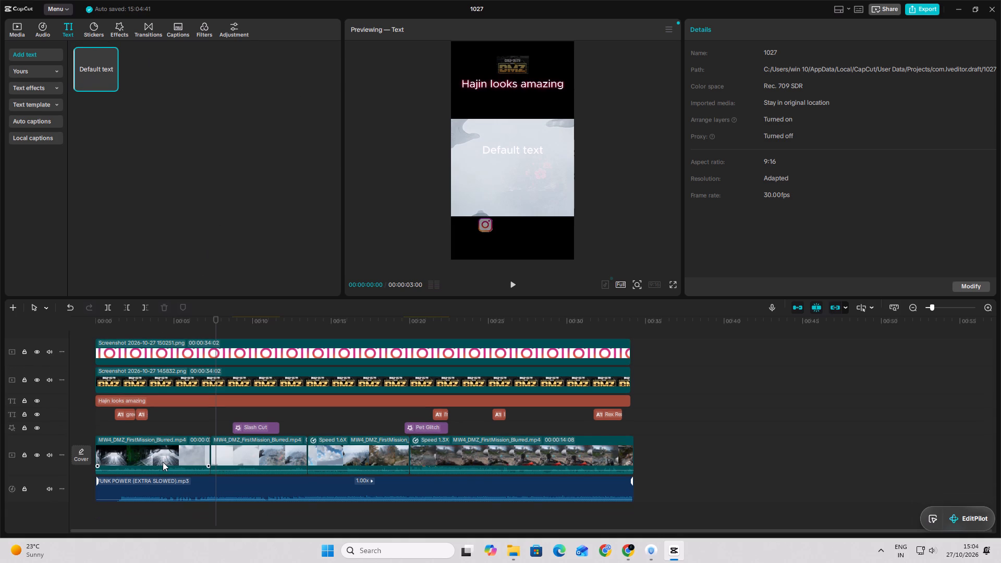
{"action": "scroll", "coordinate": [163, 462], "scroll_direction": "up", "scroll_amount": 7}
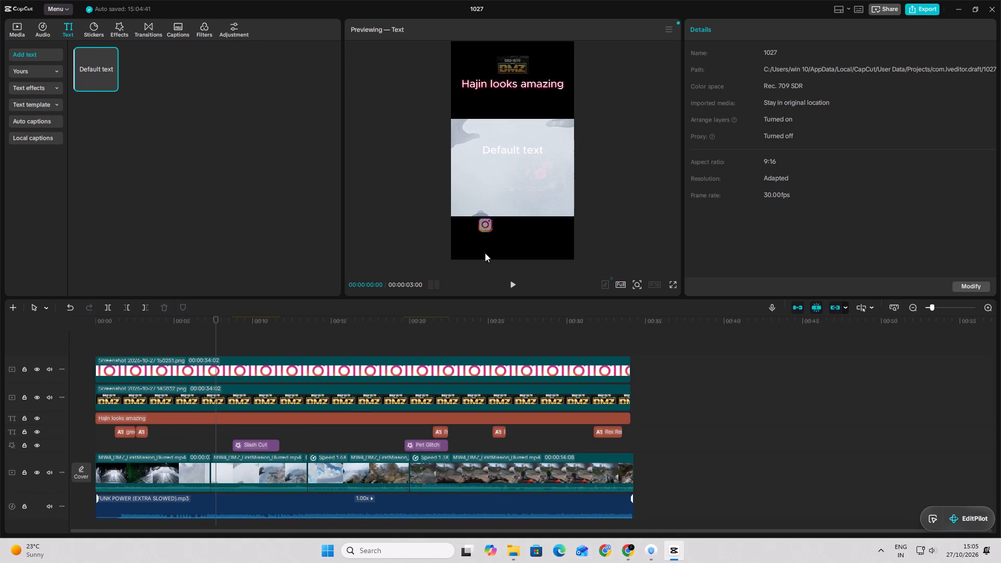
{"action": "left_click", "coordinate": [112, 84]}
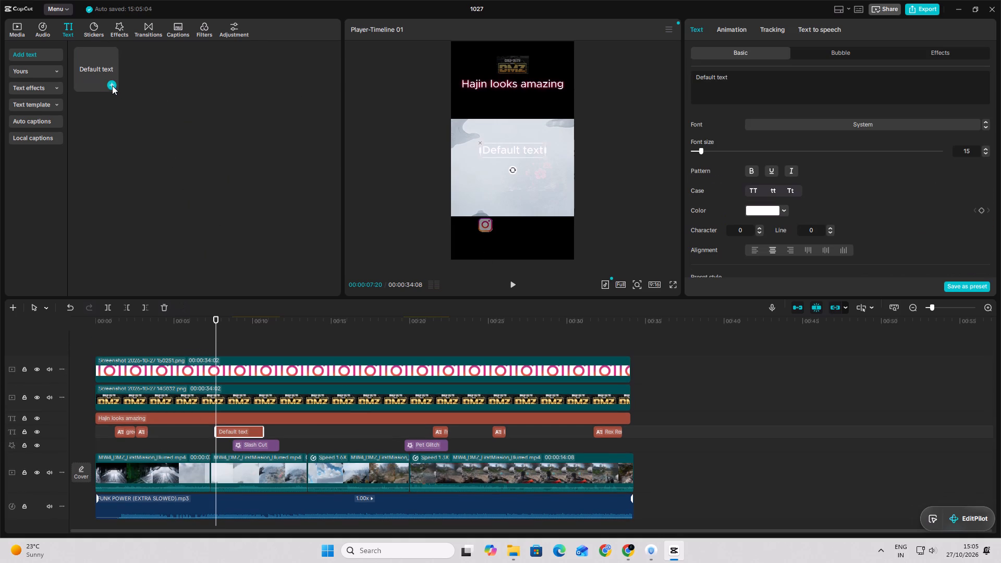
Move the default text clip to a new top track at the timeline's start and extend it to match the overlay clips' end.
{"action": "left_click_drag", "start_coordinate": [224, 431], "coordinate": [162, 392]}
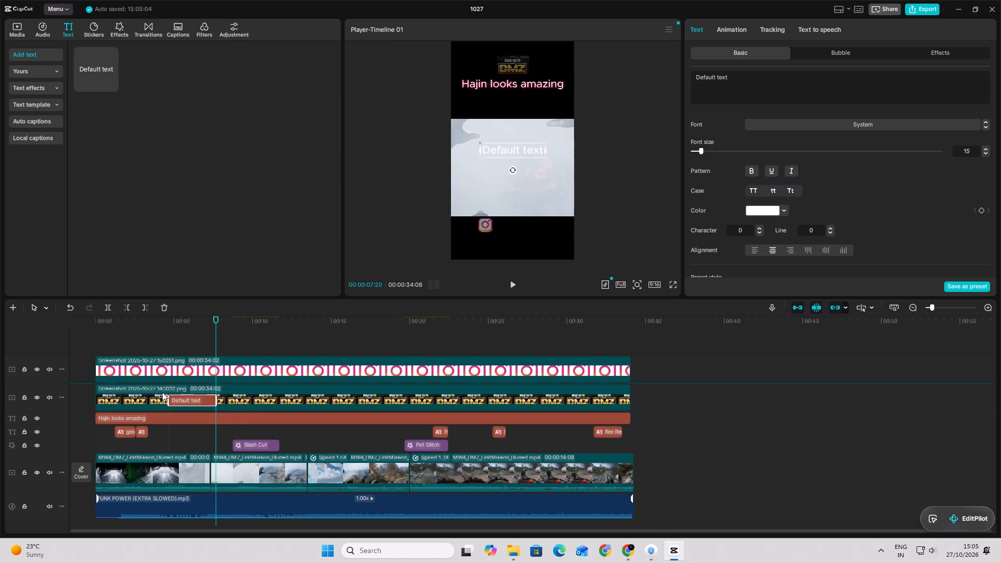
{"action": "left_click_drag", "start_coordinate": [162, 392], "coordinate": [108, 349]}
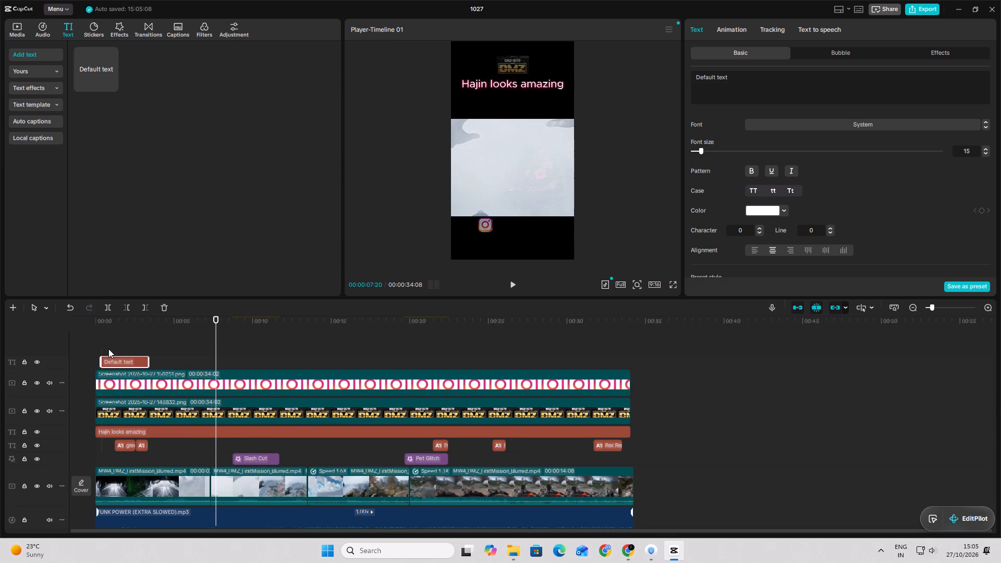
{"action": "left_click_drag", "start_coordinate": [114, 359], "coordinate": [106, 358]}
{"action": "left_click_drag", "start_coordinate": [106, 358], "coordinate": [109, 359]}
{"action": "left_click_drag", "start_coordinate": [141, 360], "coordinate": [302, 367]}
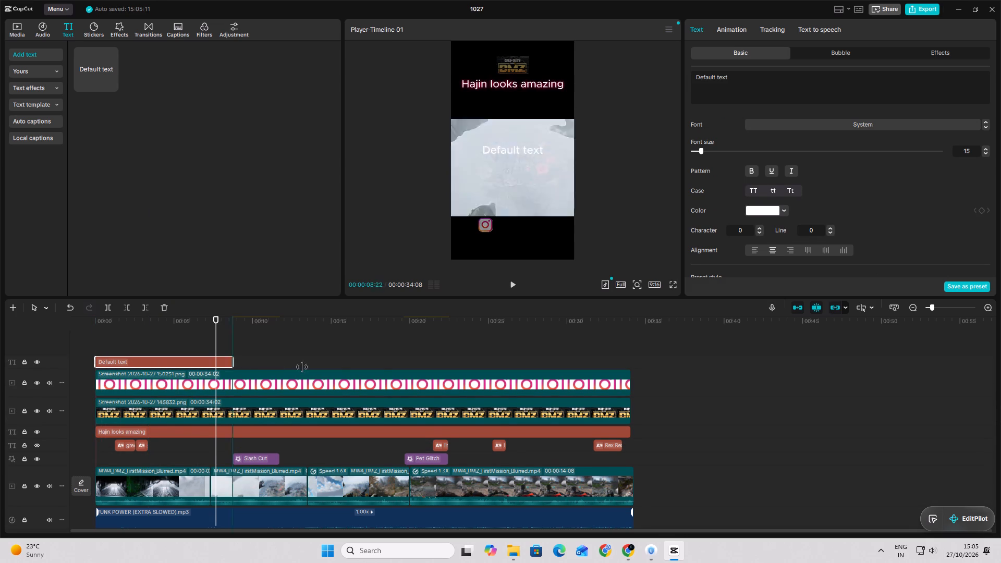
{"action": "left_click_drag", "start_coordinate": [302, 367], "coordinate": [628, 374]}
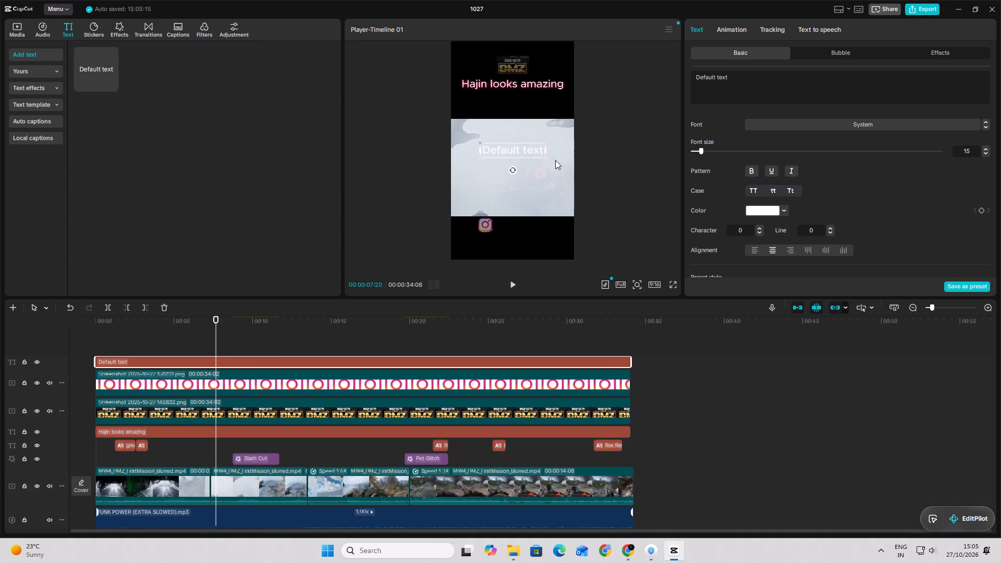
{"action": "left_click_drag", "start_coordinate": [514, 150], "coordinate": [526, 228]}
{"action": "left_click", "coordinate": [526, 228]}
{"action": "left_click_drag", "start_coordinate": [755, 85], "coordinate": [750, 83]}
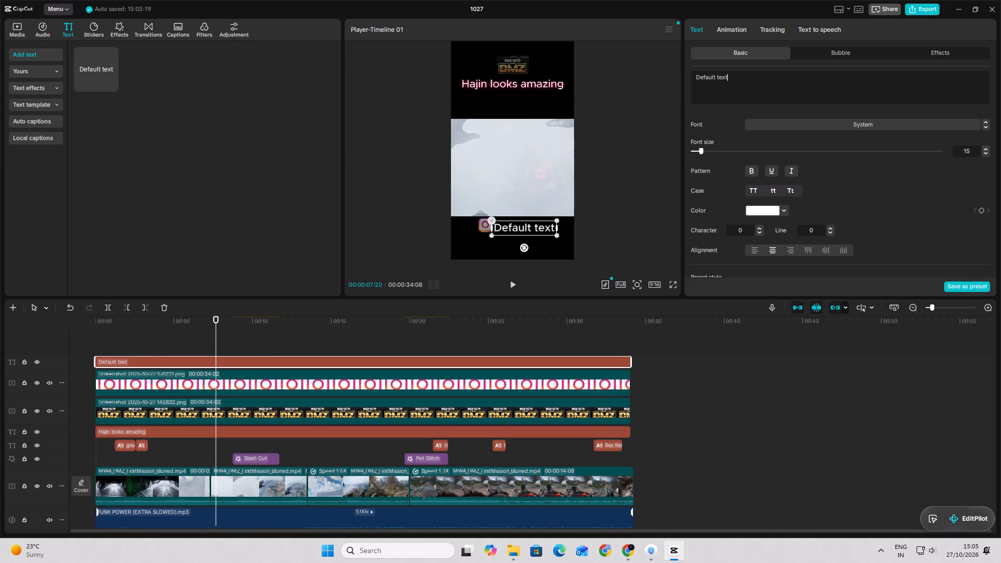
{"action": "left_click_drag", "start_coordinate": [750, 83], "coordinate": [681, 79]}
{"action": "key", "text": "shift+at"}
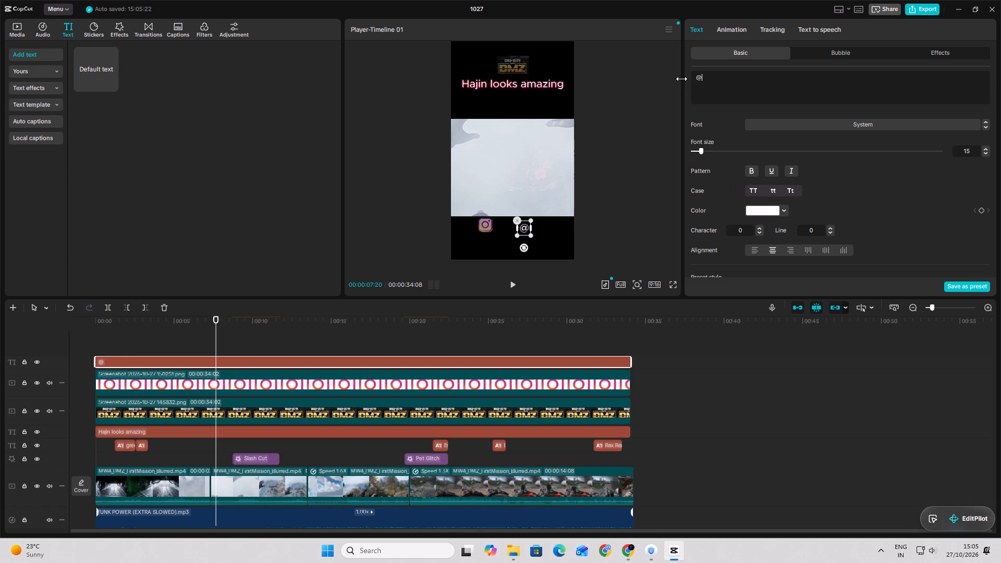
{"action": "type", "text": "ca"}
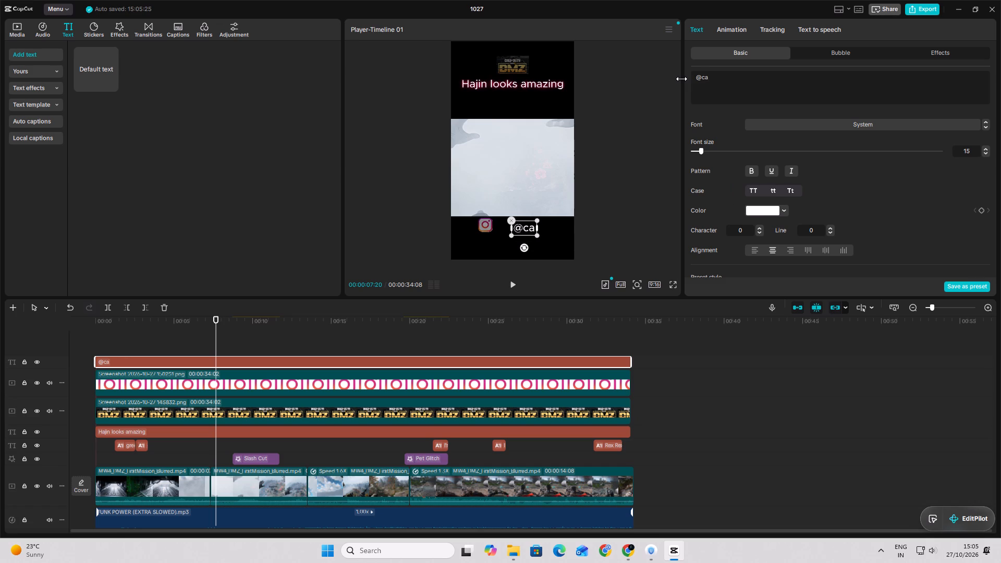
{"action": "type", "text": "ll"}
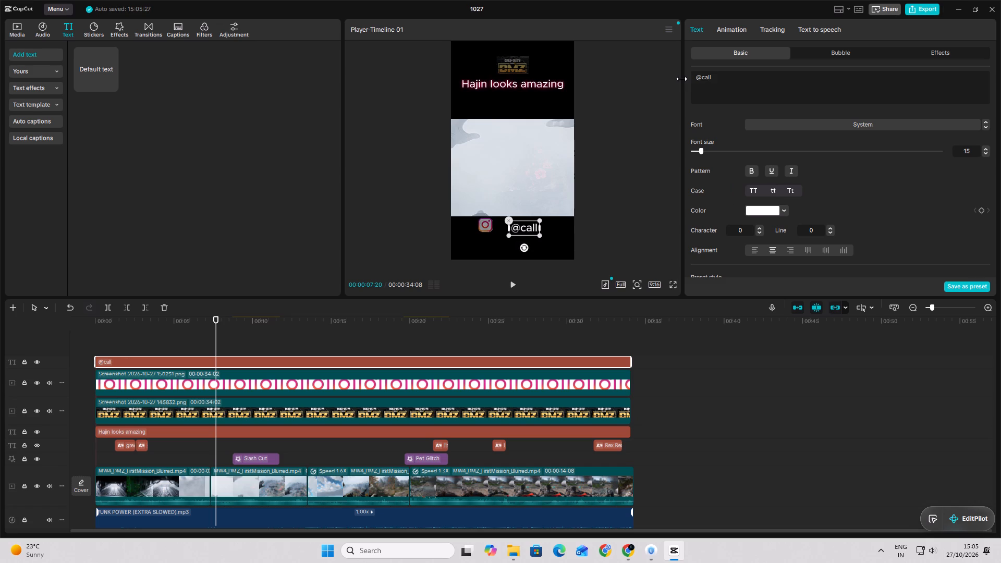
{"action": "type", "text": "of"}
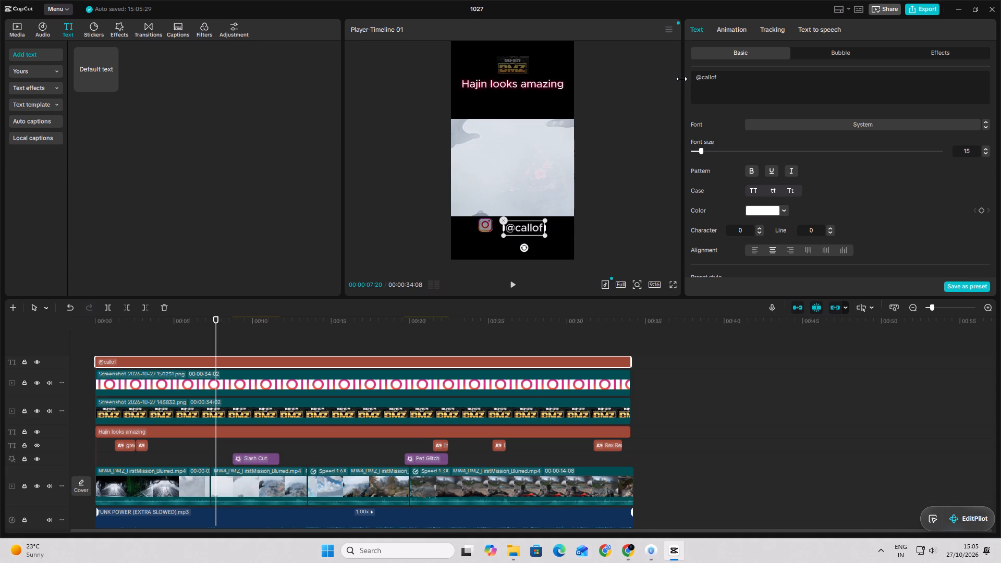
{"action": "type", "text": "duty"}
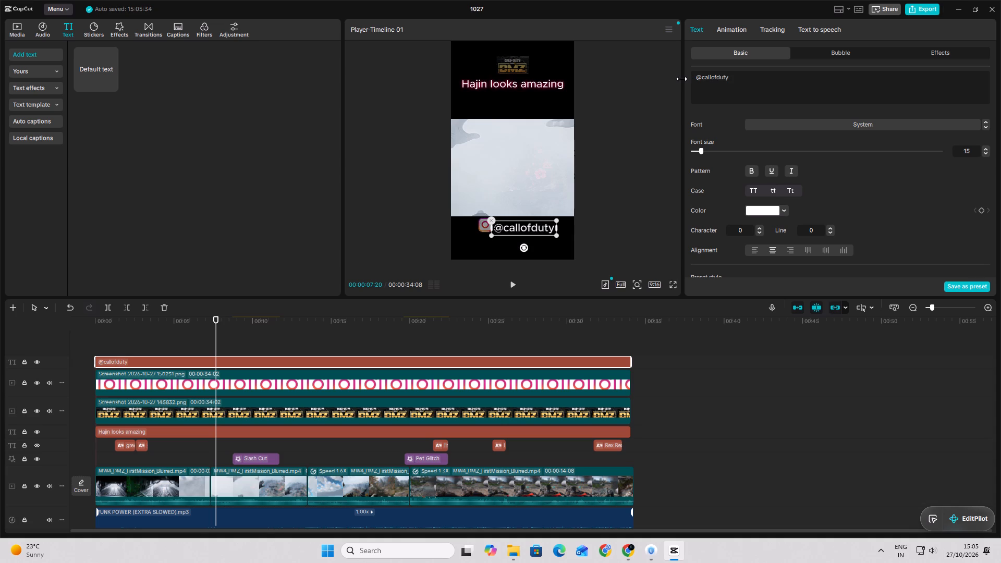
{"action": "left_click", "coordinate": [556, 234]}
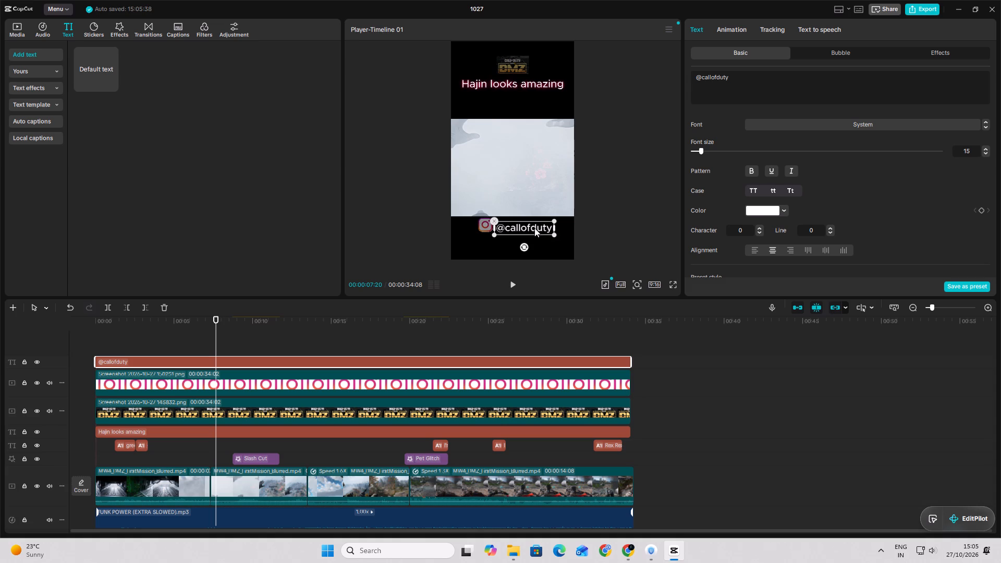
{"action": "left_click_drag", "start_coordinate": [530, 223], "coordinate": [529, 218]}
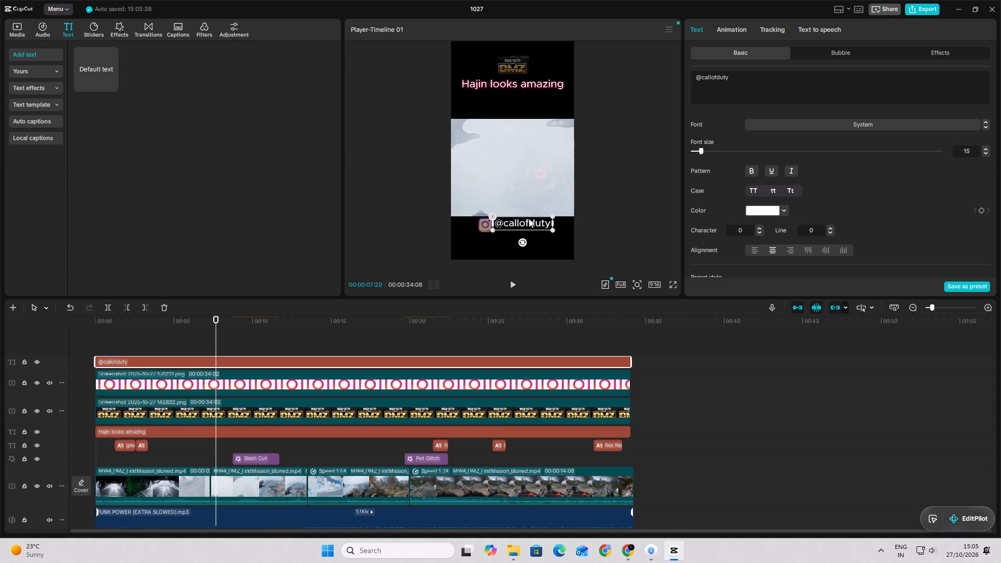
{"action": "left_click_drag", "start_coordinate": [529, 218], "coordinate": [530, 218]}
{"action": "left_click", "coordinate": [638, 220]}
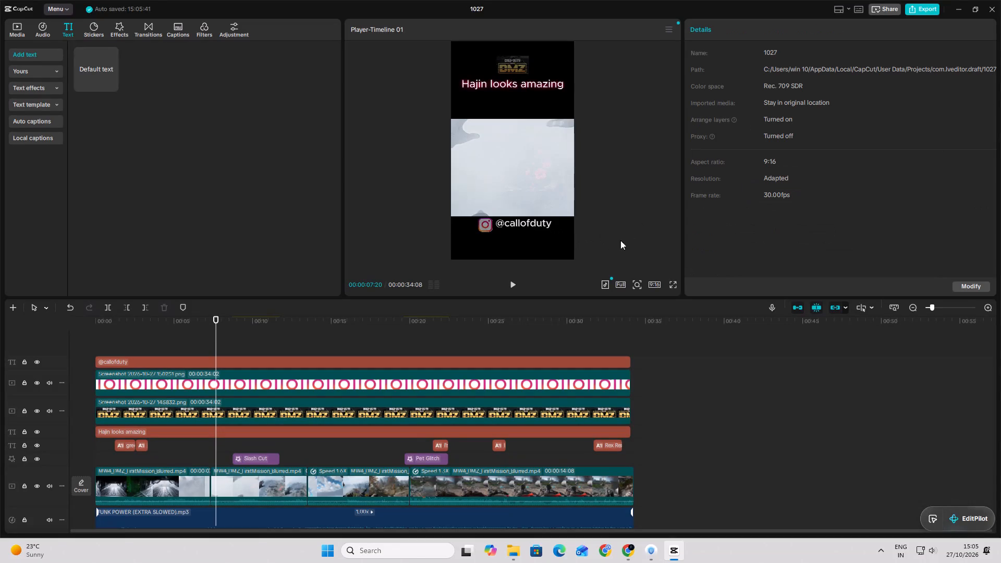
{"action": "left_click", "coordinate": [516, 282]}
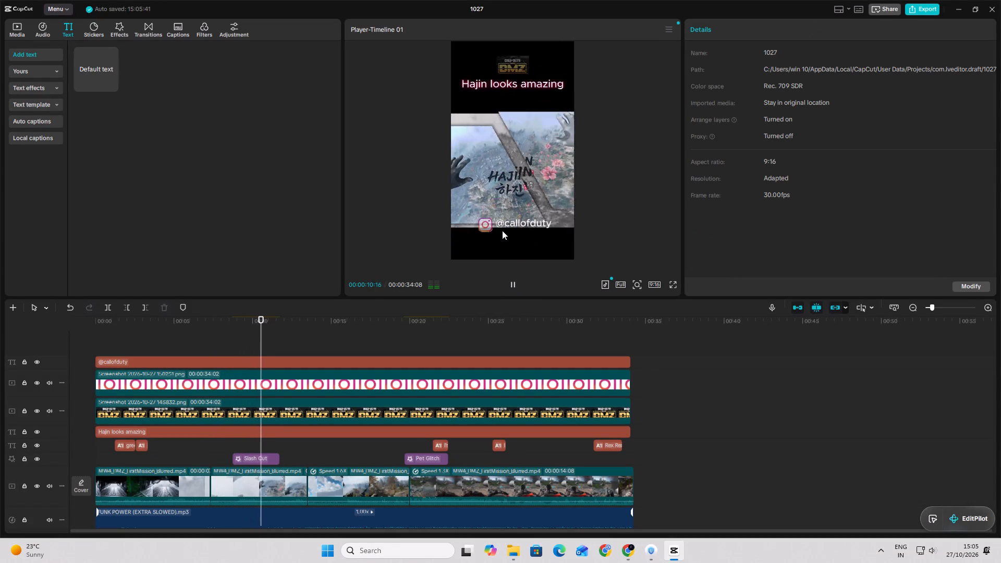
{"action": "left_click_drag", "start_coordinate": [524, 222], "coordinate": [528, 229]}
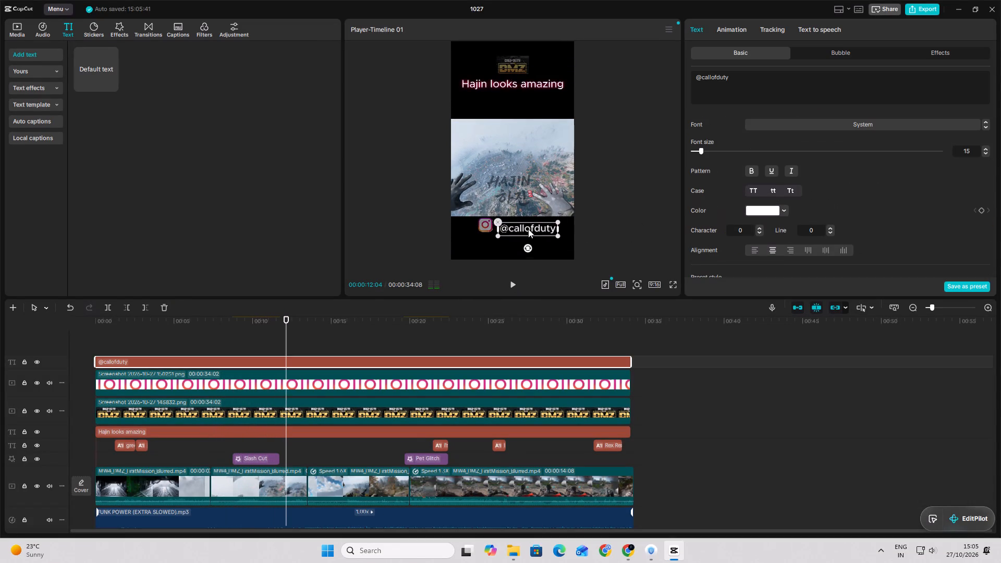
{"action": "left_click_drag", "start_coordinate": [528, 229], "coordinate": [528, 230]}
{"action": "left_click_drag", "start_coordinate": [483, 224], "coordinate": [485, 230]}
{"action": "left_click", "coordinate": [511, 279]}
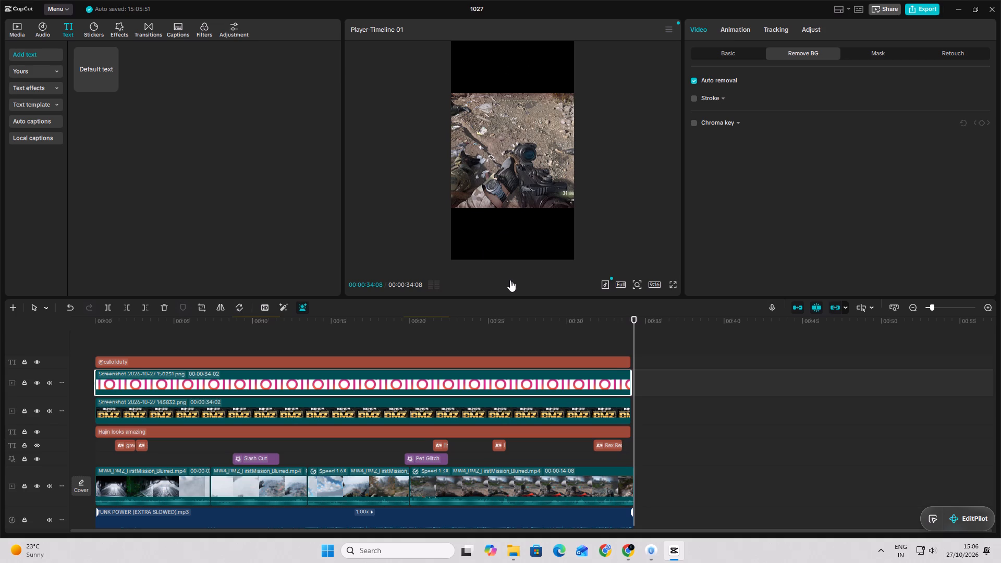
Extend the "Hajin looks amazing" text and the DMZ logo clip to the video's end at 00:00:34:08.
{"action": "left_click", "coordinate": [630, 434]}
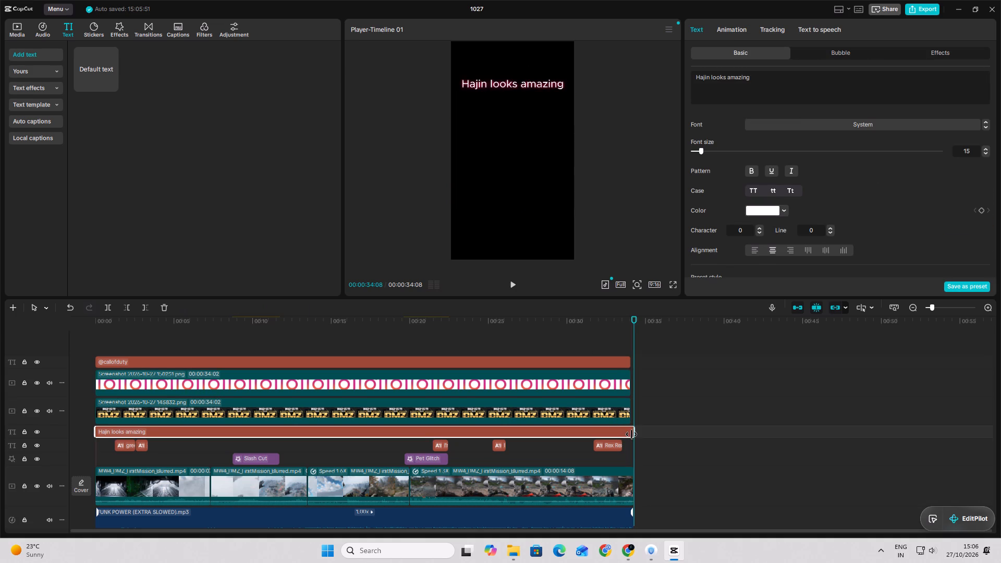
{"action": "left_click", "coordinate": [628, 414]}
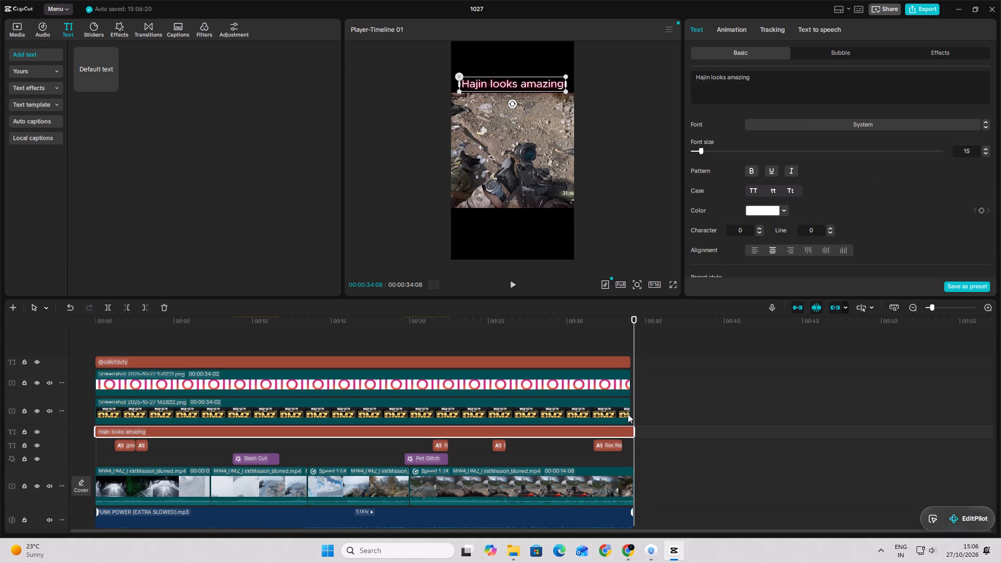
{"action": "left_click", "coordinate": [629, 413]}
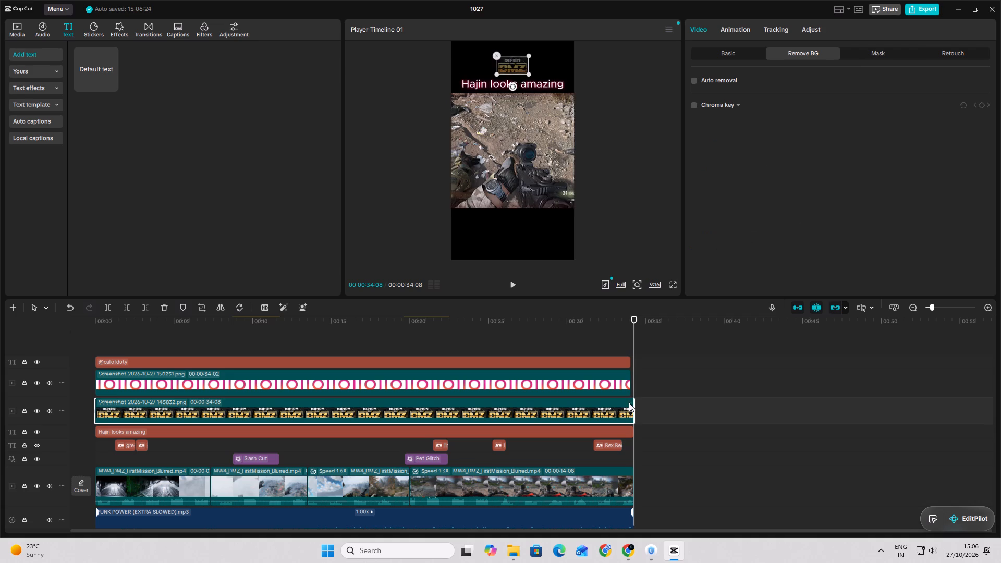
{"action": "left_click", "coordinate": [624, 387]}
{"action": "left_click", "coordinate": [630, 381]}
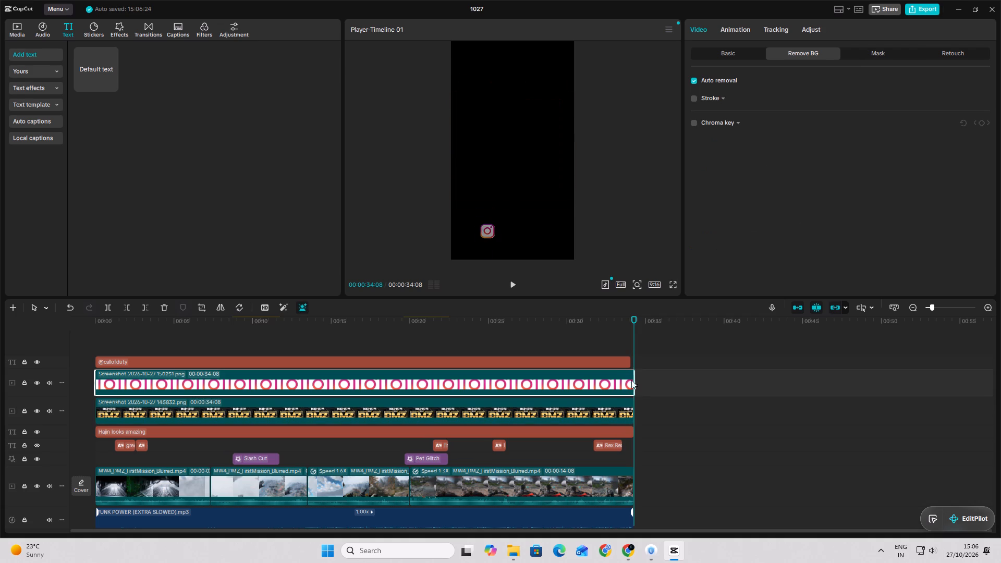
{"action": "left_click", "coordinate": [626, 362]}
{"action": "left_click", "coordinate": [630, 363]}
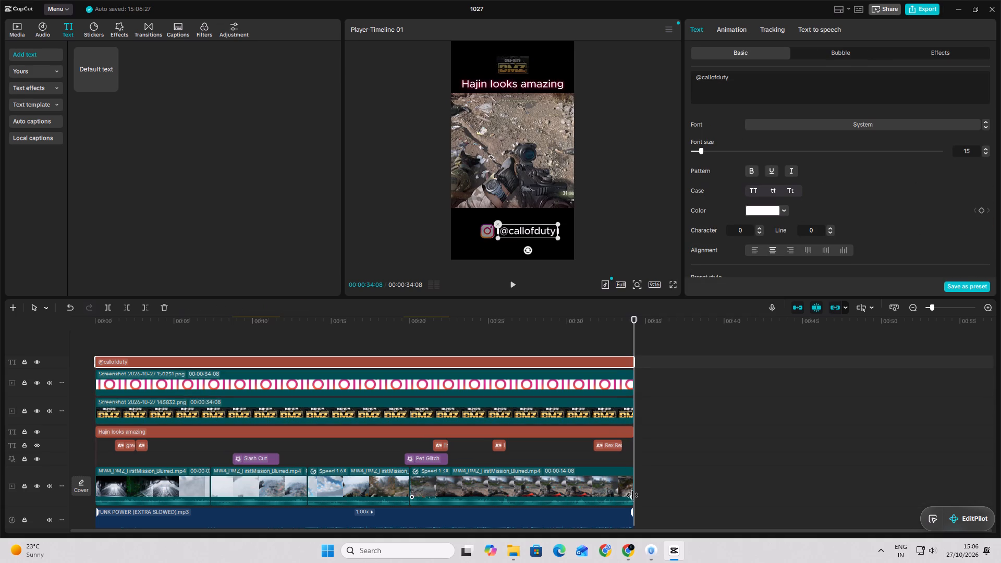
Return the playhead to the start of the timeline.
{"action": "left_click_drag", "start_coordinate": [633, 324], "coordinate": [152, 321]}
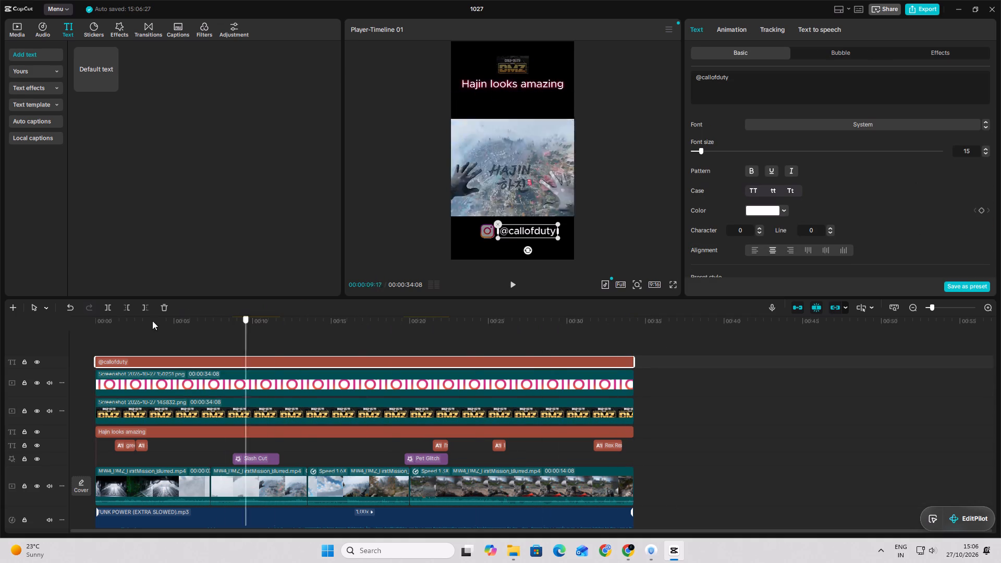
{"action": "left_click_drag", "start_coordinate": [152, 321], "coordinate": [0, 323]}
Open the export settings for 1027 and set the destination to the clip folder on New Volume (E:).
{"action": "left_click", "coordinate": [916, 7]}
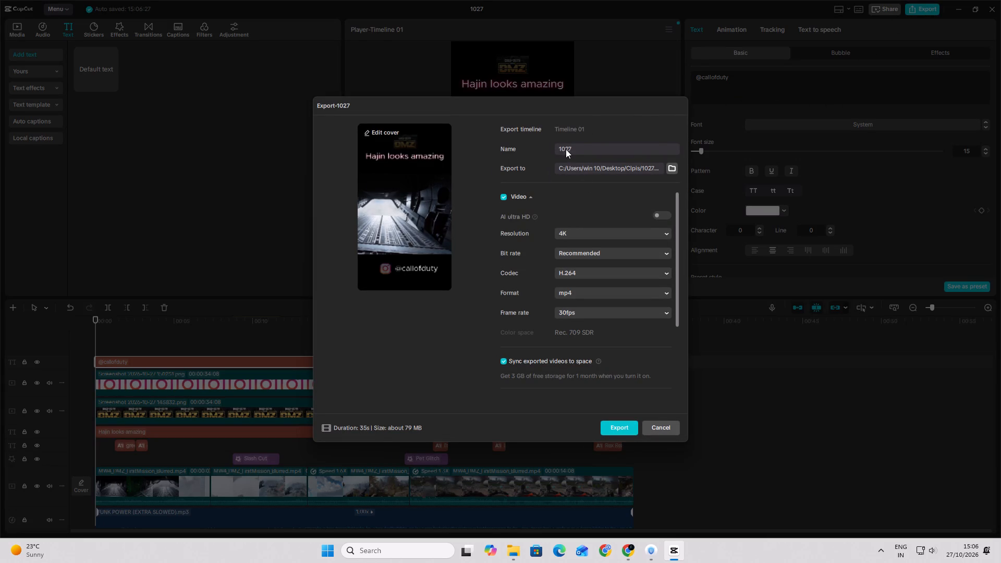
{"action": "left_click", "coordinate": [582, 148]}
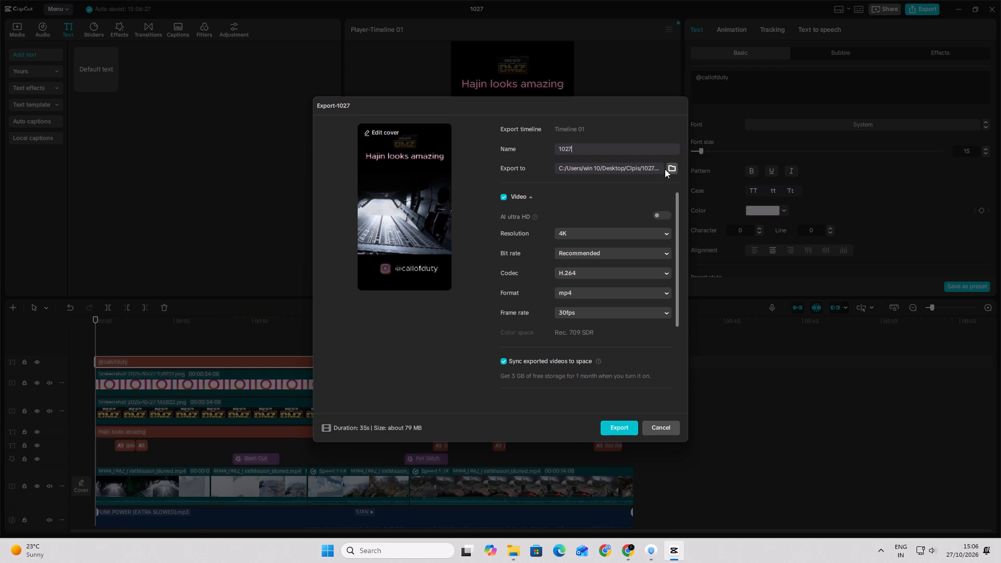
{"action": "left_click", "coordinate": [667, 168]}
{"action": "scroll", "coordinate": [363, 237], "scroll_direction": "down", "scroll_amount": 7}
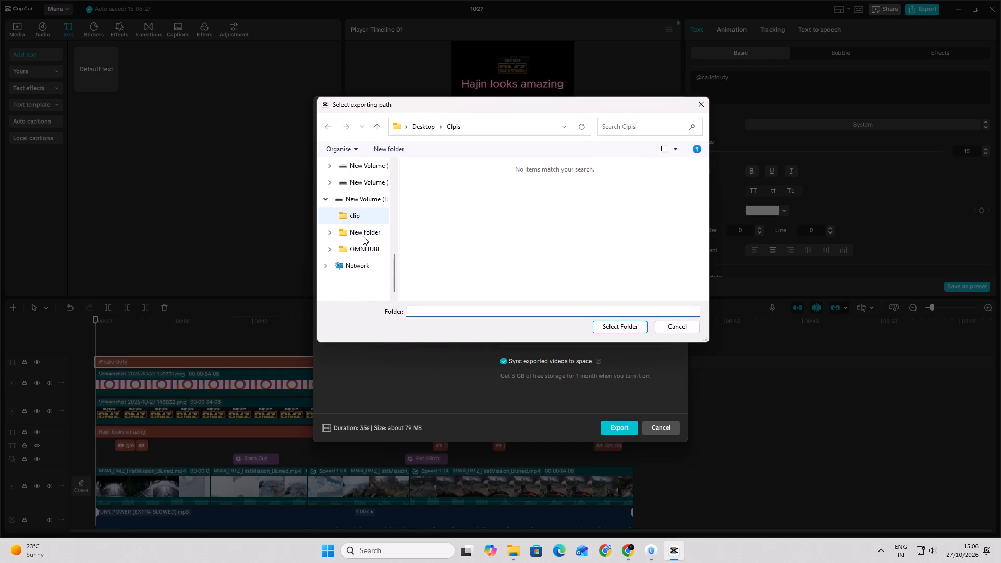
{"action": "left_click", "coordinate": [371, 197]}
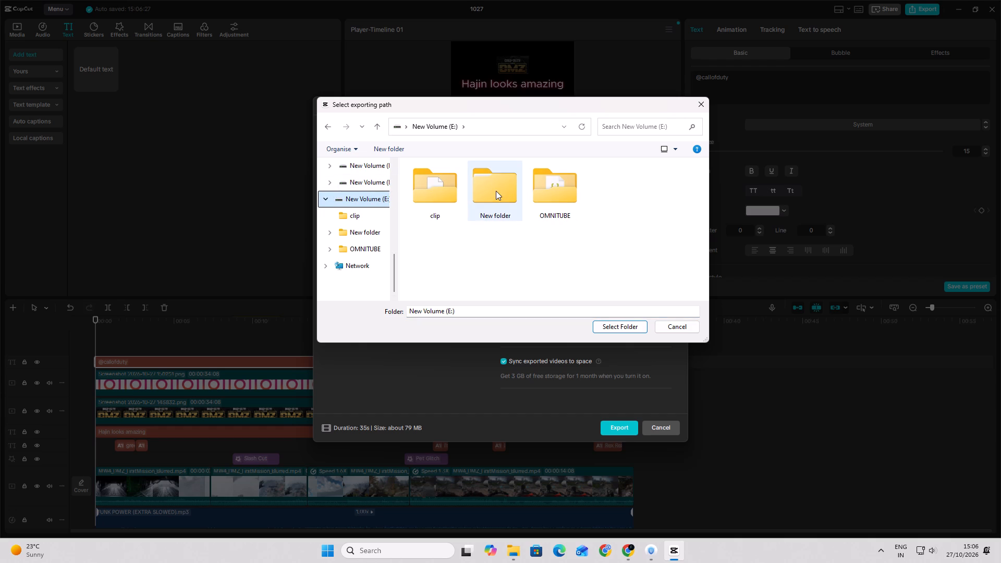
{"action": "double_click", "coordinate": [496, 191]}
{"action": "left_click", "coordinate": [427, 182]}
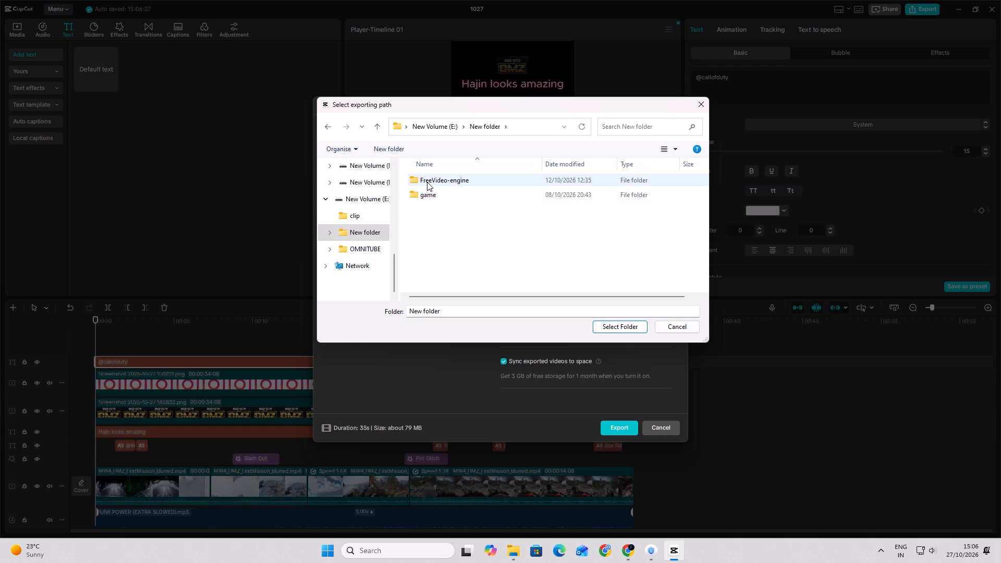
{"action": "left_click", "coordinate": [427, 182]}
{"action": "double_click", "coordinate": [435, 191]}
{"action": "left_click", "coordinate": [326, 129]}
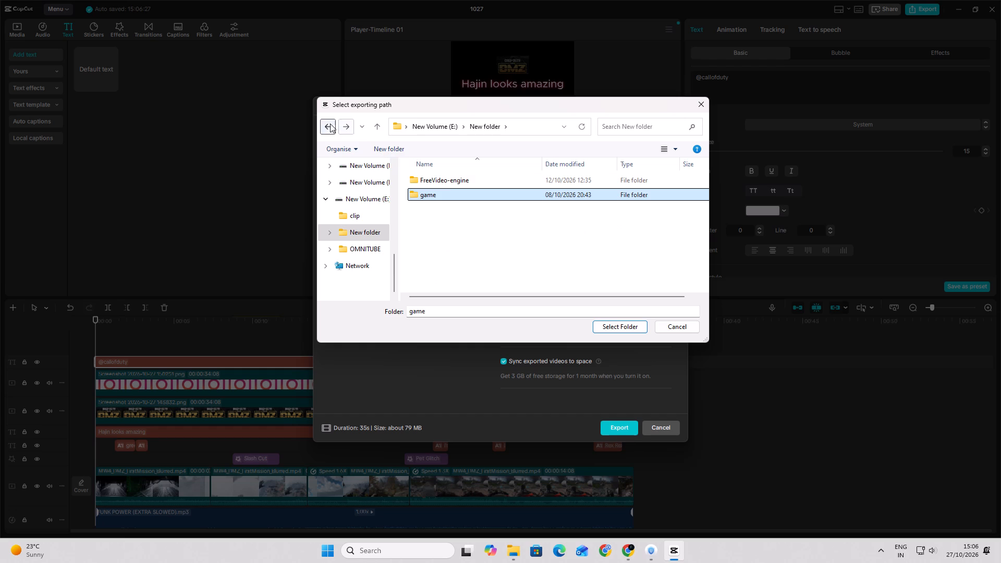
{"action": "left_click", "coordinate": [330, 124]}
{"action": "left_click", "coordinate": [426, 194]}
{"action": "left_click", "coordinate": [426, 194]}
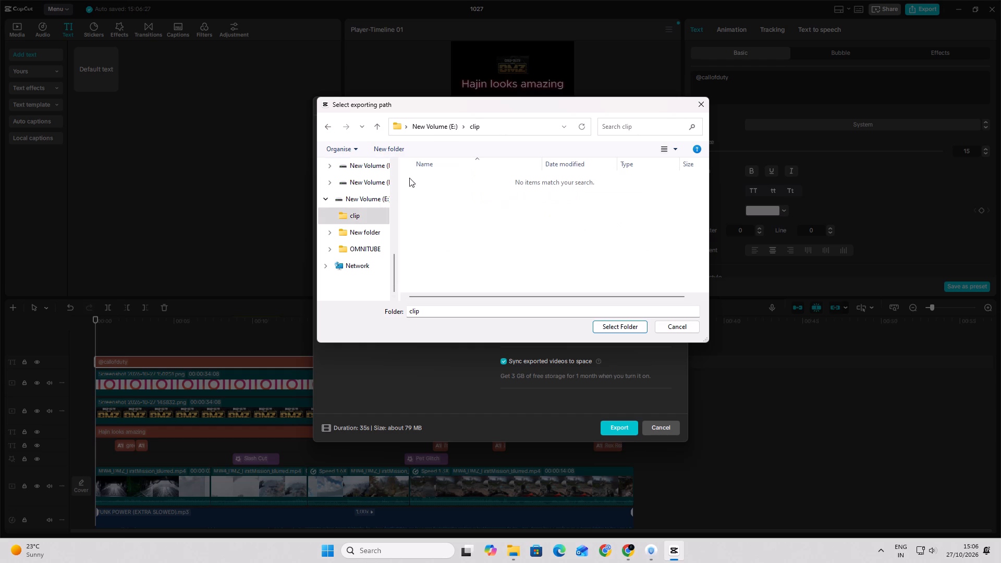
{"action": "left_click", "coordinate": [321, 128]}
{"action": "left_click", "coordinate": [463, 185]}
{"action": "left_click", "coordinate": [456, 215]}
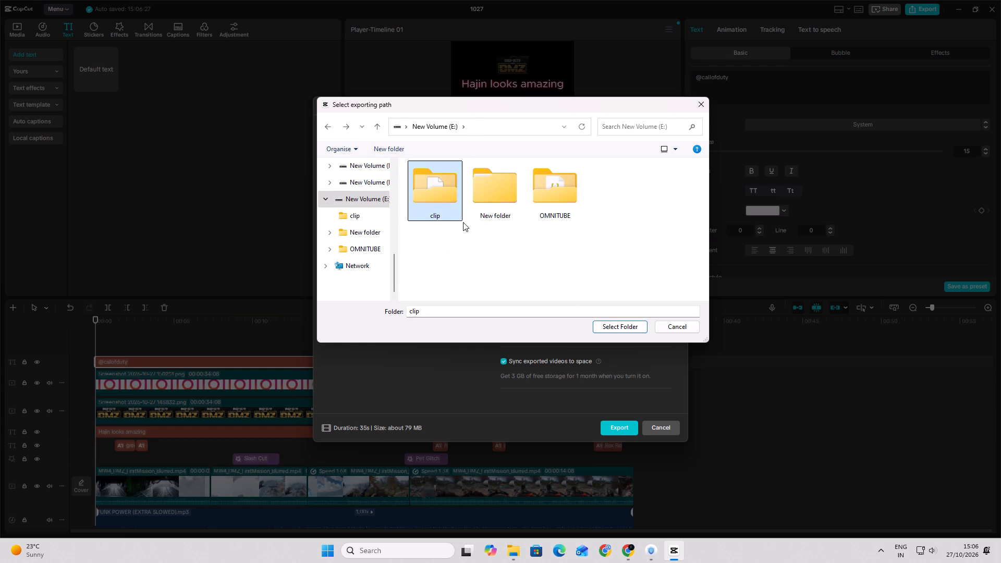
{"action": "left_click", "coordinate": [617, 333]}
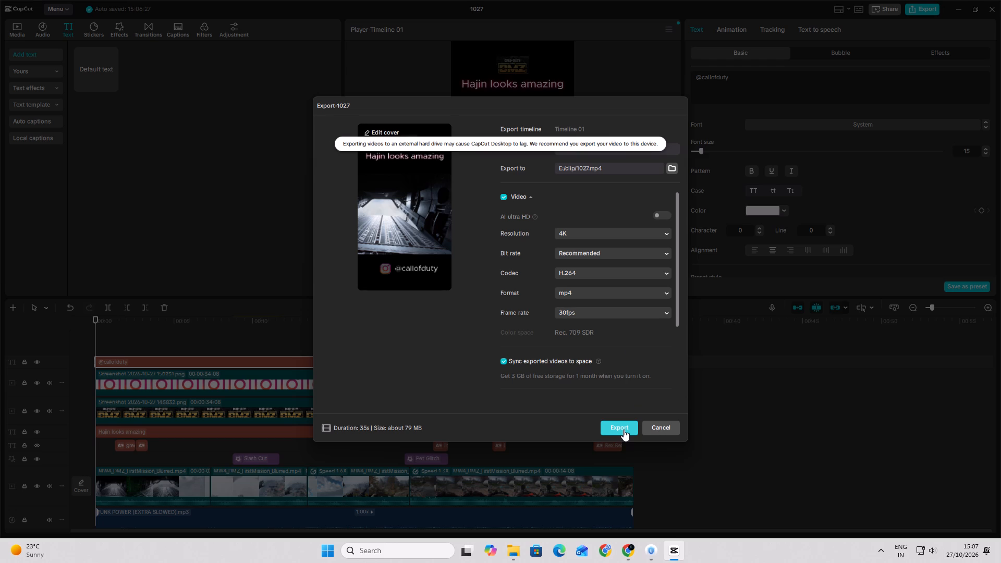
Export the video as 1027 in 4K, H.264, mp4 at 30fps, and close the export window once it is saved.
{"action": "left_click", "coordinate": [624, 430]}
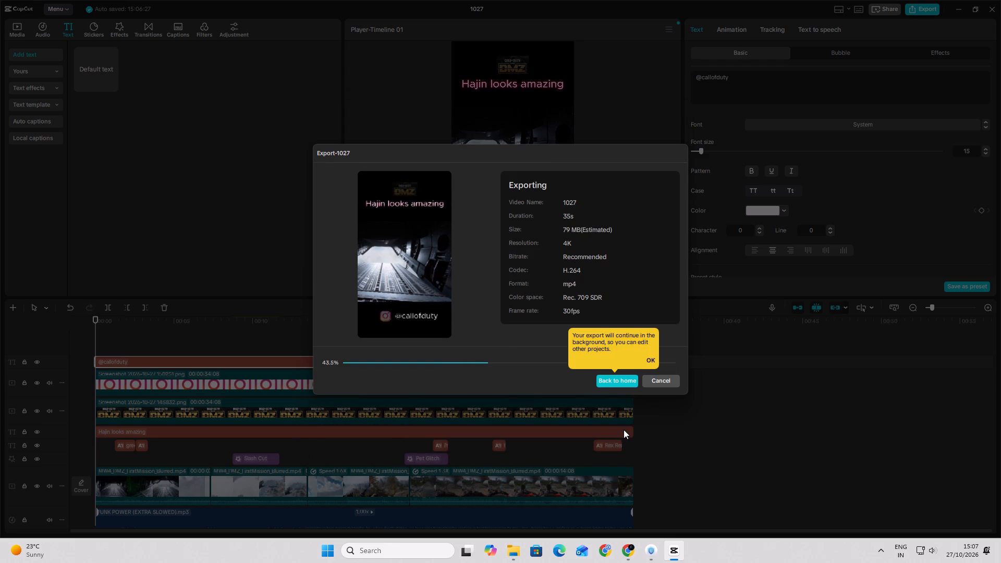
{"action": "left_click", "coordinate": [652, 360]}
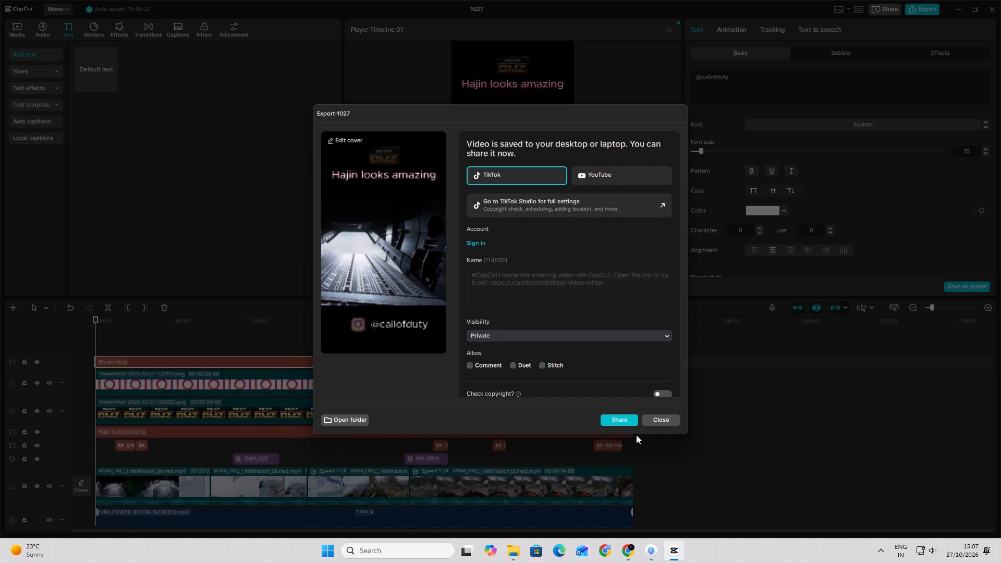
{"action": "left_click", "coordinate": [654, 421]}
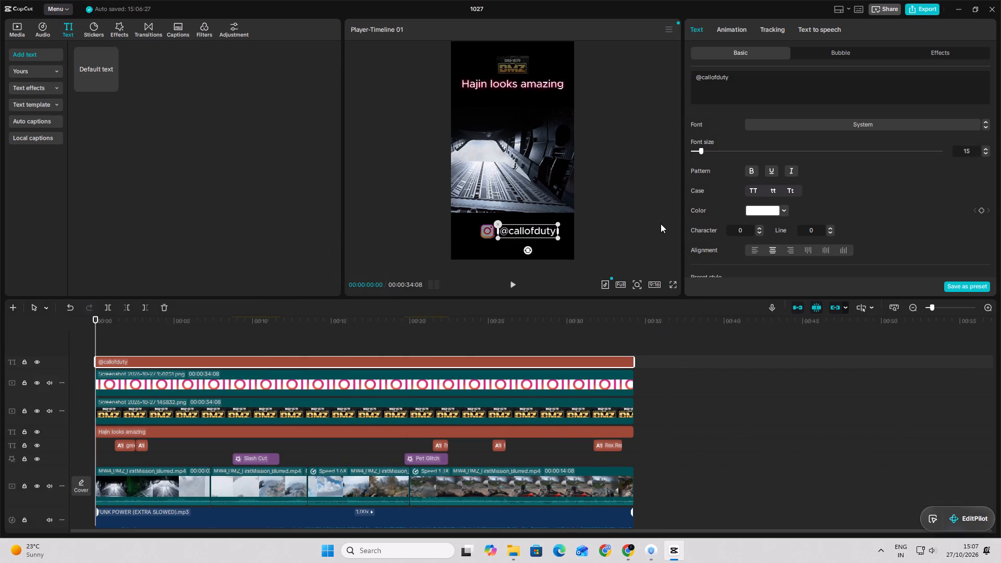
Close the 1027 project and exit CapCut completely.
{"action": "left_click", "coordinate": [661, 223]}
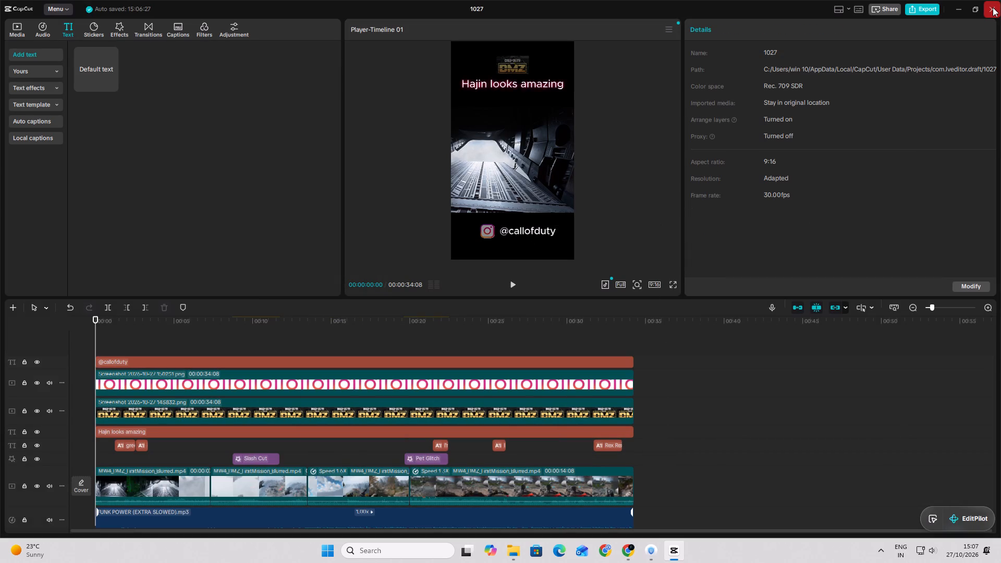
{"action": "left_click", "coordinate": [993, 7]}
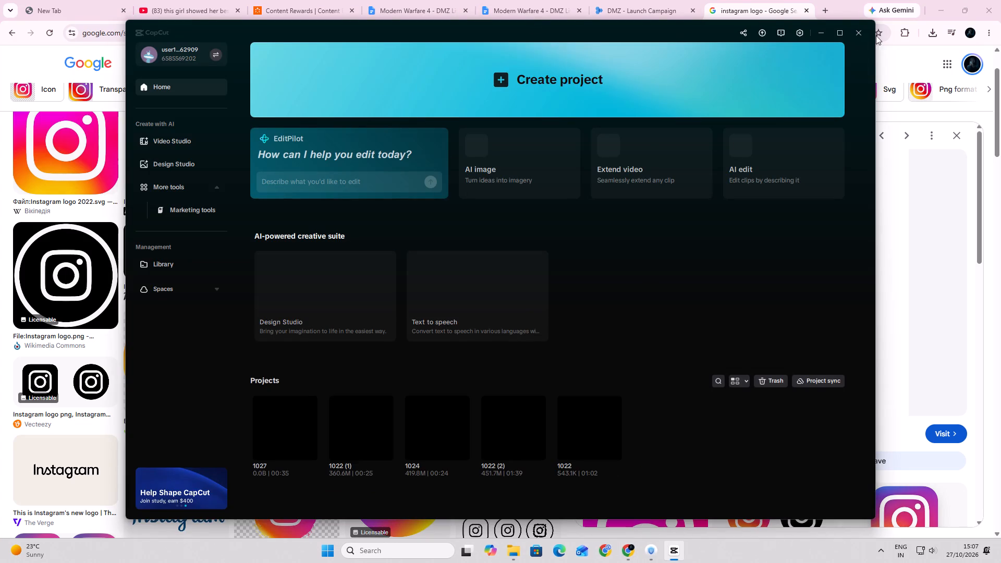
{"action": "left_click", "coordinate": [854, 31]}
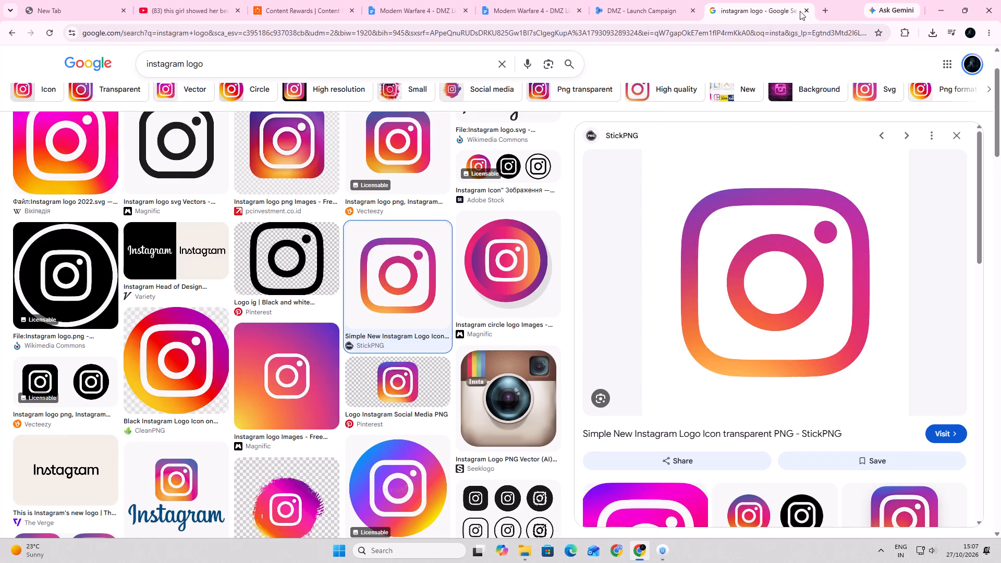
Close the Instagram logo search, DMZ - Launch Campaign and Modern Warfare 4 document browser tabs, and return to the Content Rewards page.
{"action": "left_click", "coordinate": [803, 9]}
{"action": "left_click", "coordinate": [628, 7]}
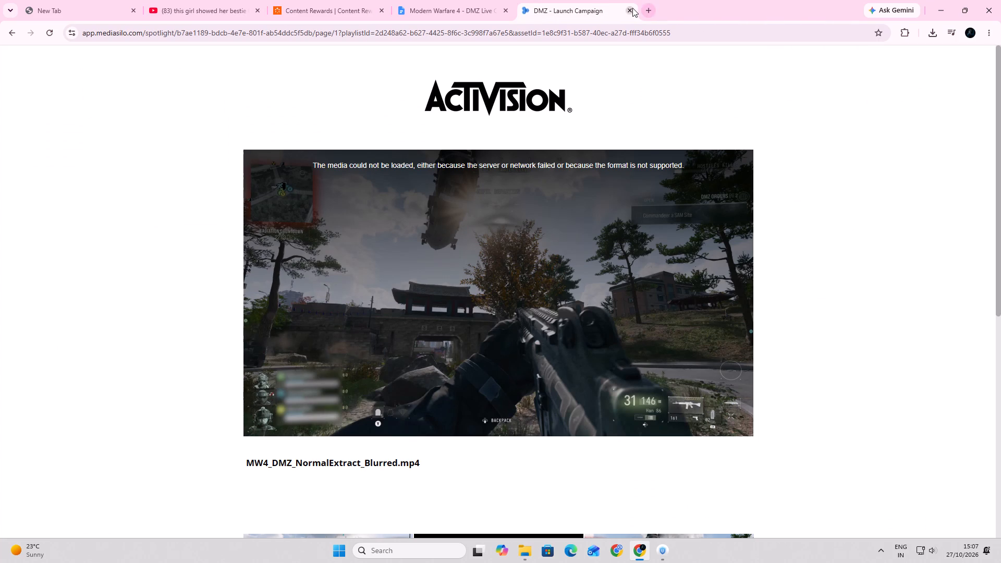
{"action": "left_click", "coordinate": [632, 8]}
{"action": "left_click", "coordinate": [466, 8]}
{"action": "double_click", "coordinate": [501, 4]}
{"action": "left_click", "coordinate": [303, 6]}
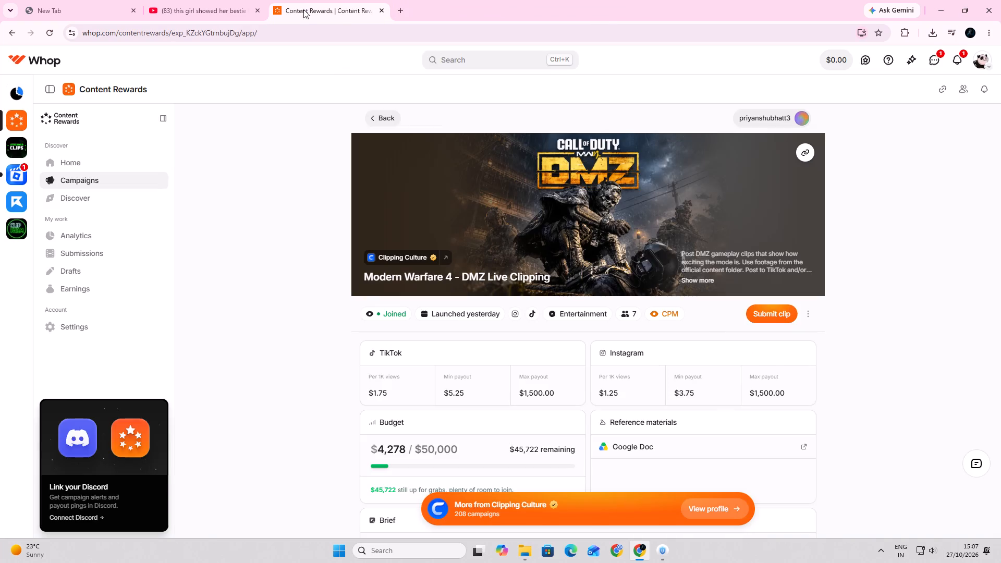
{"action": "left_click", "coordinate": [203, 0]}
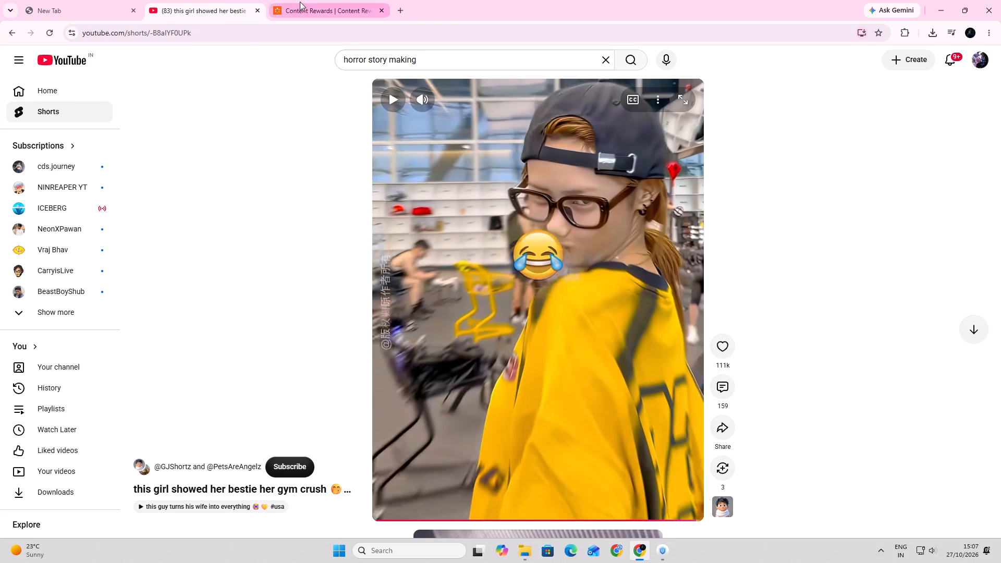
{"action": "left_click", "coordinate": [300, 2]}
Minimise the browser, disconnect UrbanVPN from the Ukraine location and close its window.
{"action": "left_click", "coordinate": [944, 6]}
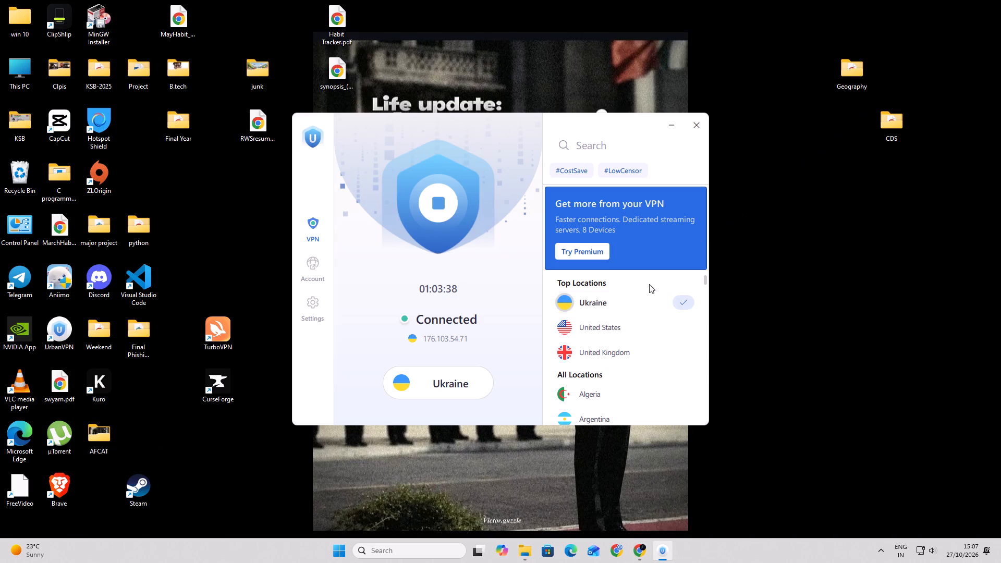
{"action": "left_click", "coordinate": [437, 213]}
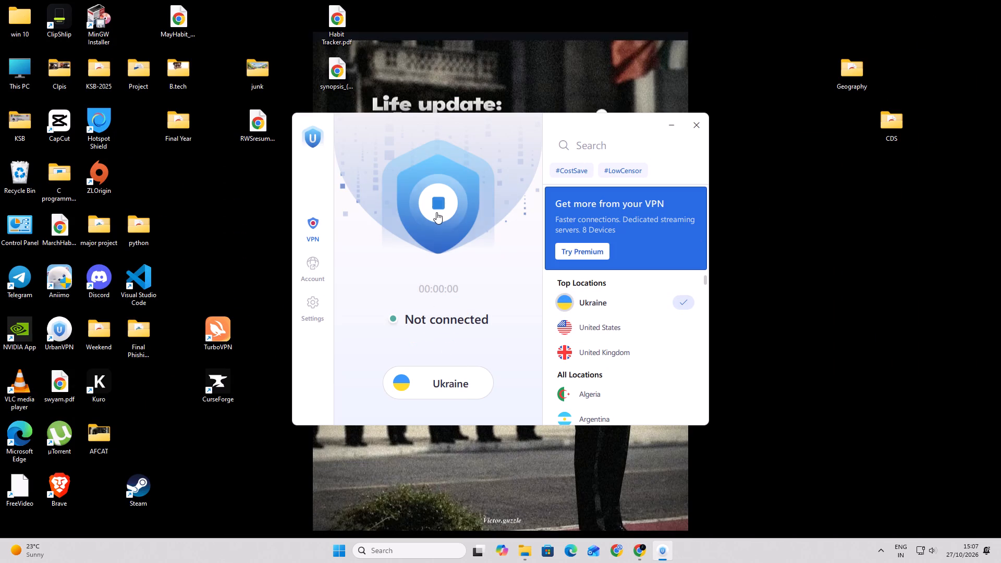
{"action": "left_click", "coordinate": [706, 120]}
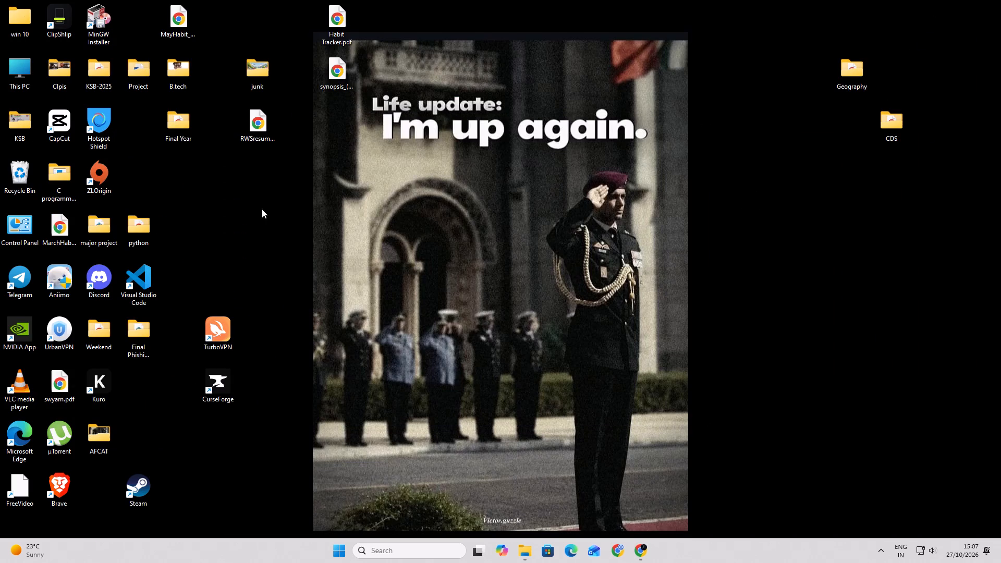
Launch Hotspot Shield from the desktop.
{"action": "double_click", "coordinate": [97, 113]}
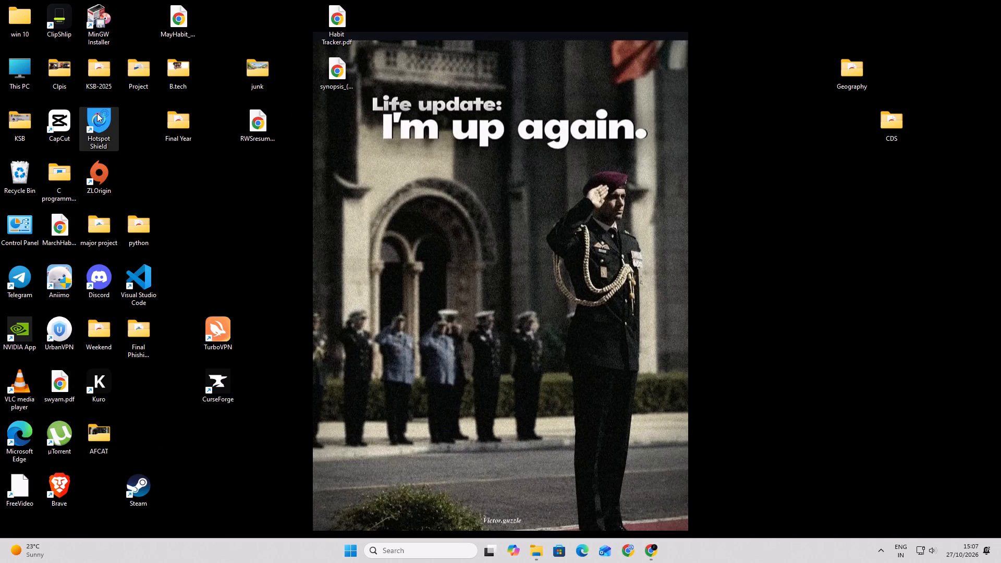
{"action": "left_click", "coordinate": [612, 196]}
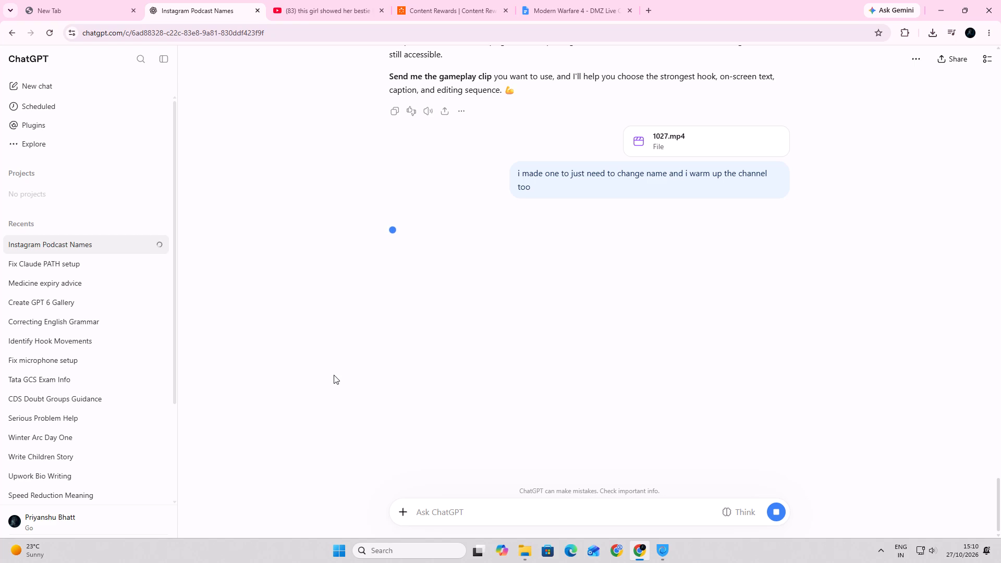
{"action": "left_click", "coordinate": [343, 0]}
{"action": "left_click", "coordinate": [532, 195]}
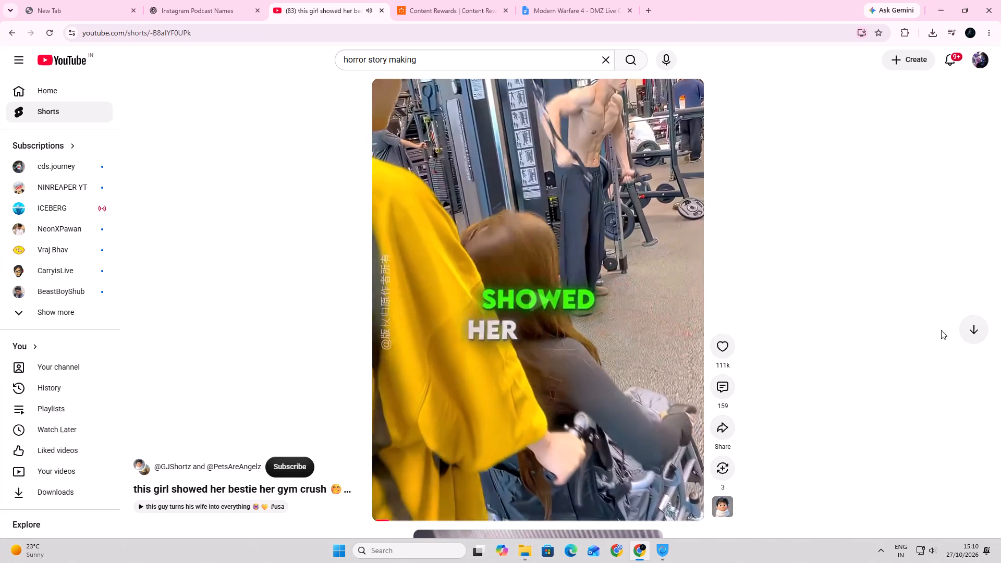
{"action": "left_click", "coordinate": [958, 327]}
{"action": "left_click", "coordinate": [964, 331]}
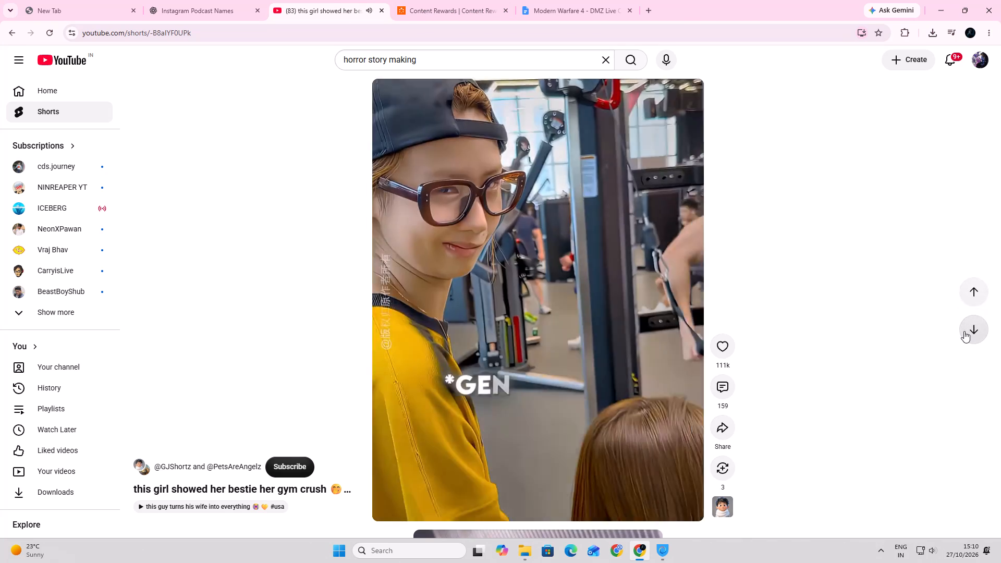